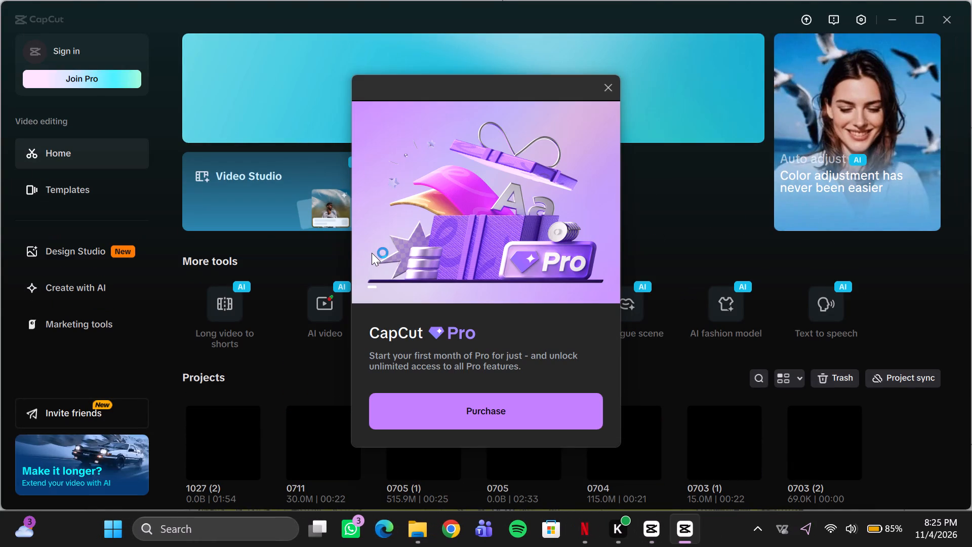
Dismiss the CapCut Pro purchase offer.
left_click(612, 90)
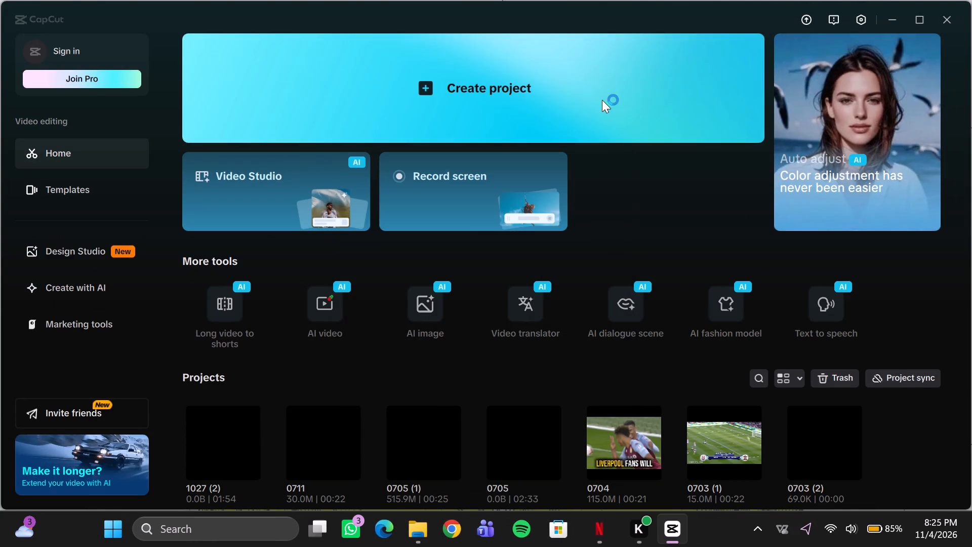
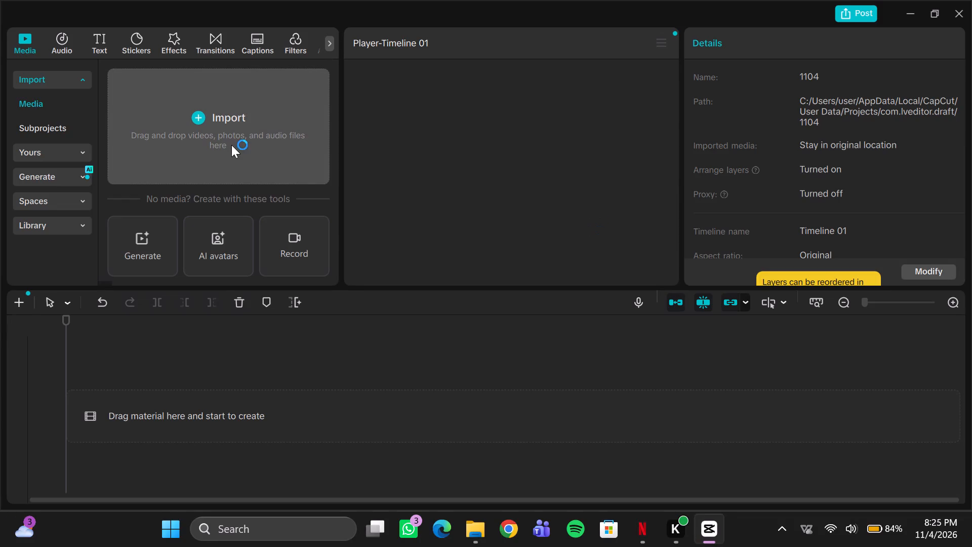
Import the thirteen audio files from Downloads, from lordsonny-rock-cinematic-161648 down to V1, into the project media.
left_click(202, 111)
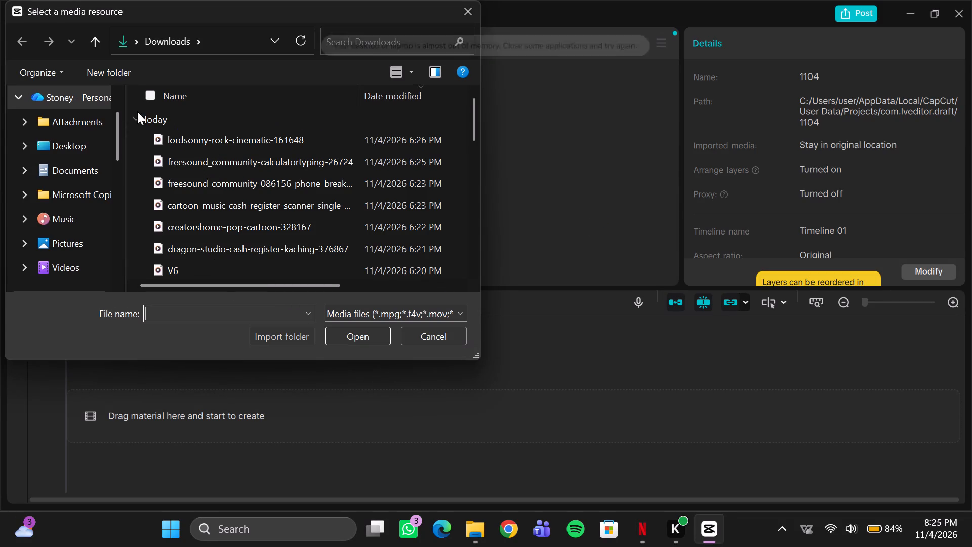
left_click_drag(135, 136, 275, 277)
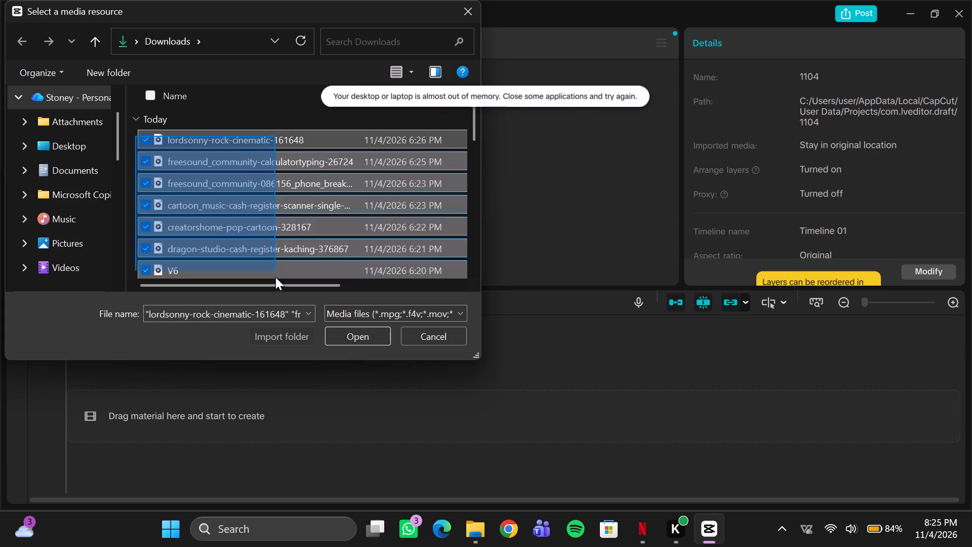
left_click_drag(275, 277, 279, 285)
left_click_drag(282, 273, 292, 274)
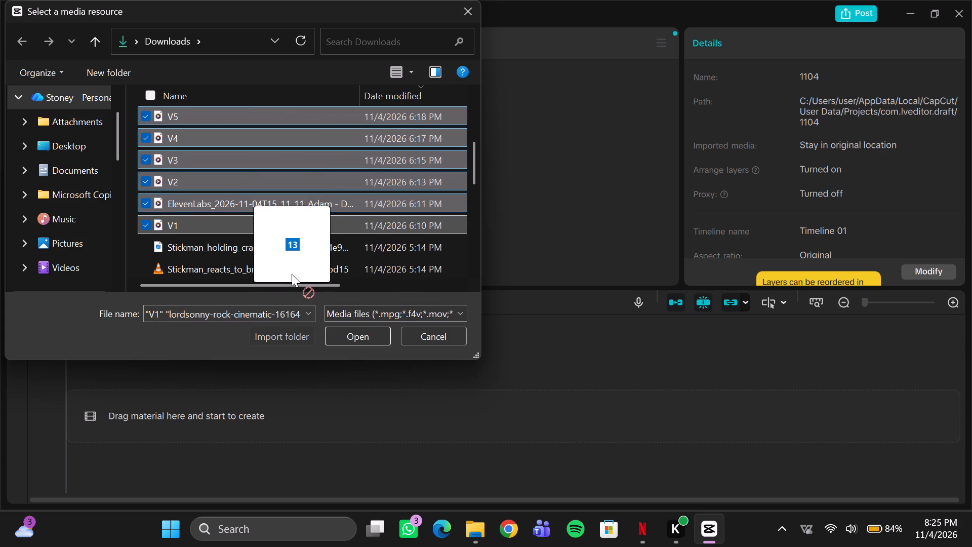
left_click_drag(292, 274, 571, 418)
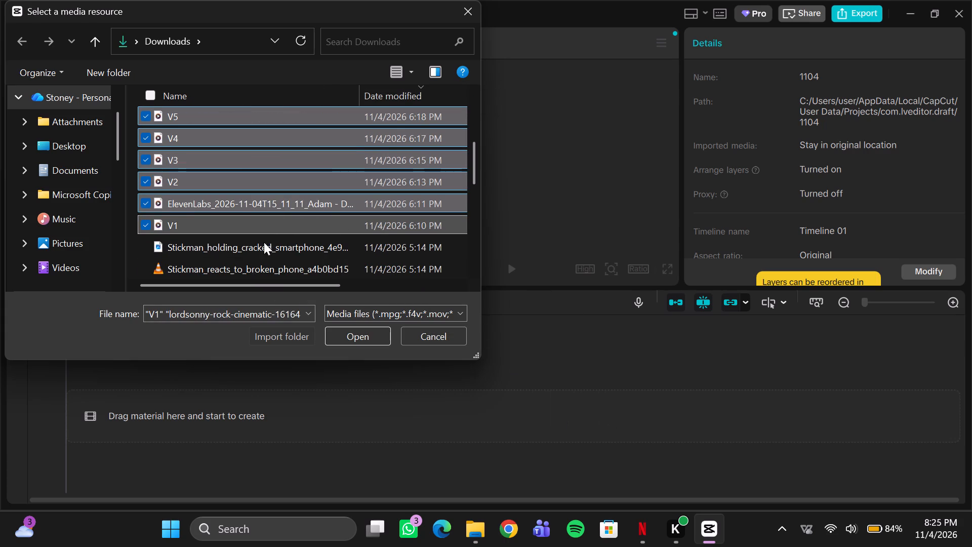
left_click(358, 335)
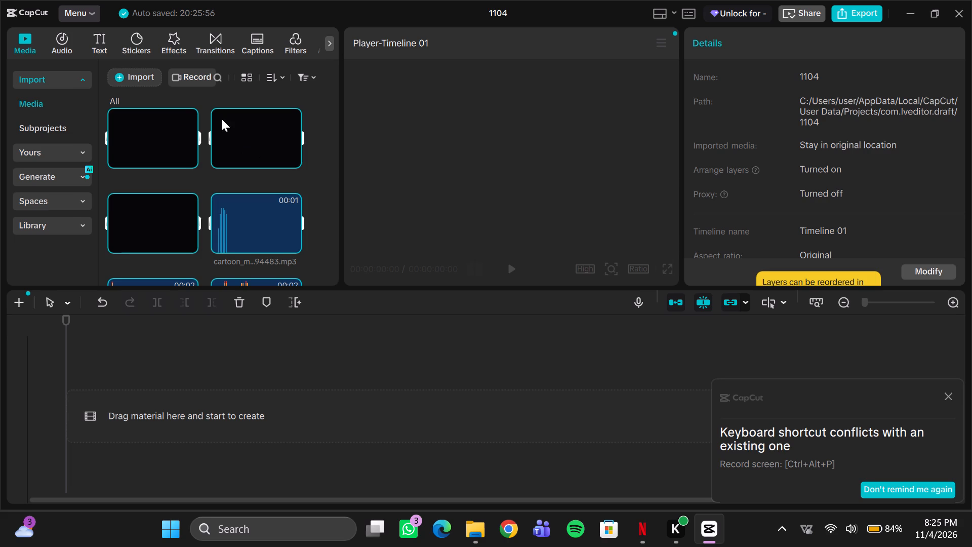
Import the nine stickman images and videos from Downloads, from the grocery price gasp clip down to the Mb4YJVbO2 image.
left_click(139, 77)
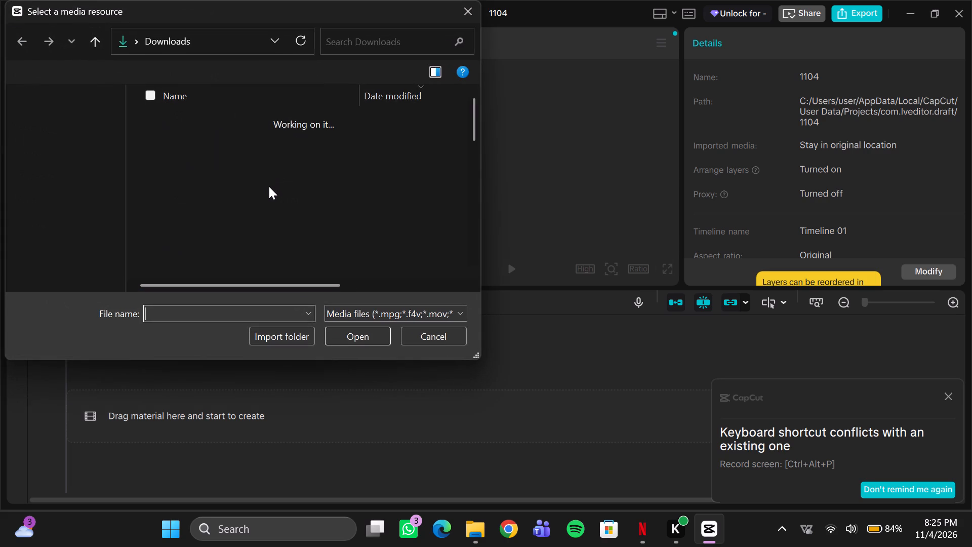
scroll(307, 228, "down", 4)
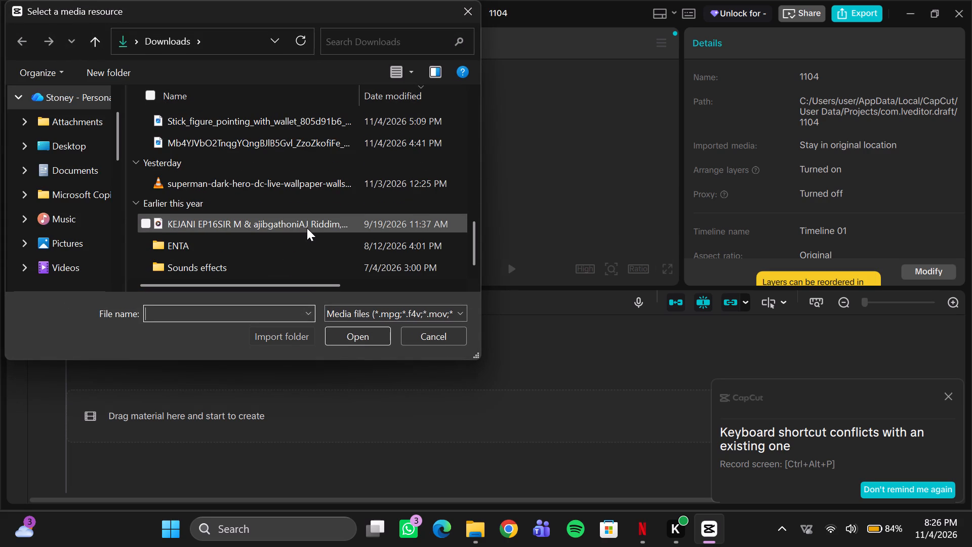
scroll(253, 134, "up", 1)
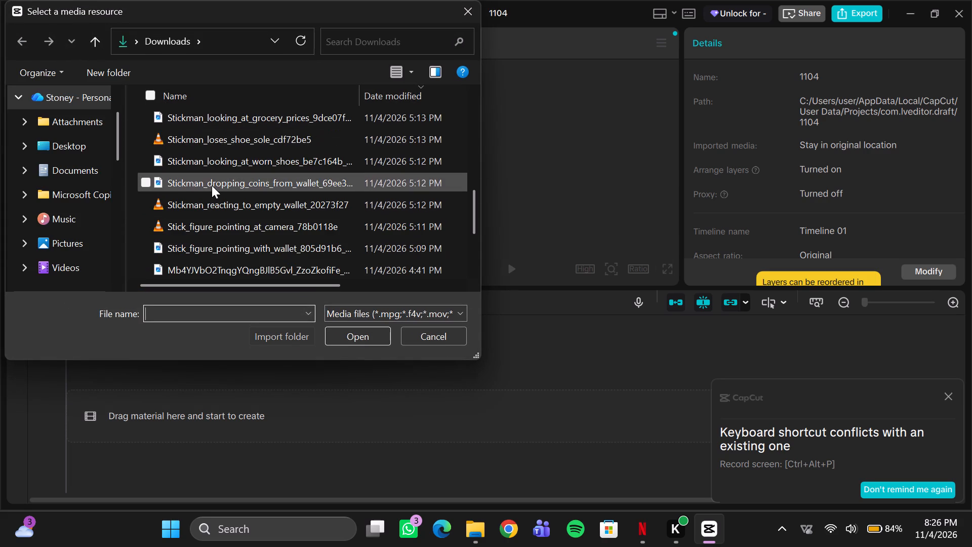
scroll(212, 185, "down", 1)
left_click_drag(136, 227, 224, 215)
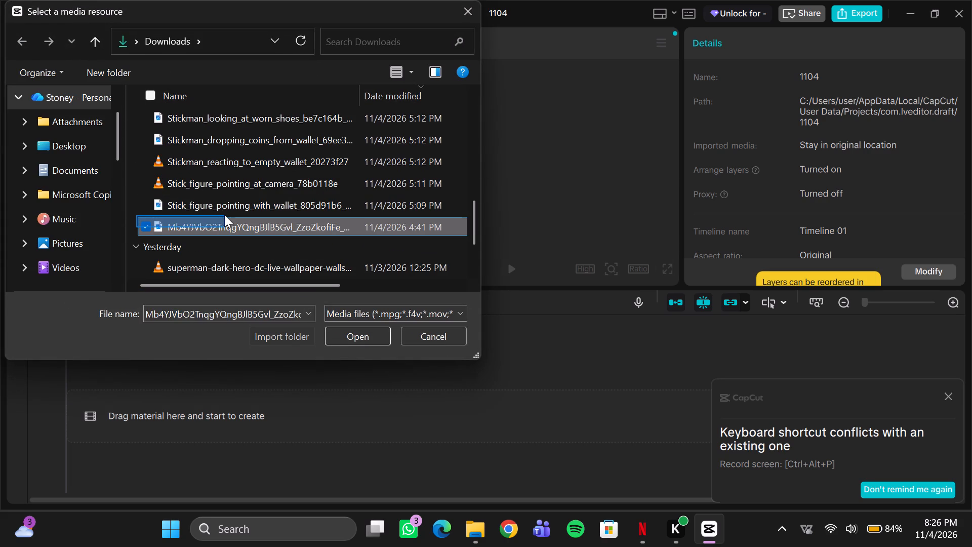
left_click_drag(224, 215, 260, 102)
left_click_drag(260, 102, 256, 113)
left_click_drag(254, 147, 256, 162)
left_click_drag(260, 150, 460, 296)
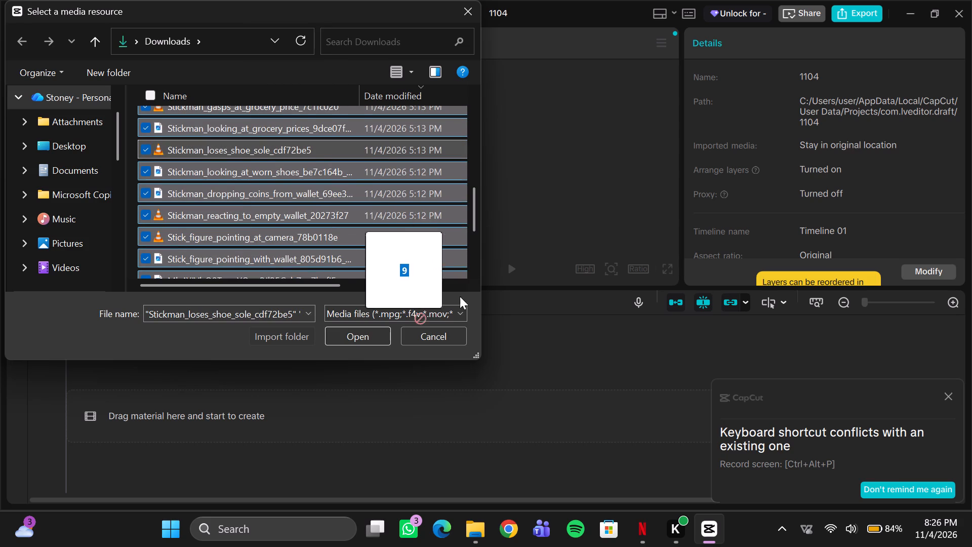
left_click_drag(460, 296, 581, 367)
left_click(370, 333)
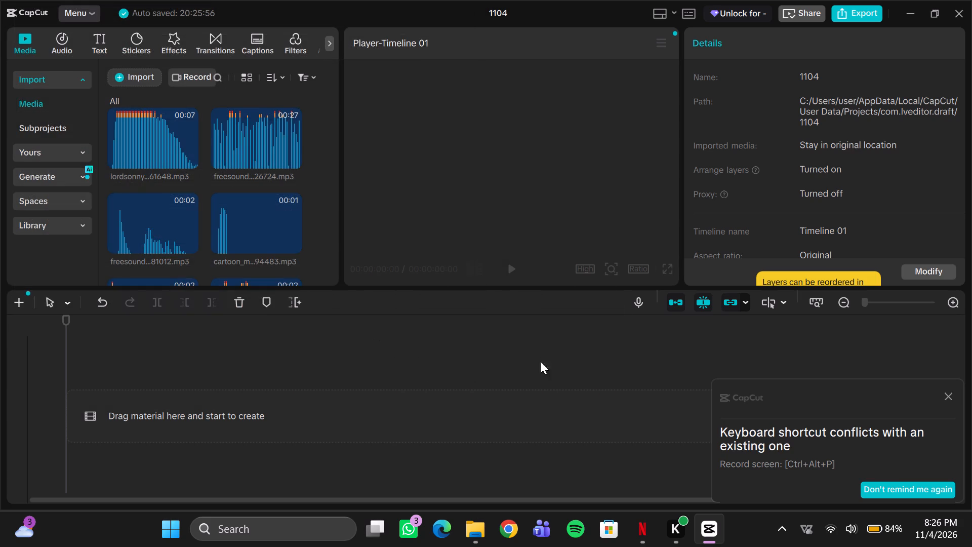
Dismiss the keyboard shortcut conflict notice and deselect the imported media.
left_click(947, 397)
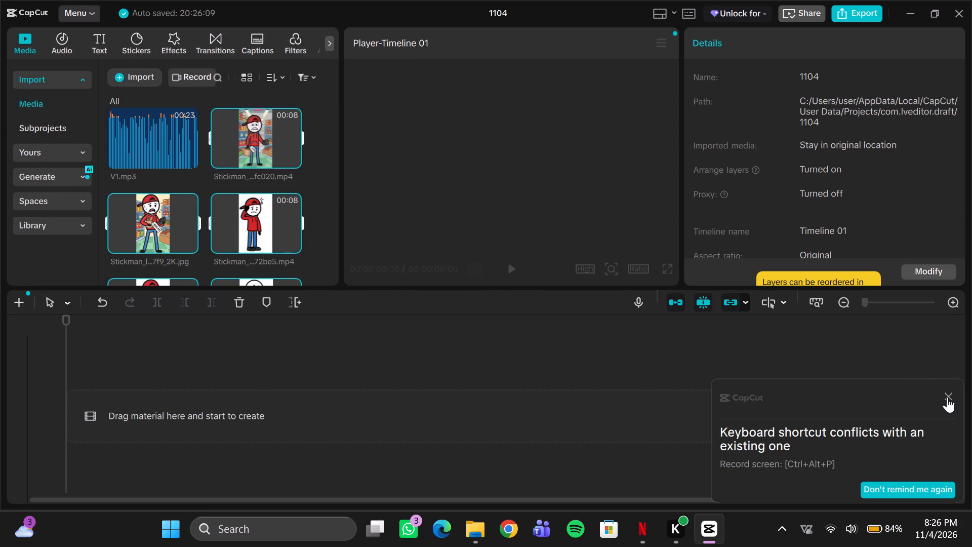
left_click(329, 186)
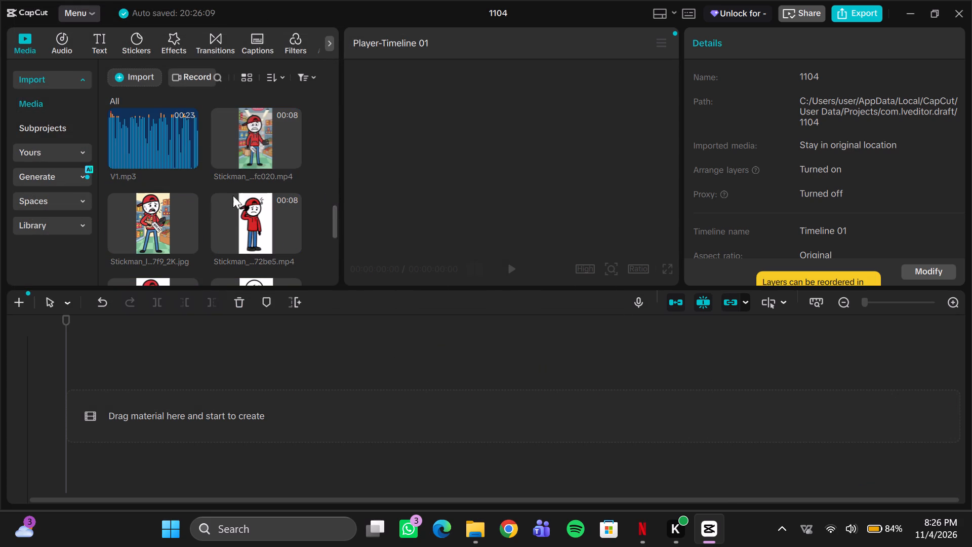
Add the ElevenLabs voiceover from the imported media at the start of the empty timeline and play it.
scroll(213, 200, "down", 6)
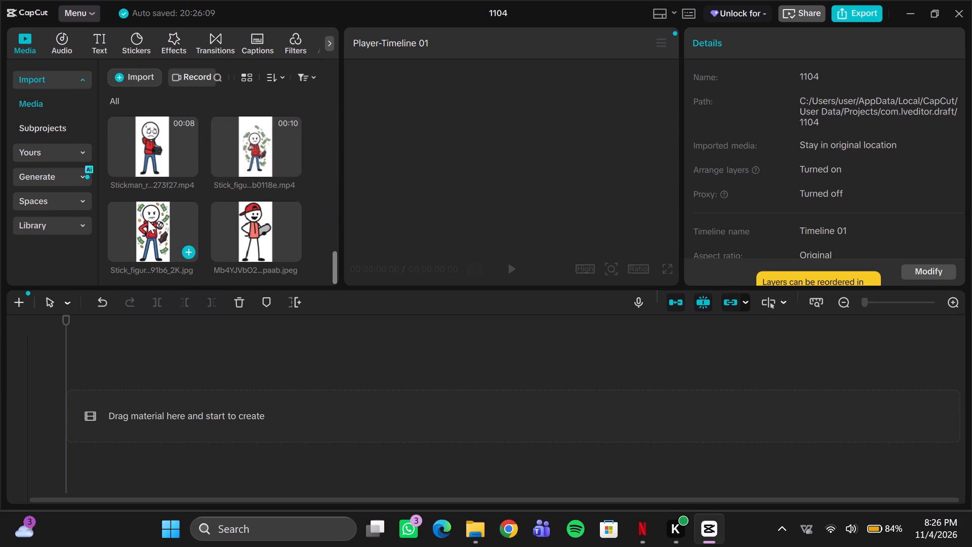
scroll(271, 185, "up", 1)
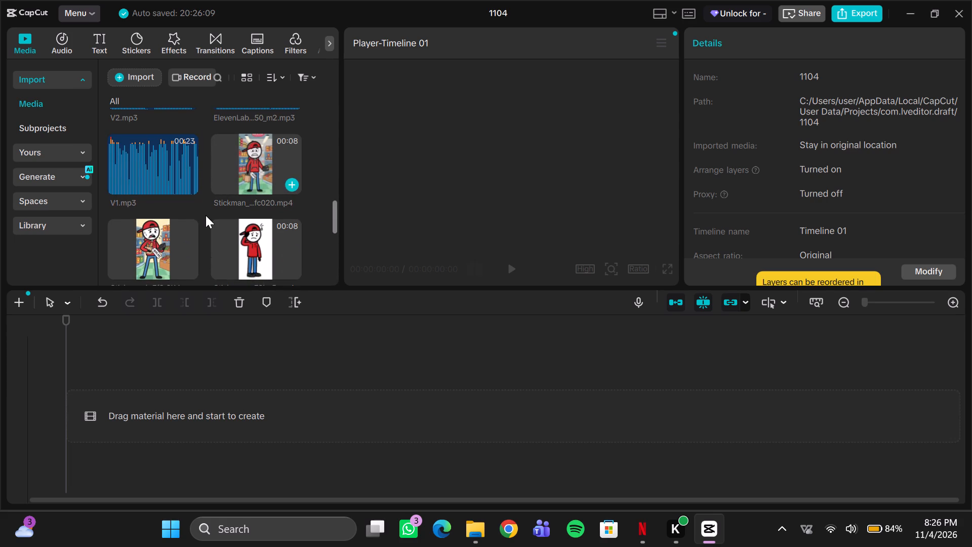
scroll(206, 215, "down", 1)
scroll(206, 215, "up", 1)
scroll(175, 212, "down", 1)
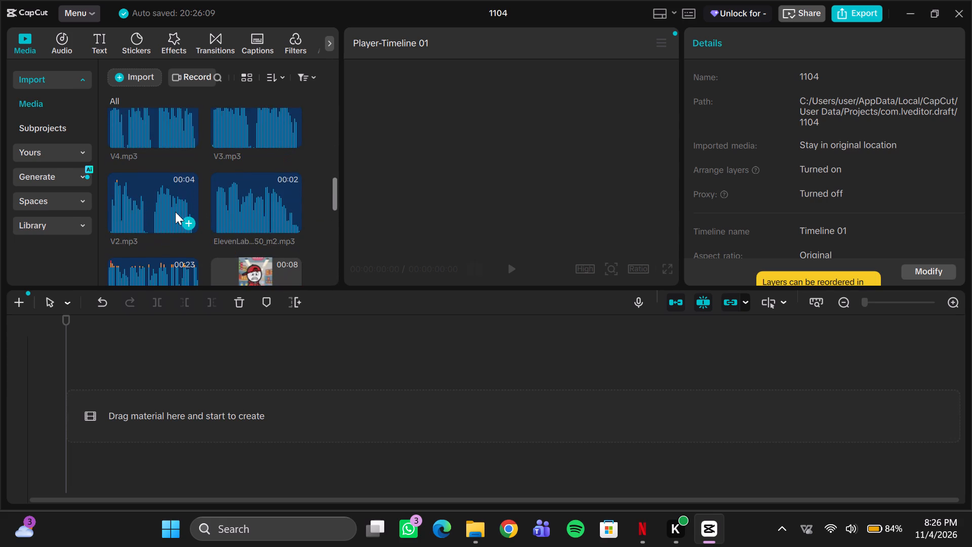
scroll(175, 212, "down", 1)
left_click_drag(251, 112, 251, 113)
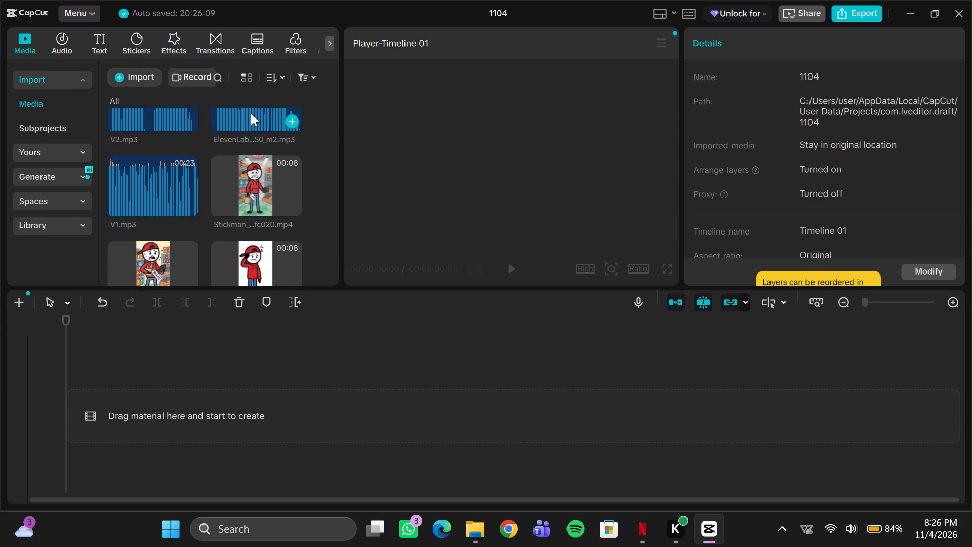
left_click_drag(251, 113, 149, 420)
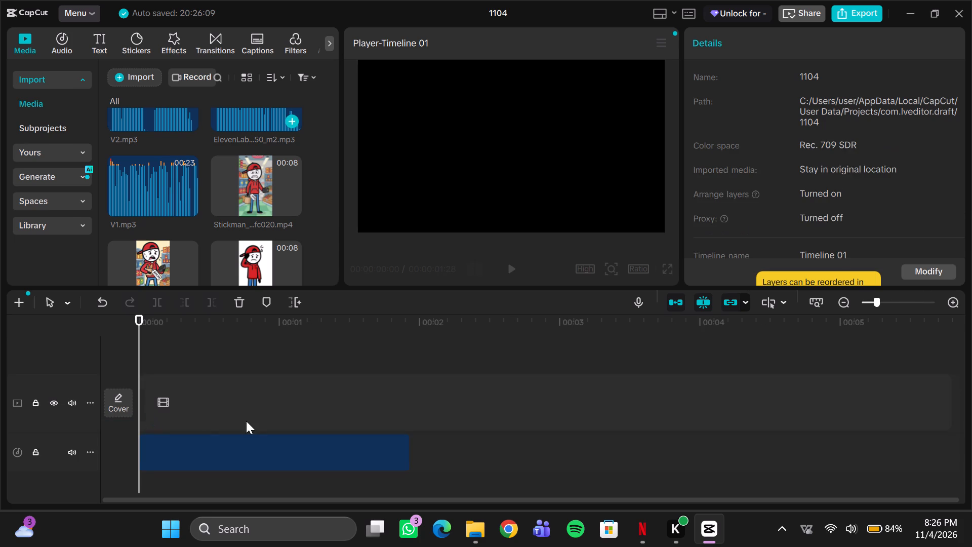
key("space")
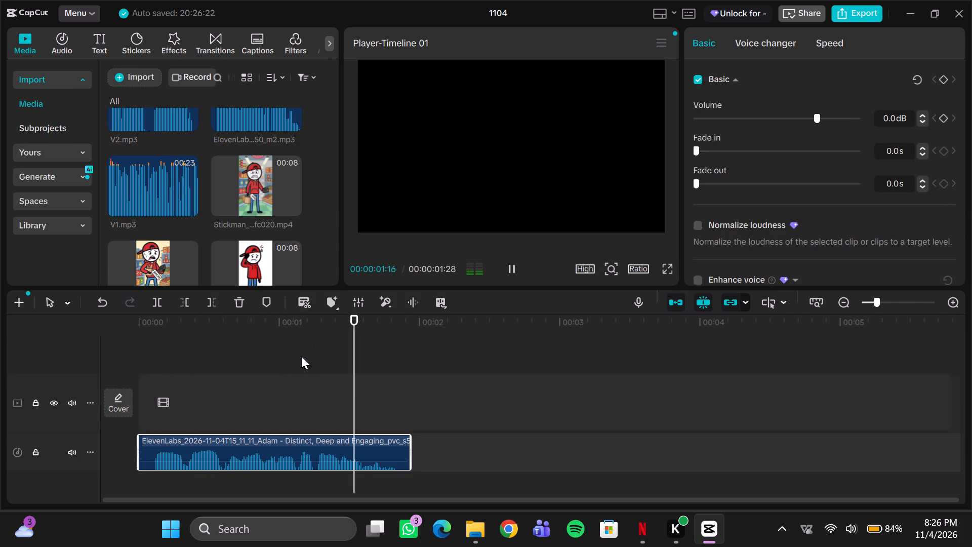
key("space")
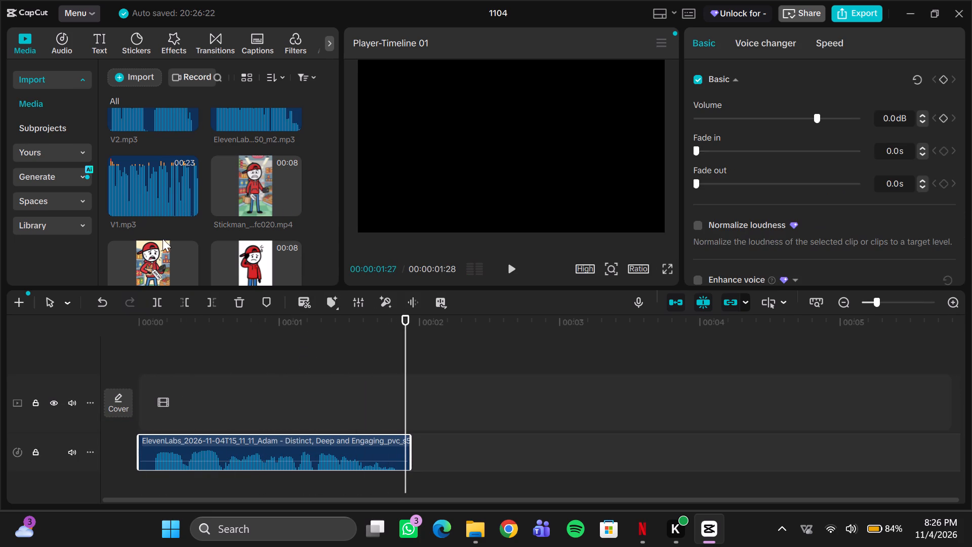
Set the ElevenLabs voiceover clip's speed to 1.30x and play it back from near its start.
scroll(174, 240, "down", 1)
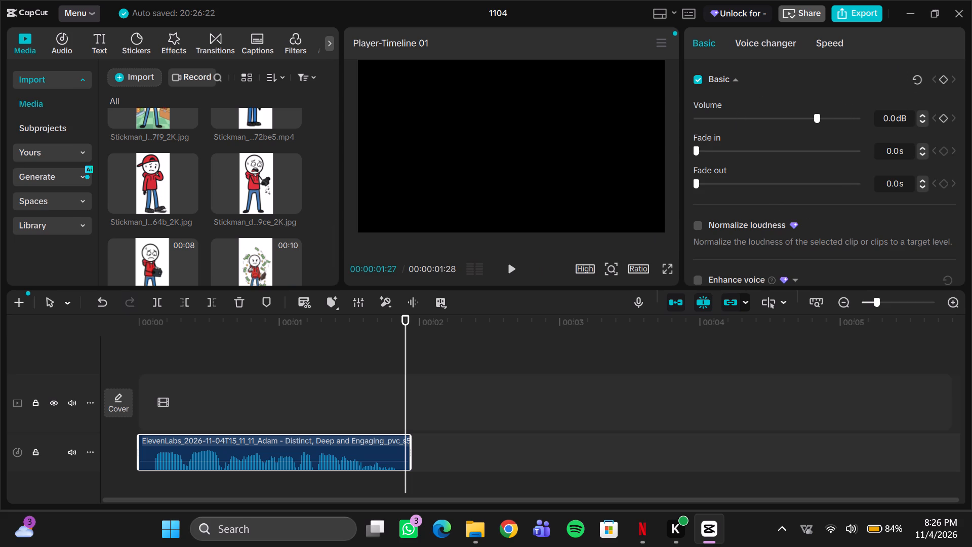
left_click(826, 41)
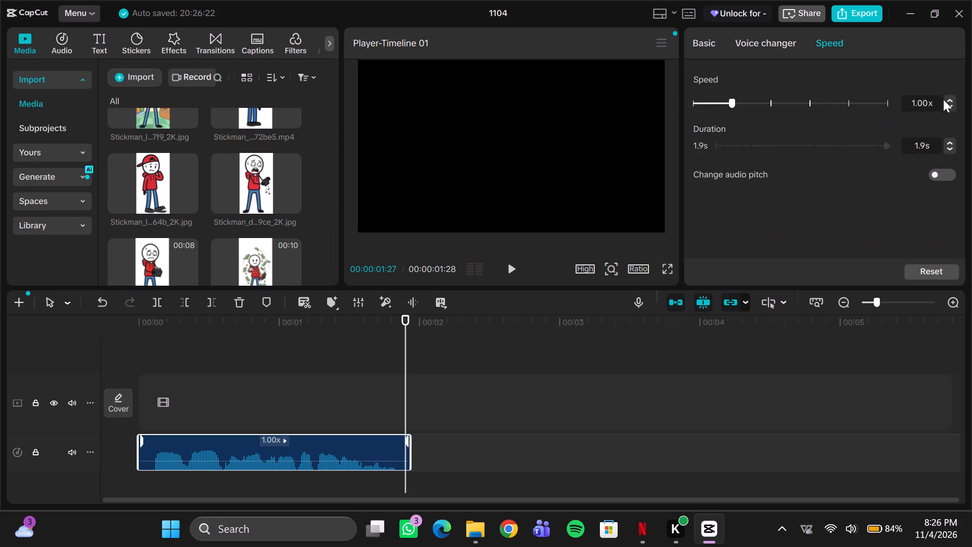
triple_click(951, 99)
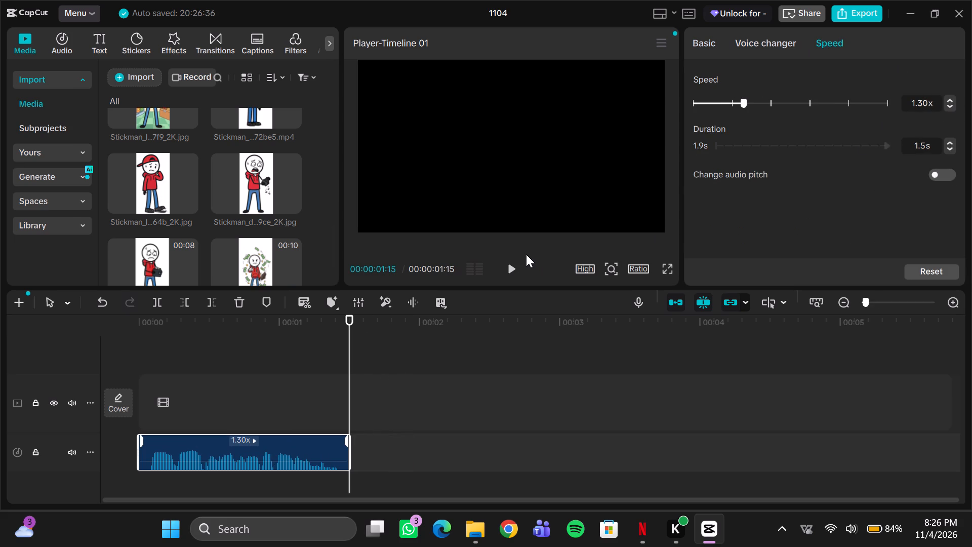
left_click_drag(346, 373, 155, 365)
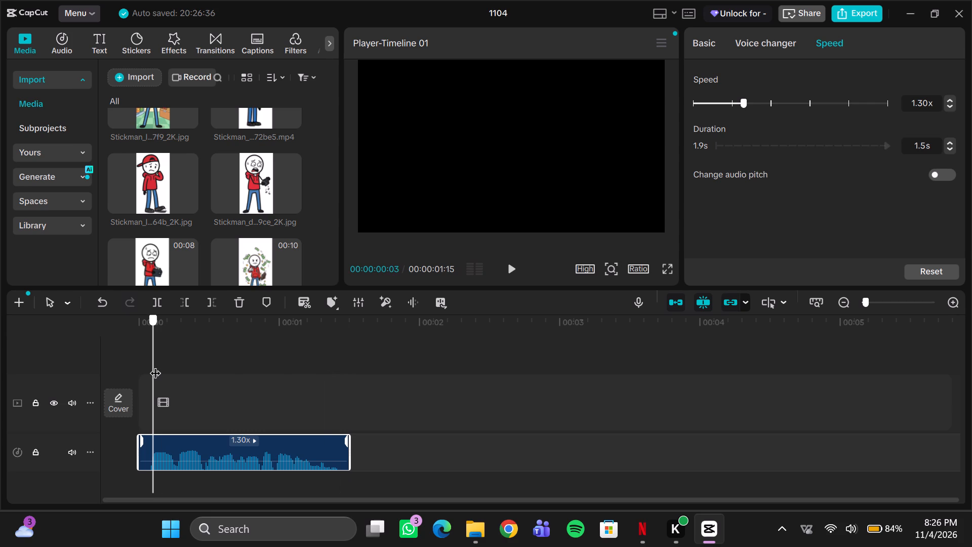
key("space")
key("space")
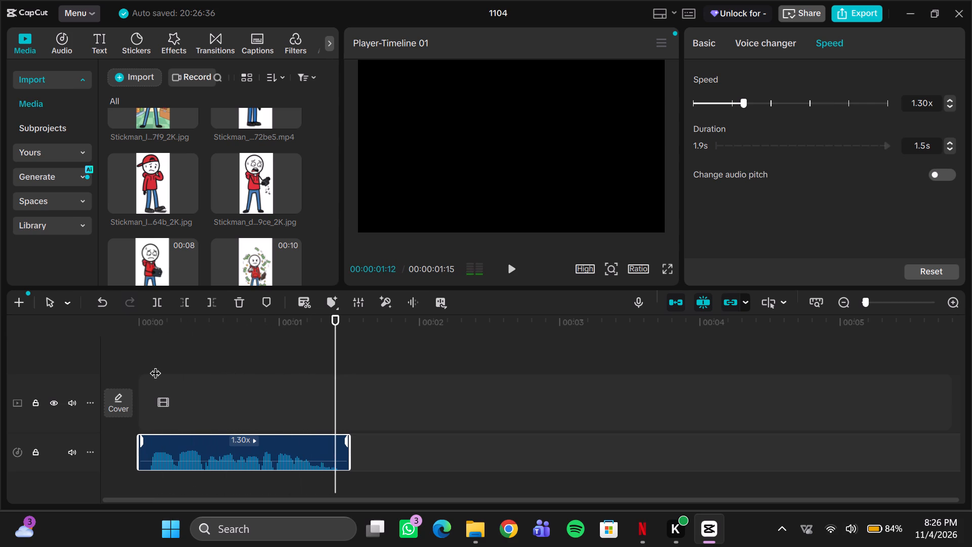
Set the ElevenLabs voiceover clip's speed to 1.20x and play it back from the timeline start.
left_click(949, 107)
left_click_drag(336, 333, 72, 324)
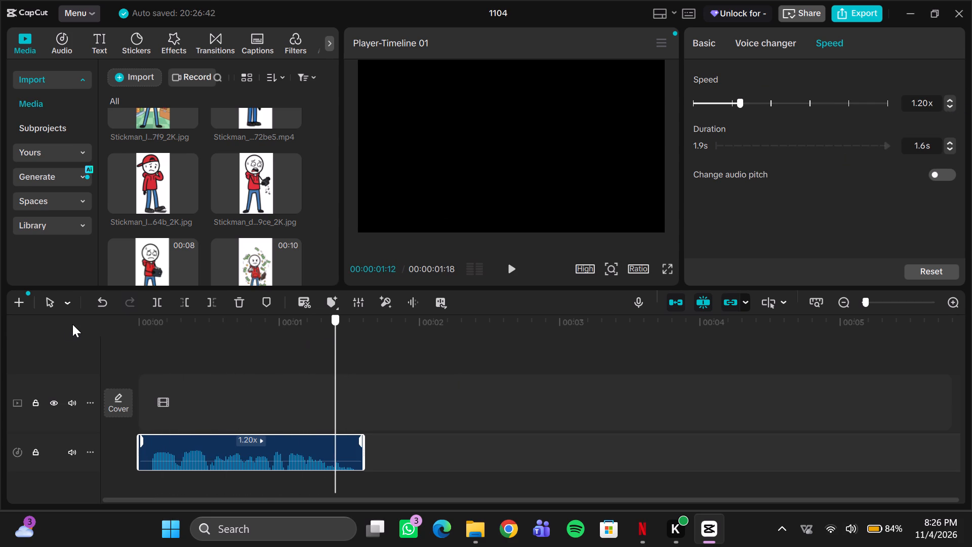
left_click_drag(72, 324, 64, 327)
key("space")
key("space")
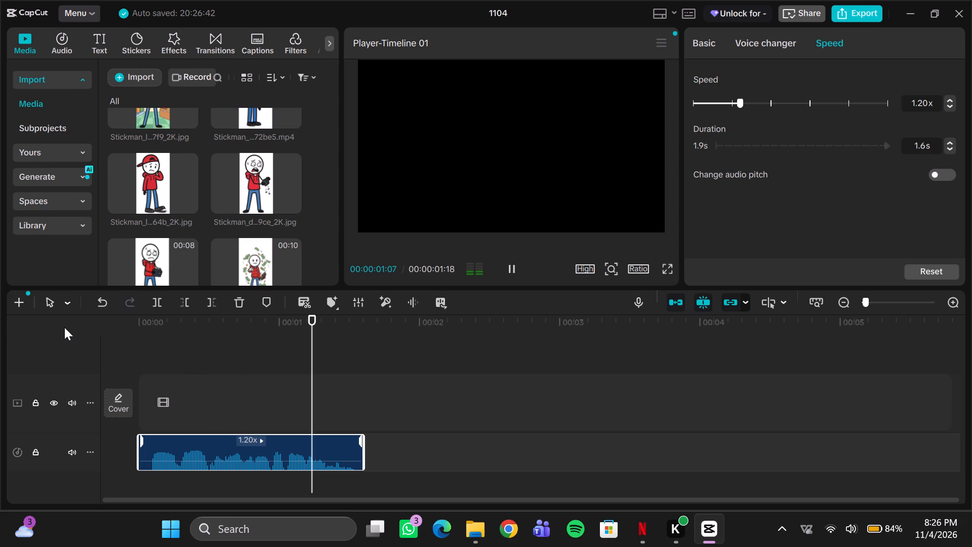
Place the Stickman_reacting_to_empty_wallet video at the start of the main track above the voiceover, and return the playhead to 00:00.
scroll(148, 187, "down", 2)
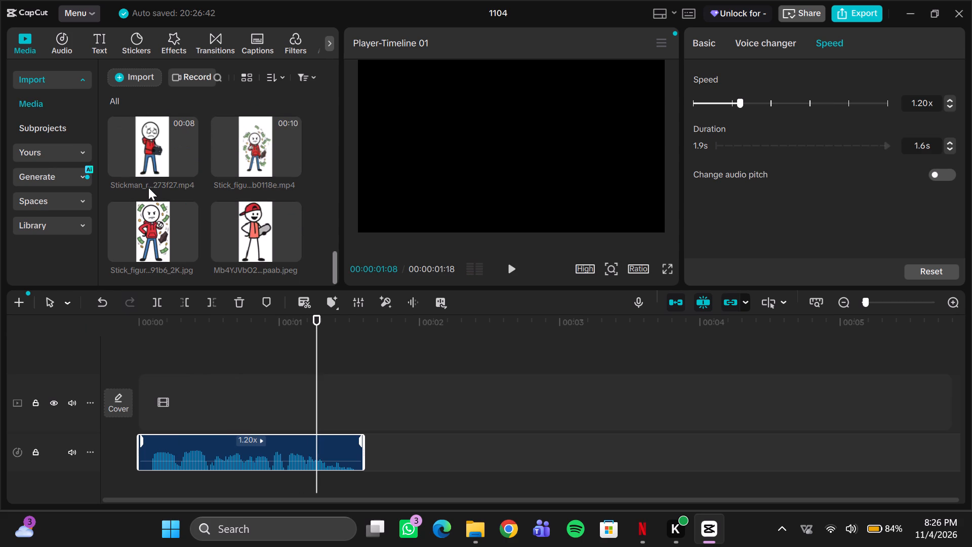
scroll(148, 187, "down", 1)
scroll(148, 187, "up", 2)
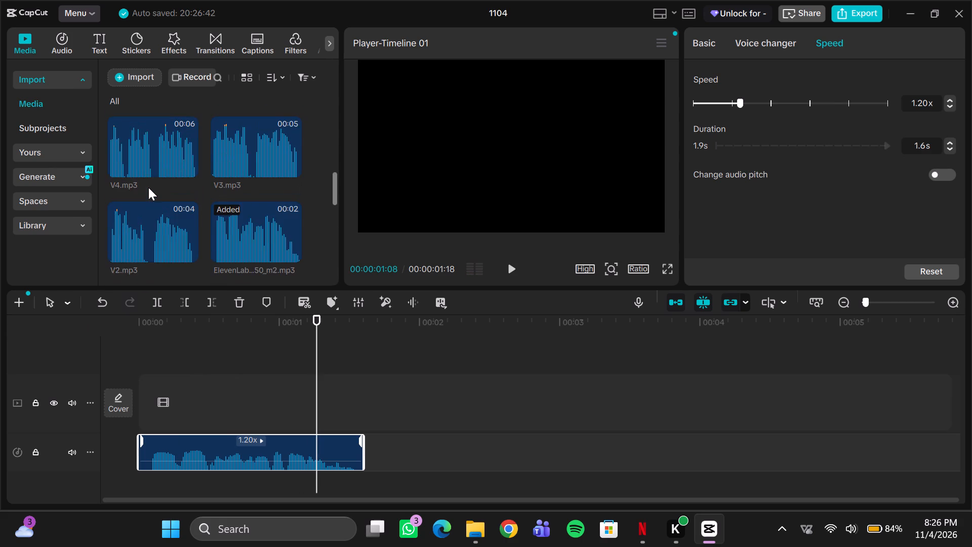
scroll(148, 187, "up", 1)
scroll(148, 187, "down", 3)
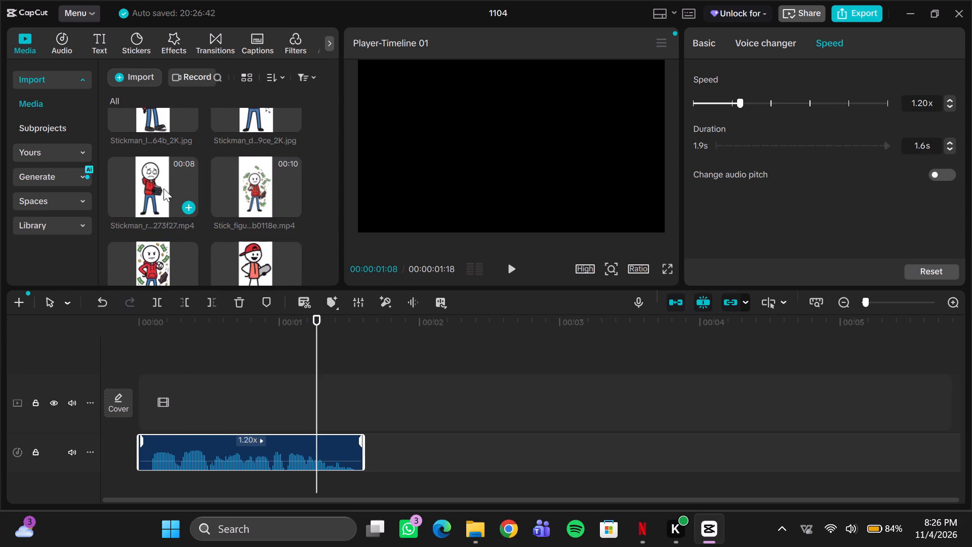
left_click_drag(163, 187, 141, 402)
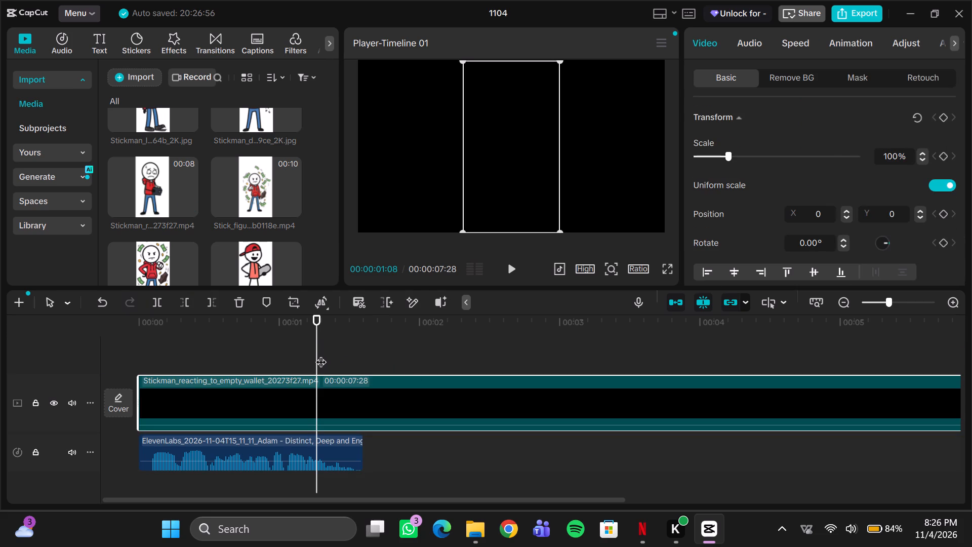
left_click_drag(316, 355, 220, 354)
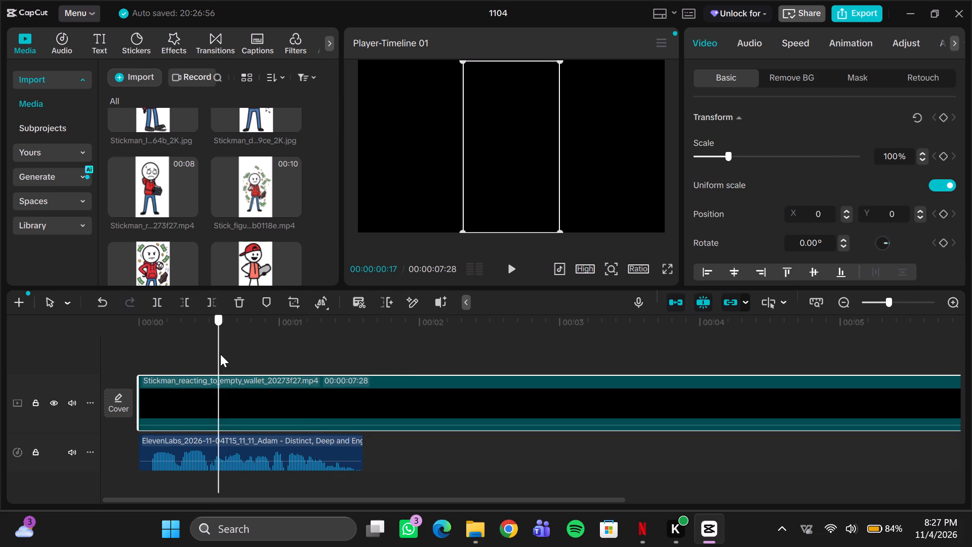
left_click_drag(220, 354, 127, 355)
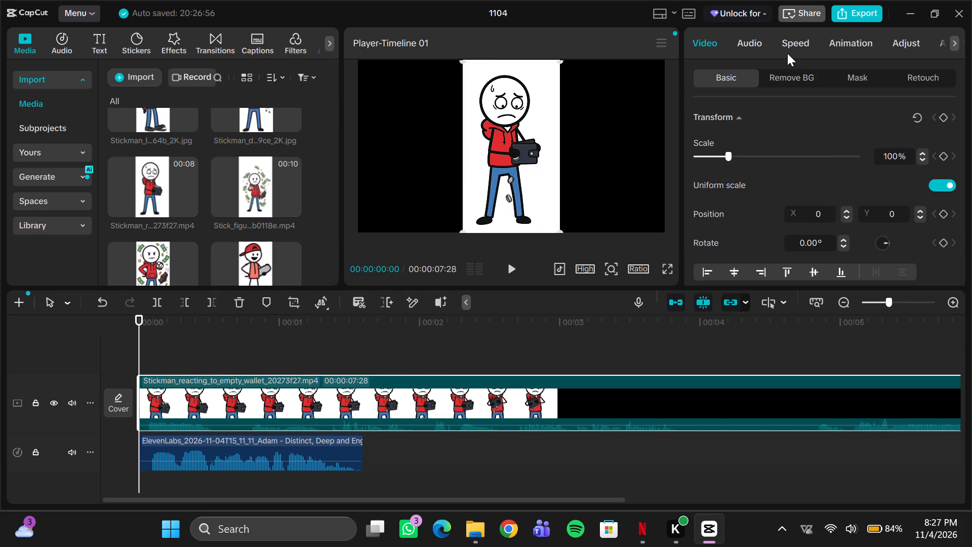
Mute the Stickman_reacting_to_empty_wallet clip by lowering its volume to -∞ dB, and play the timeline back from the start.
left_click(750, 43)
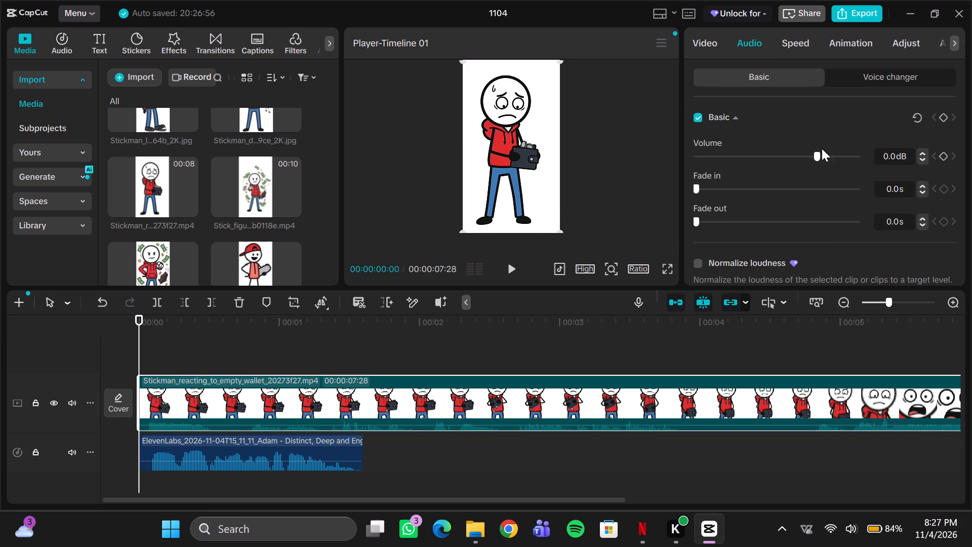
key("space")
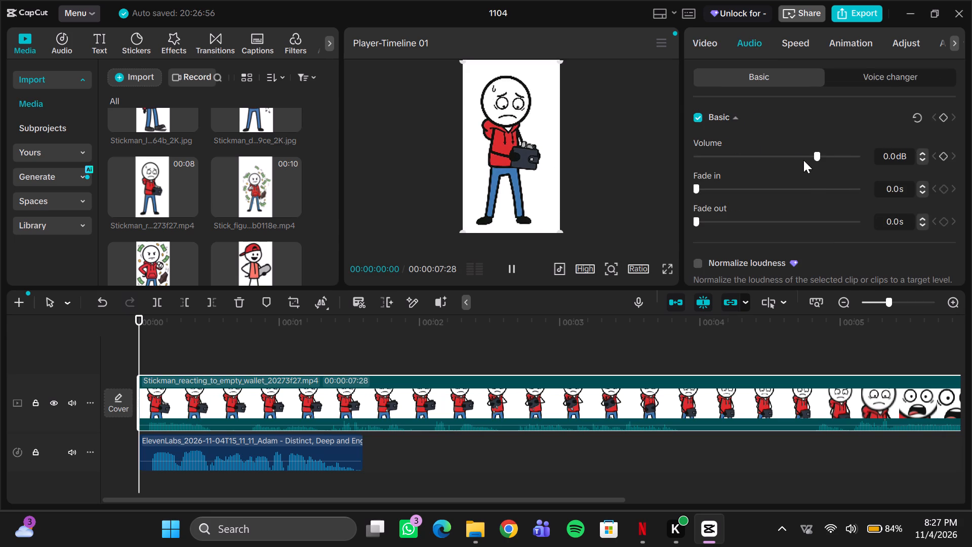
key("space")
key("space")
key("space")
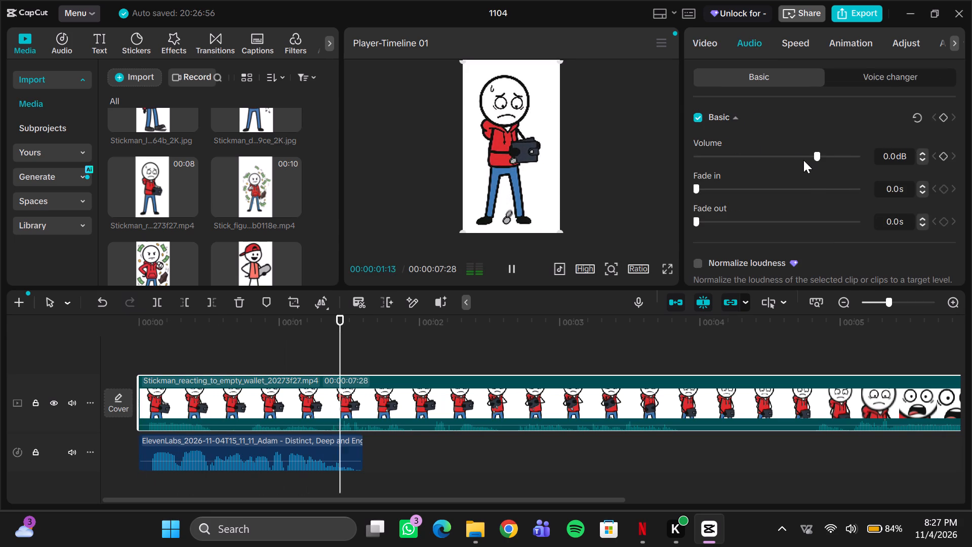
left_click_drag(818, 157, 691, 149)
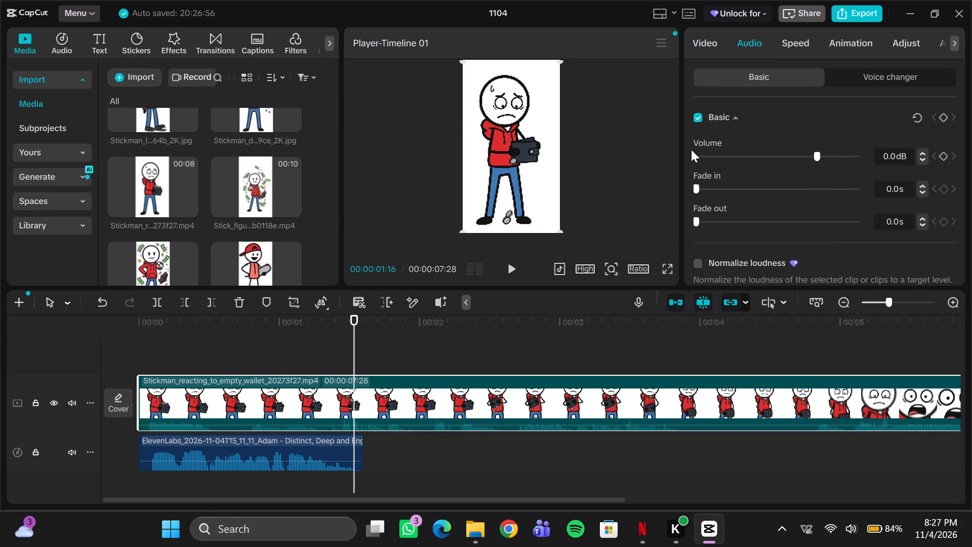
left_click_drag(691, 149, 638, 157)
left_click_drag(352, 329, 203, 347)
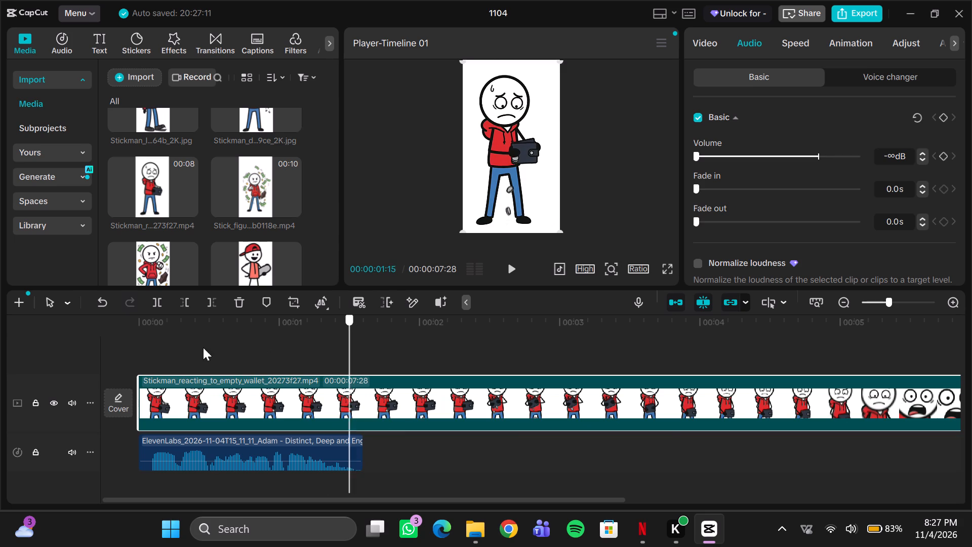
left_click_drag(203, 347, 108, 368)
key("space")
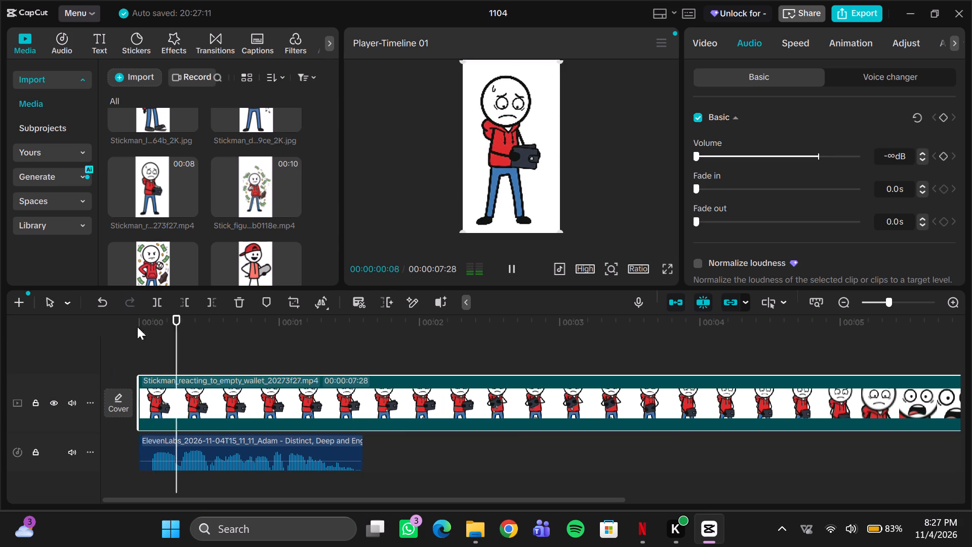
key("space")
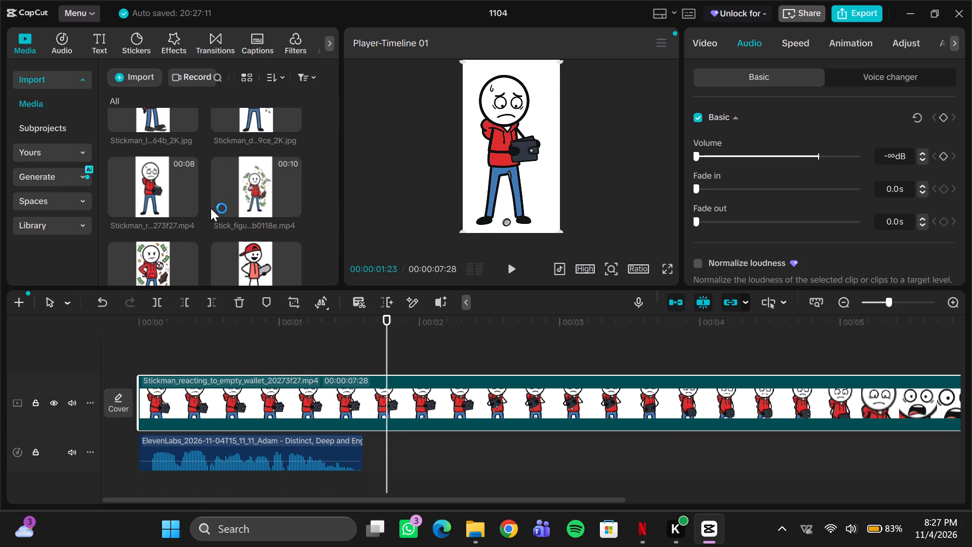
Preview the imported stickman videos and images in the media library to compare candidate visuals for the voiceover.
scroll(191, 174, "down", 2)
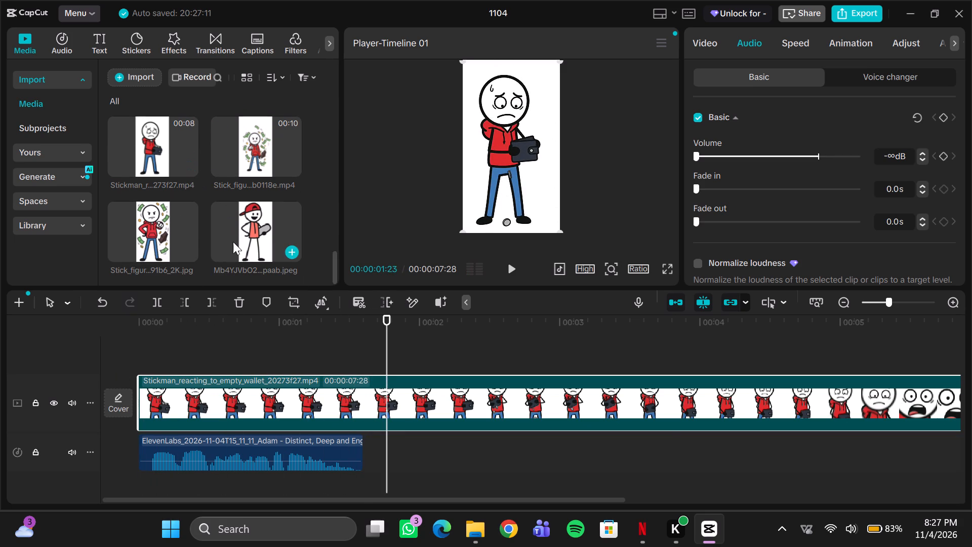
scroll(204, 185, "up", 1)
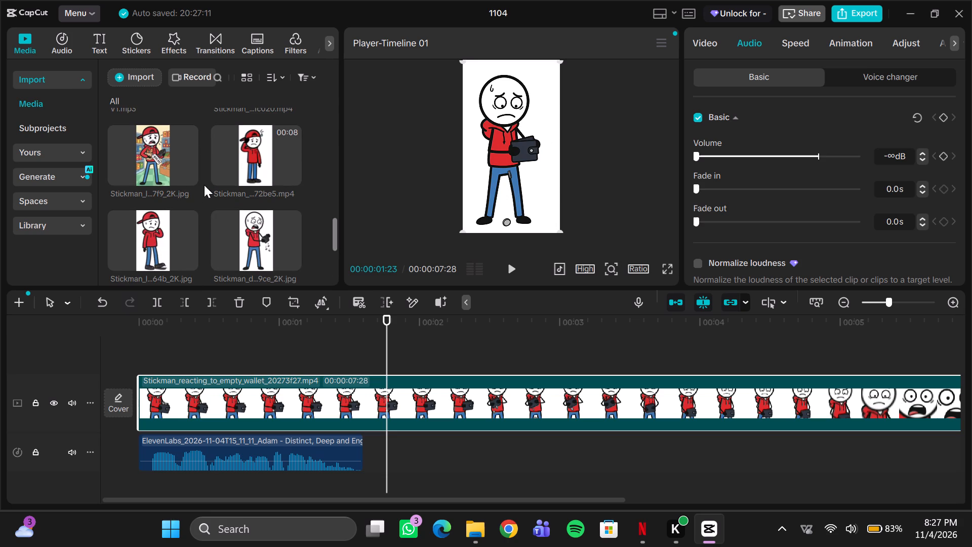
left_click(251, 163)
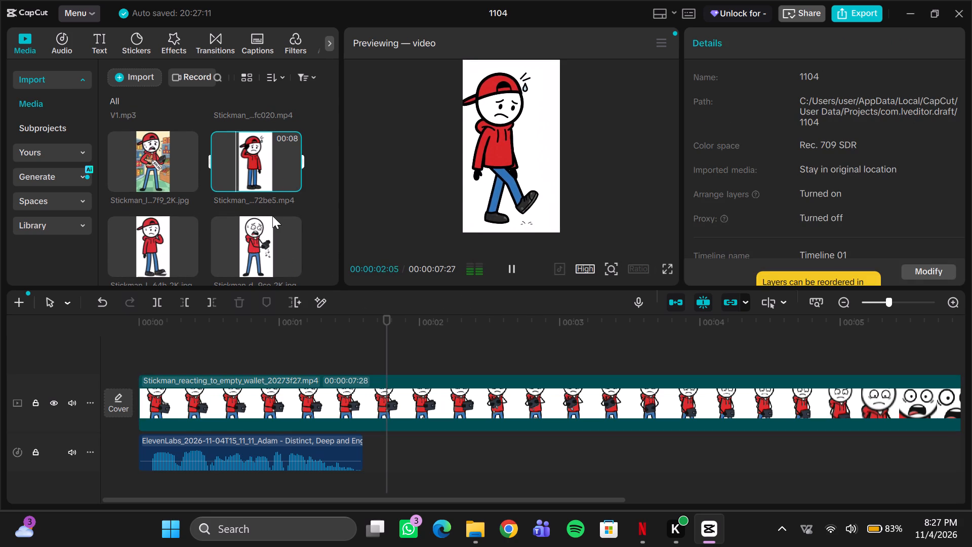
left_click(243, 234)
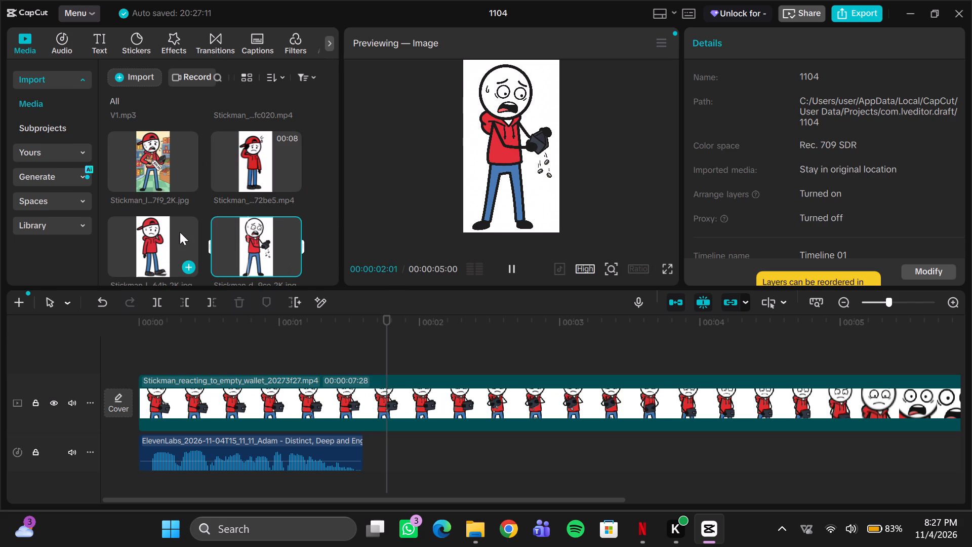
scroll(136, 241, "down", 1)
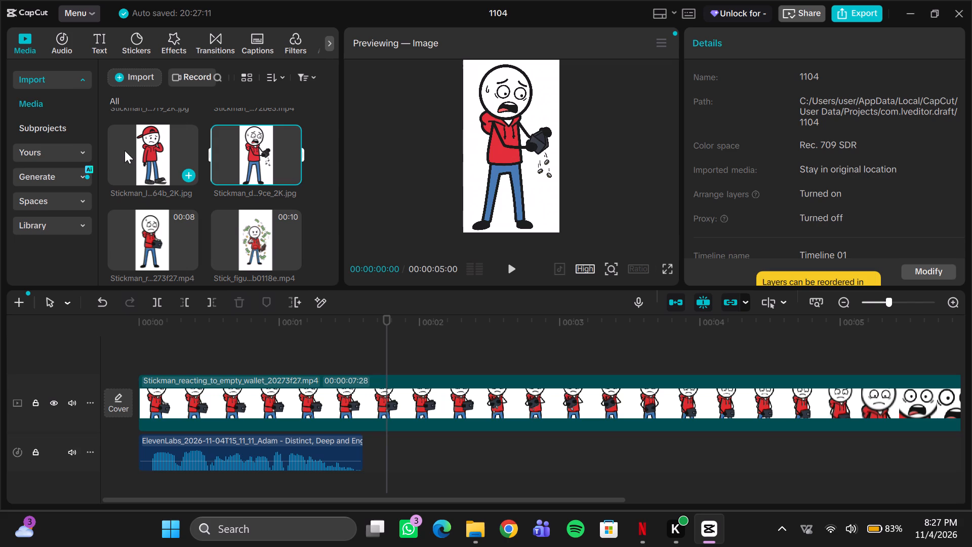
left_click(119, 149)
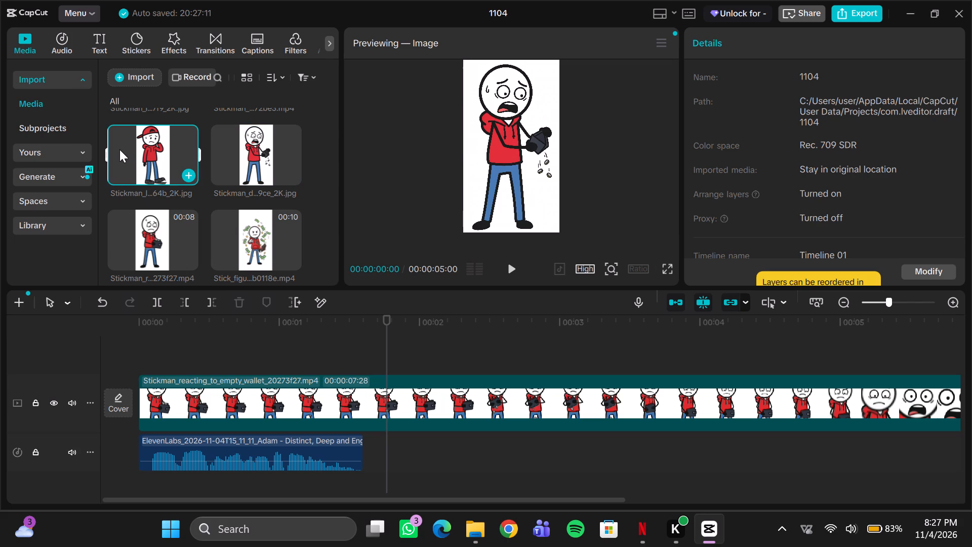
left_click(116, 243)
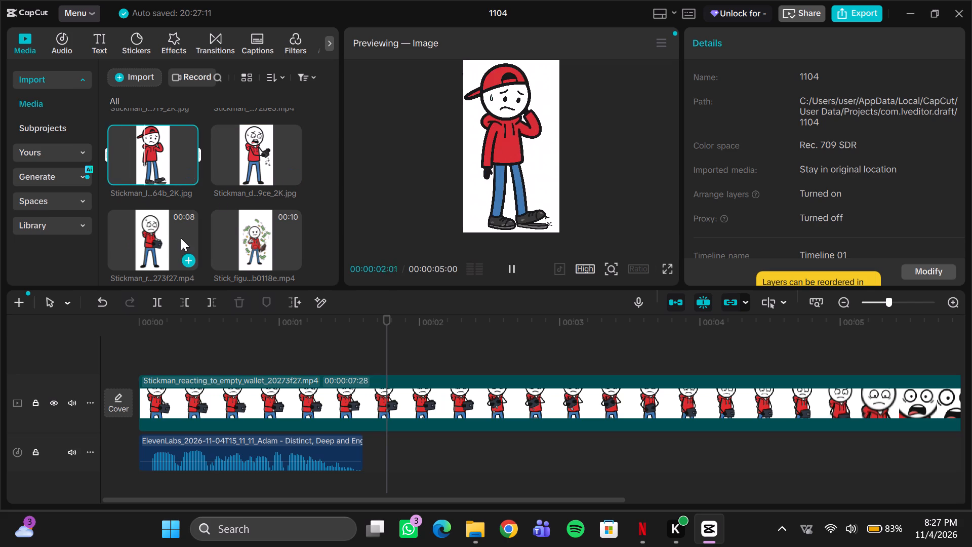
left_click(230, 233)
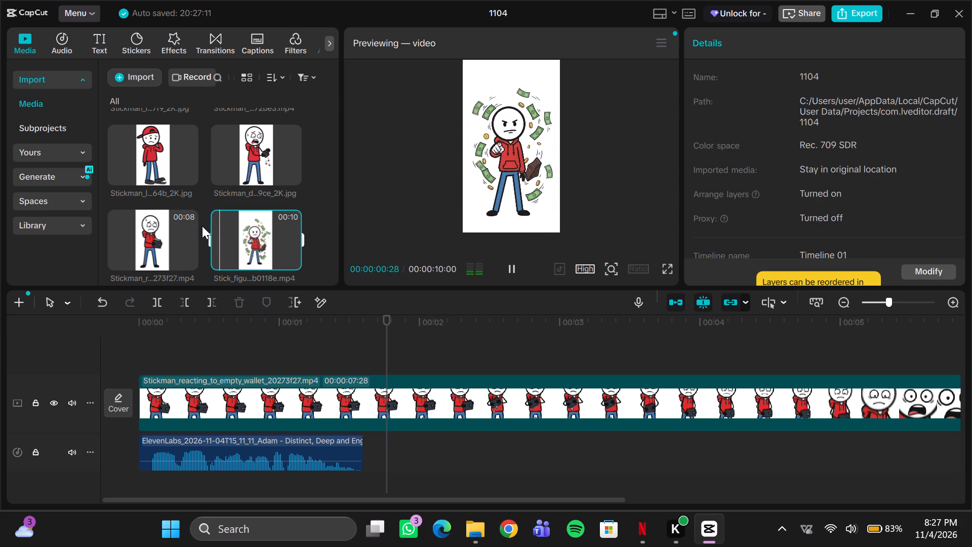
scroll(202, 226, "down", 2)
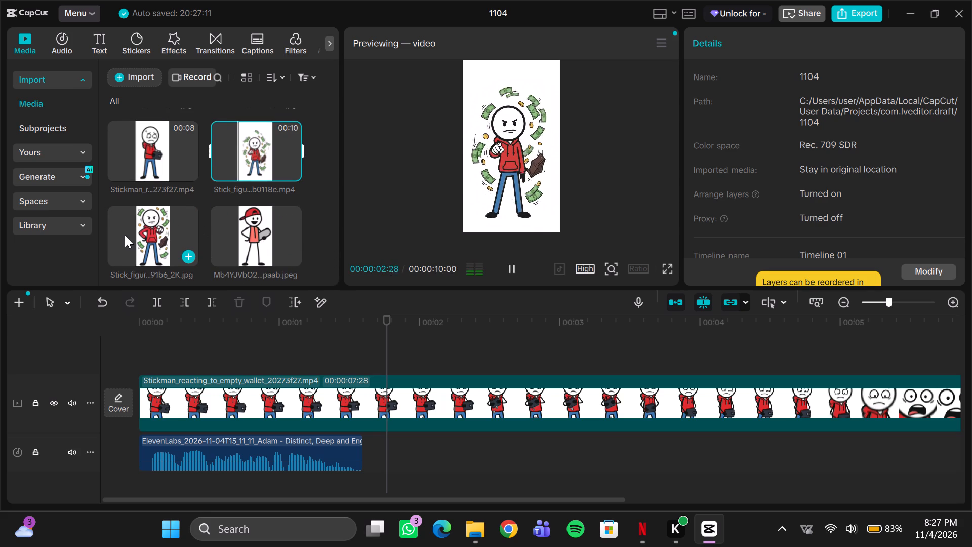
left_click(125, 235)
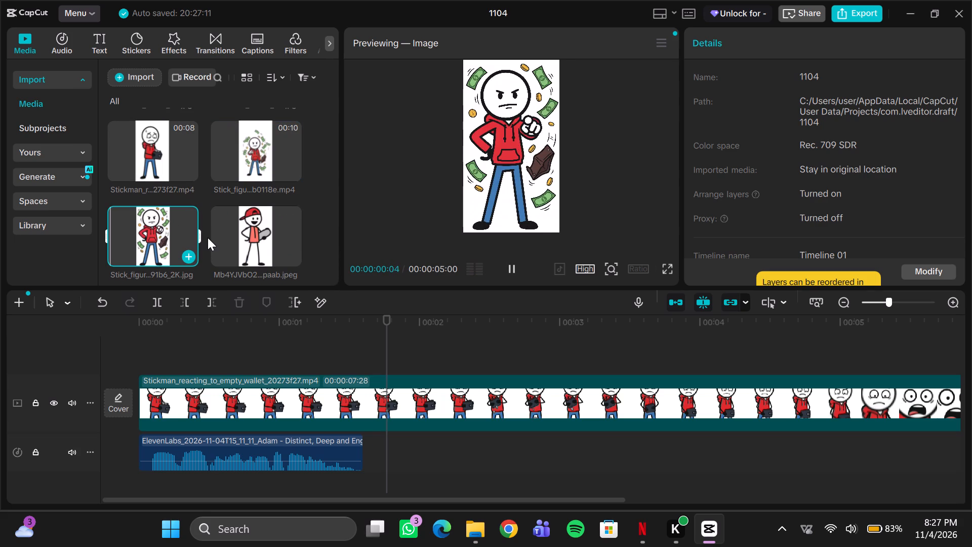
left_click(229, 238)
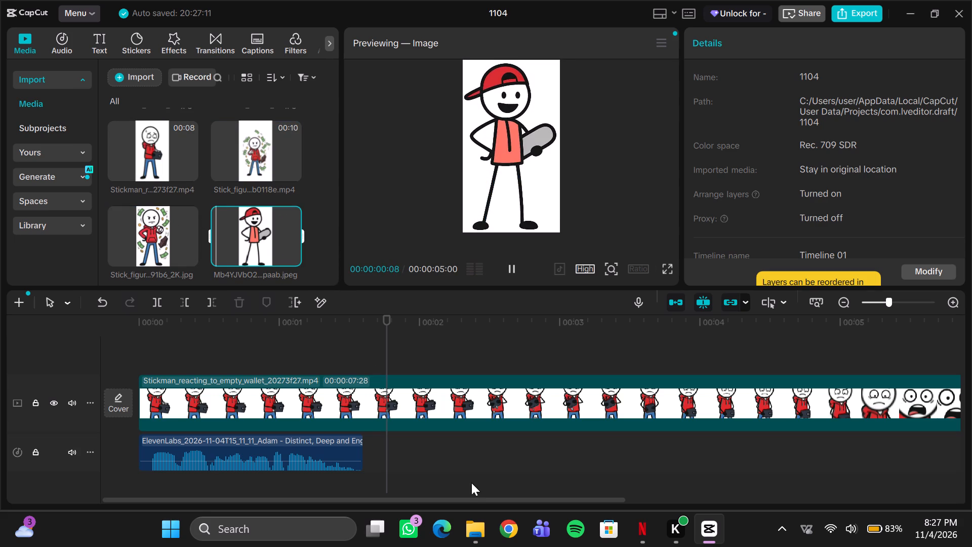
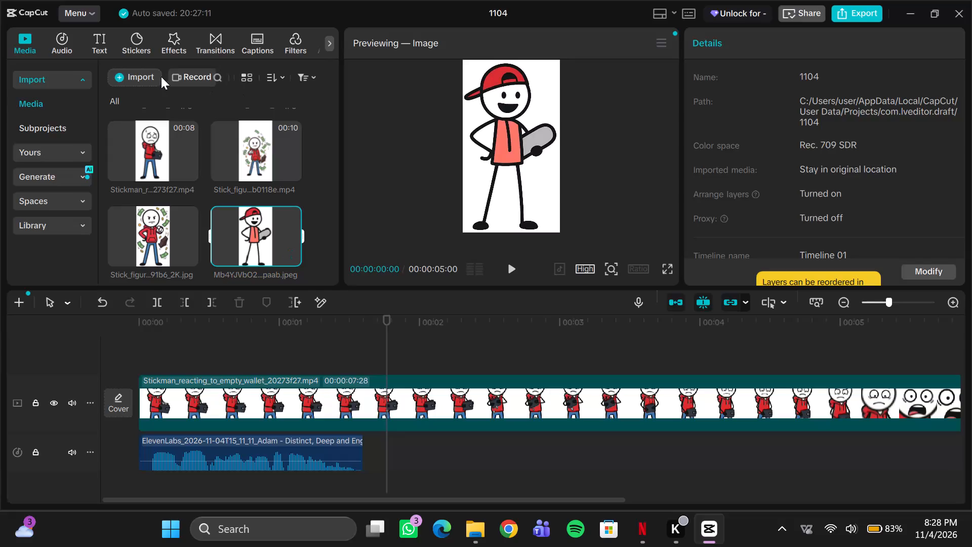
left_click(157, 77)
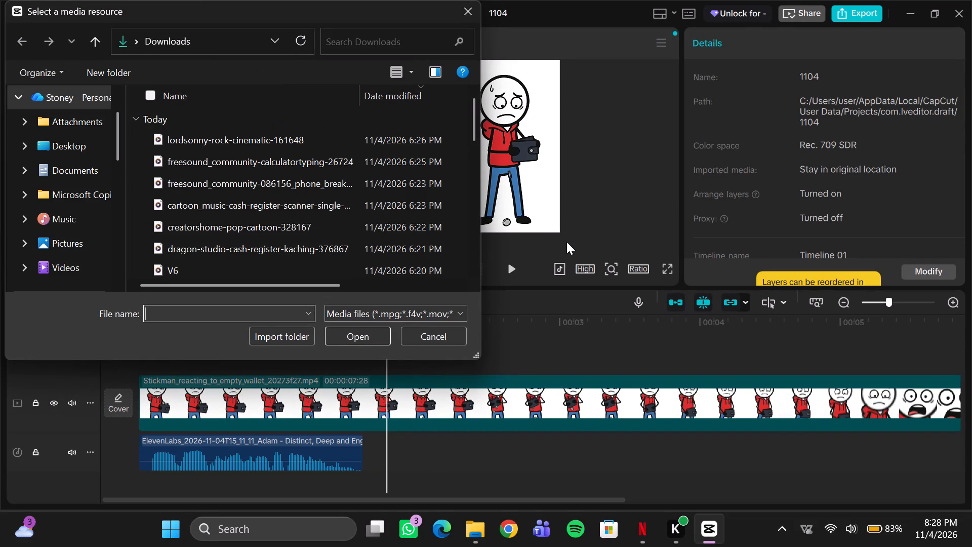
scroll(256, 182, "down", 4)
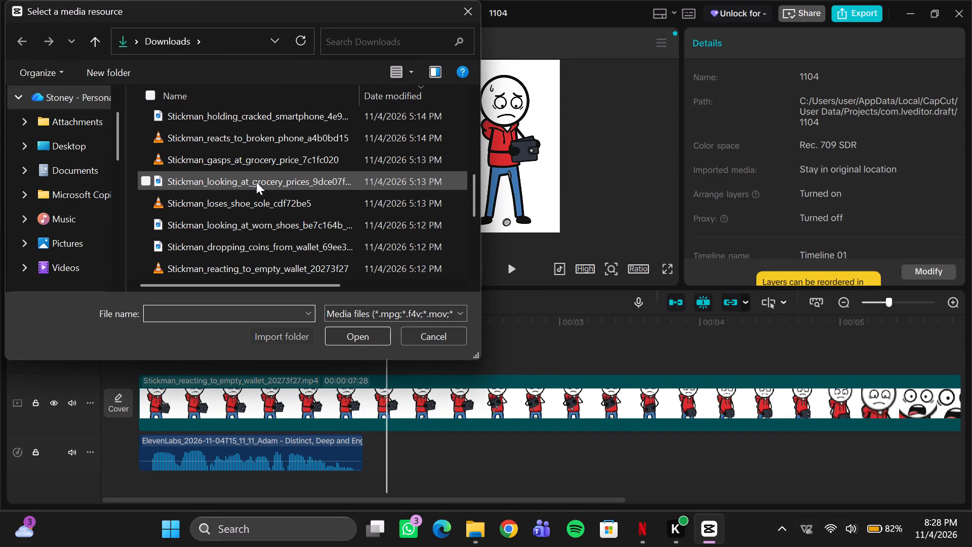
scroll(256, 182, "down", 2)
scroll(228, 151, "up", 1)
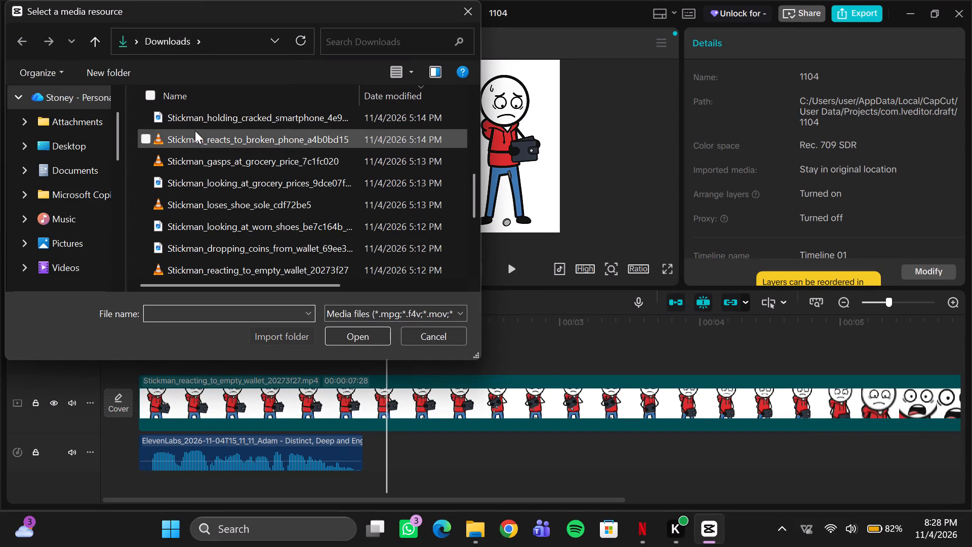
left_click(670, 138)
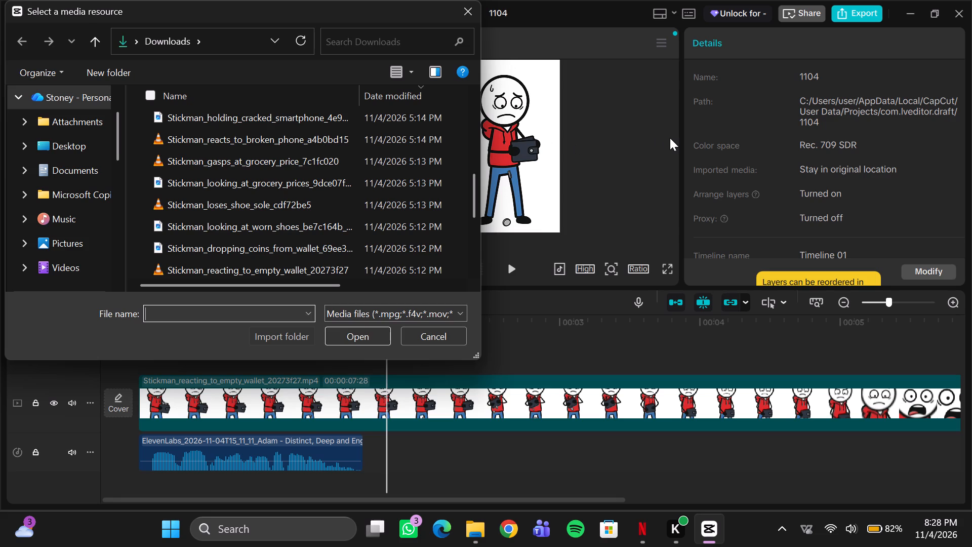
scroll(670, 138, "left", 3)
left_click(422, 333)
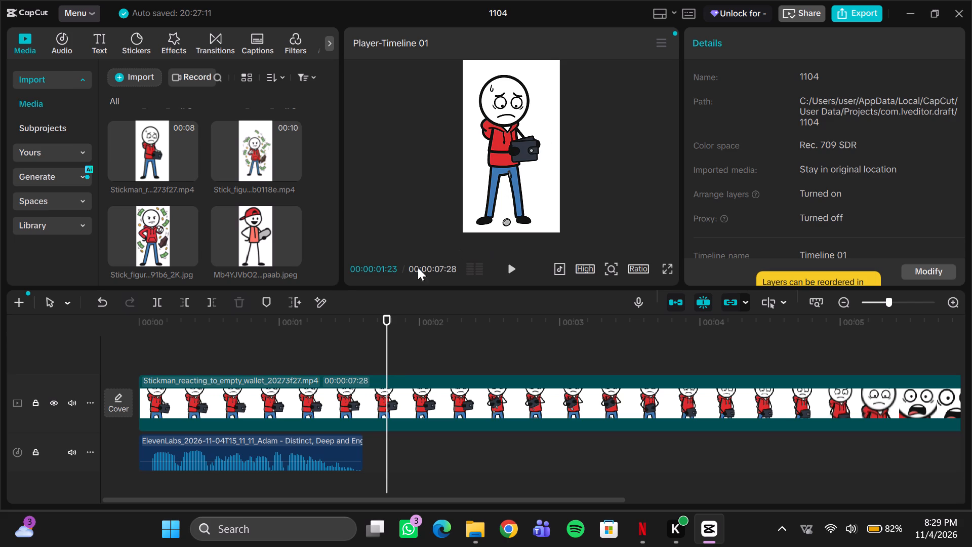
Play the timeline back from 00:00 to check the voiceover against the empty-wallet clip.
left_click_drag(383, 346, 16, 316)
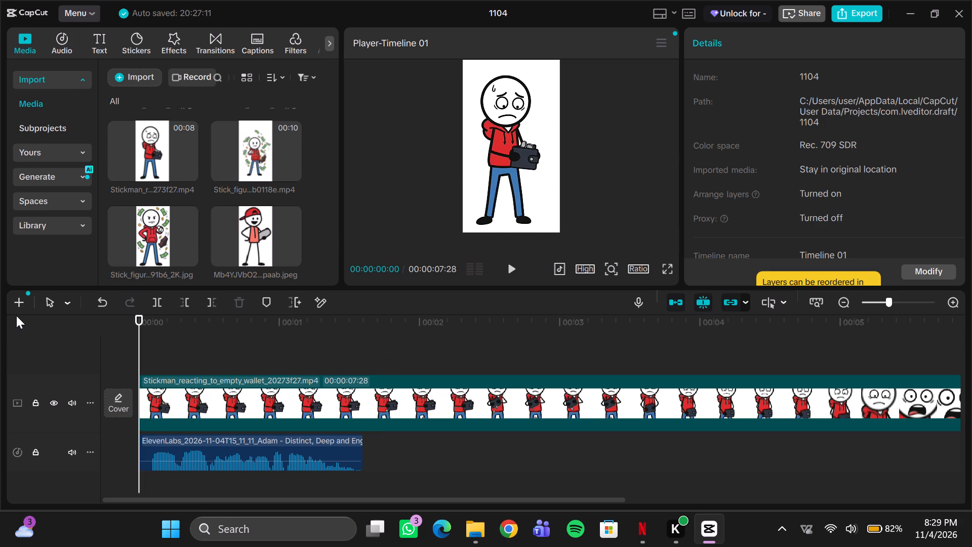
key("space")
key("space")
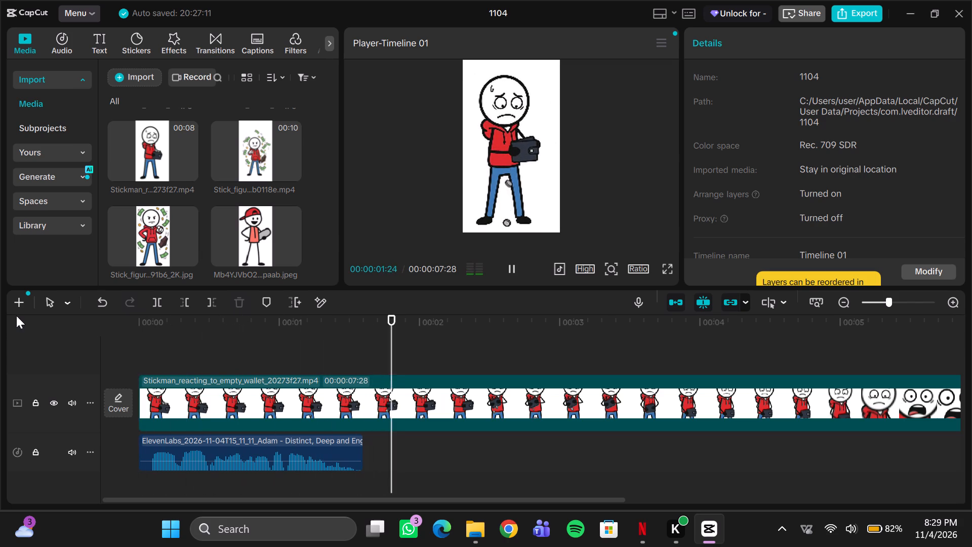
Add V1.mp3 from the media library to the audio track just after the ElevenLabs voiceover, and play back across the join.
scroll(181, 171, "up", 3)
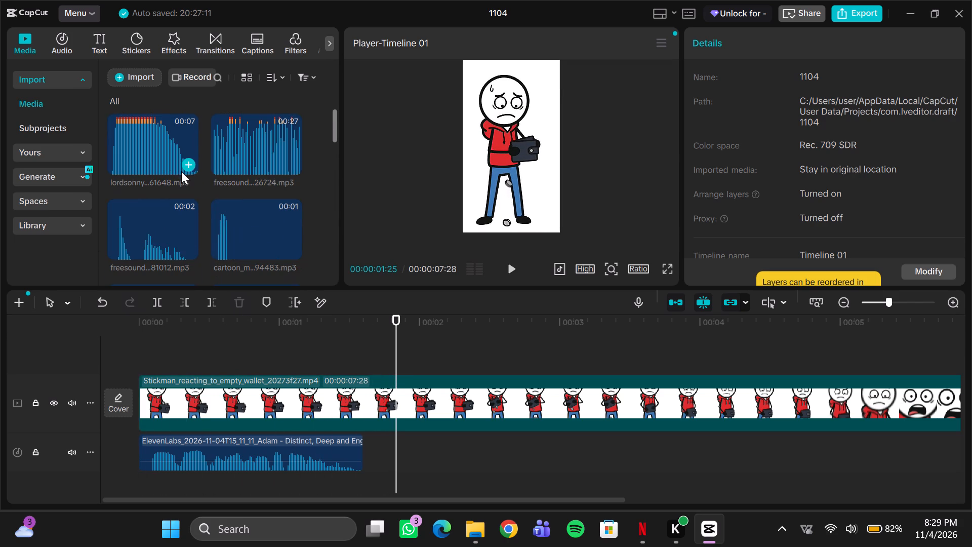
scroll(181, 171, "up", 1)
scroll(231, 190, "down", 2)
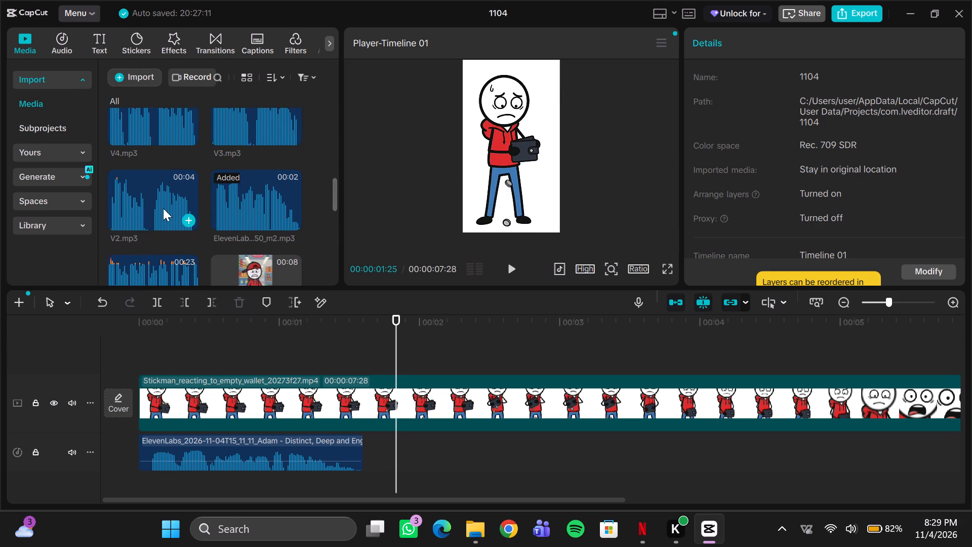
scroll(163, 208, "down", 1)
scroll(250, 149, "up", 1)
scroll(250, 176, "down", 1)
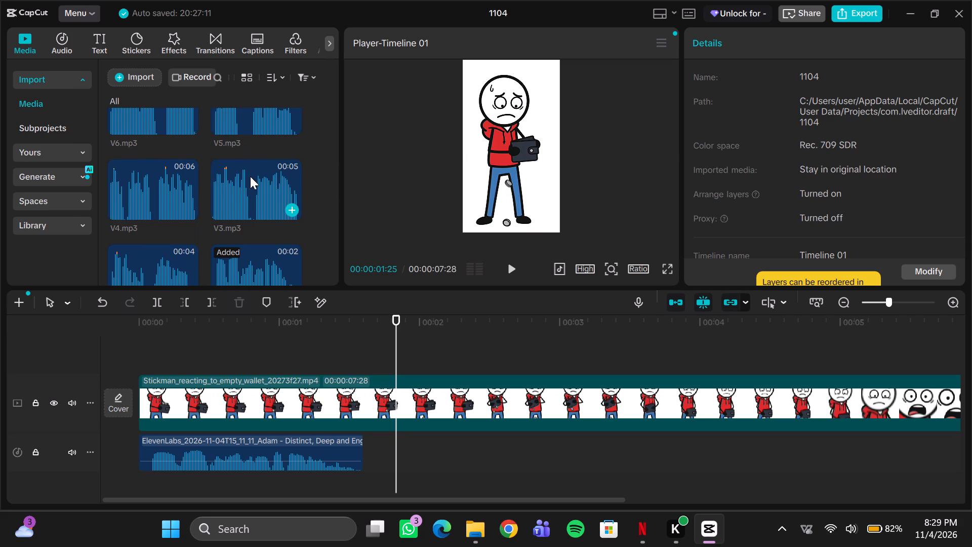
scroll(250, 176, "down", 1)
left_click_drag(145, 147, 273, 329)
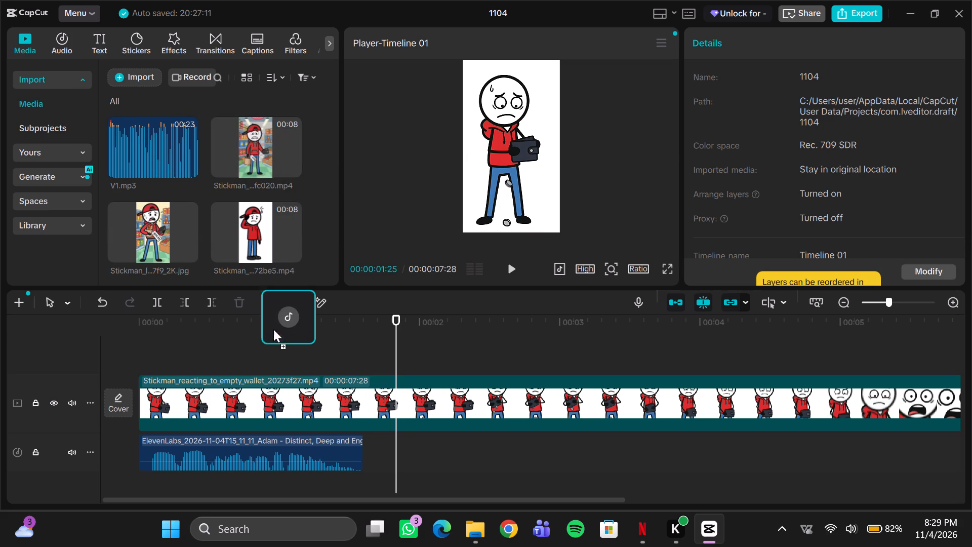
left_click_drag(273, 329, 373, 445)
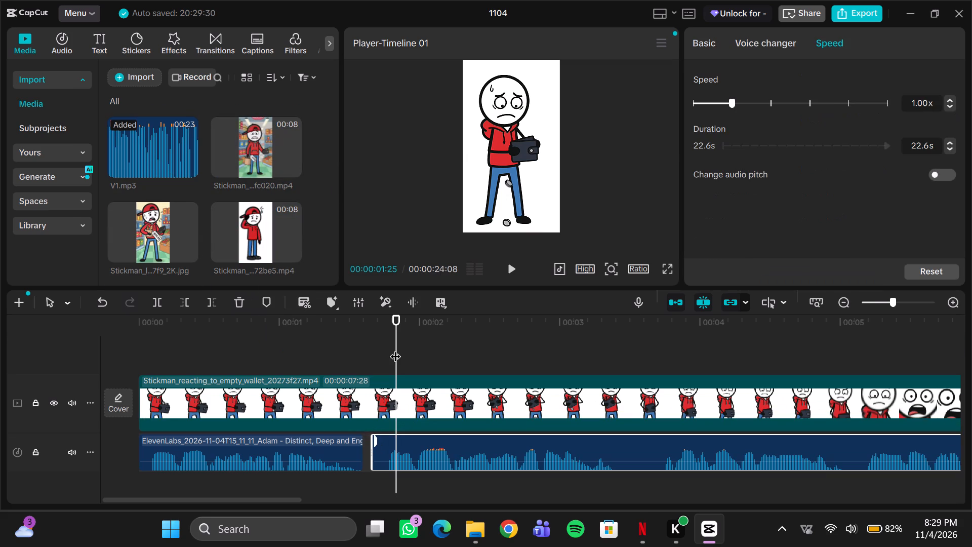
left_click_drag(395, 348, 338, 349)
key("space")
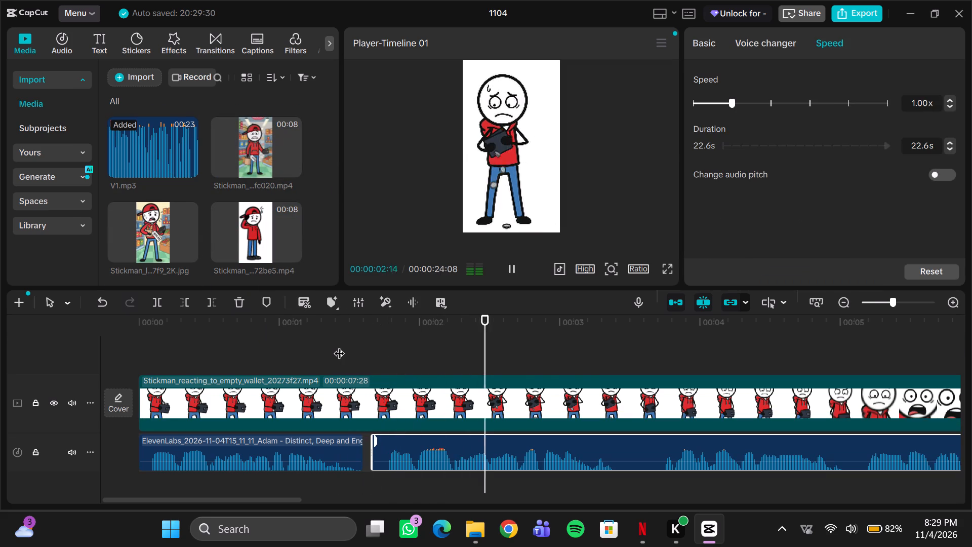
key("space")
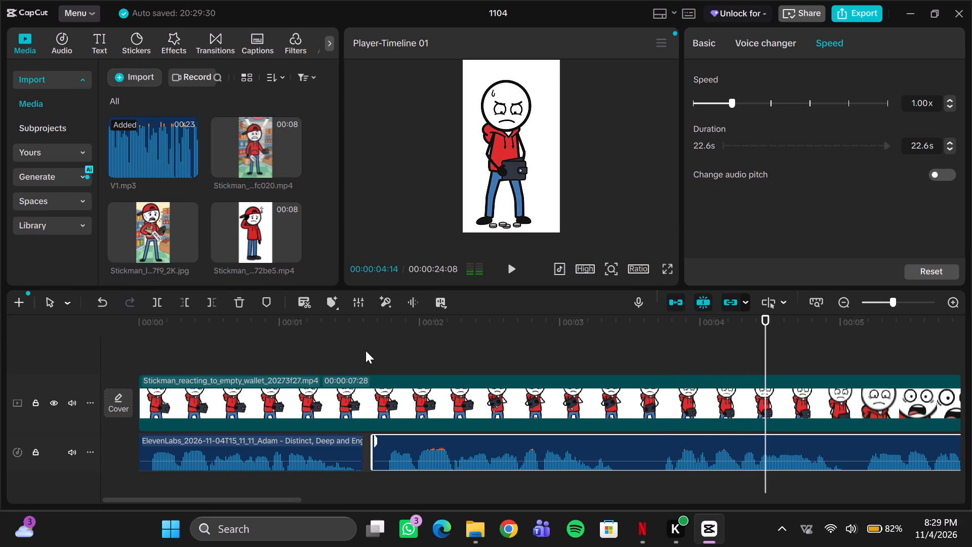
Delete the ElevenLabs voiceover clip and close the gap so V1.mp3 starts at the beginning of the timeline.
left_click(293, 452)
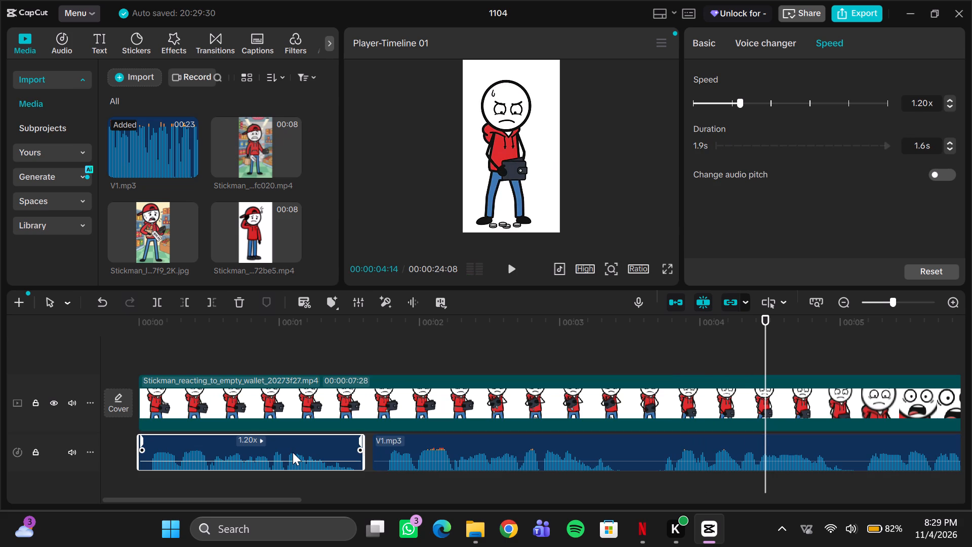
key("Delete")
right_click(298, 452)
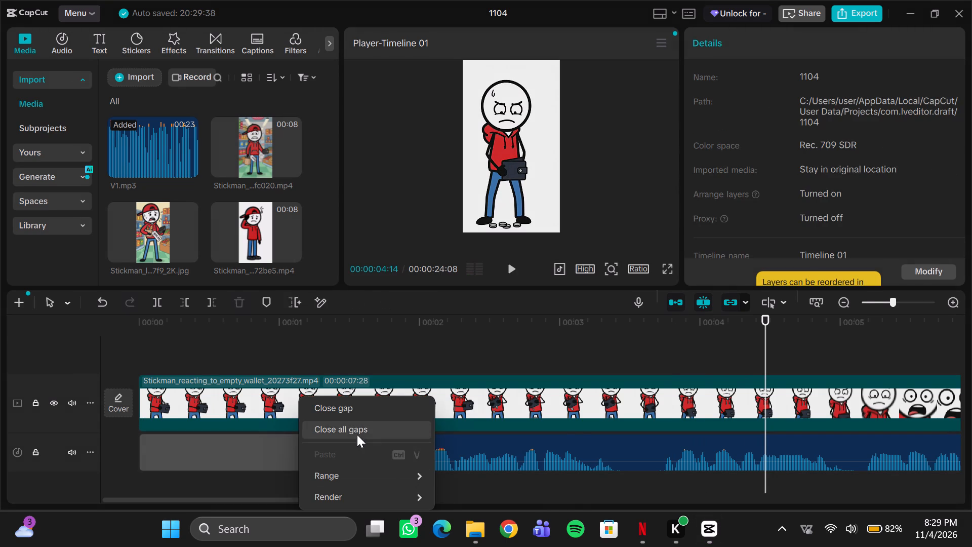
left_click(367, 405)
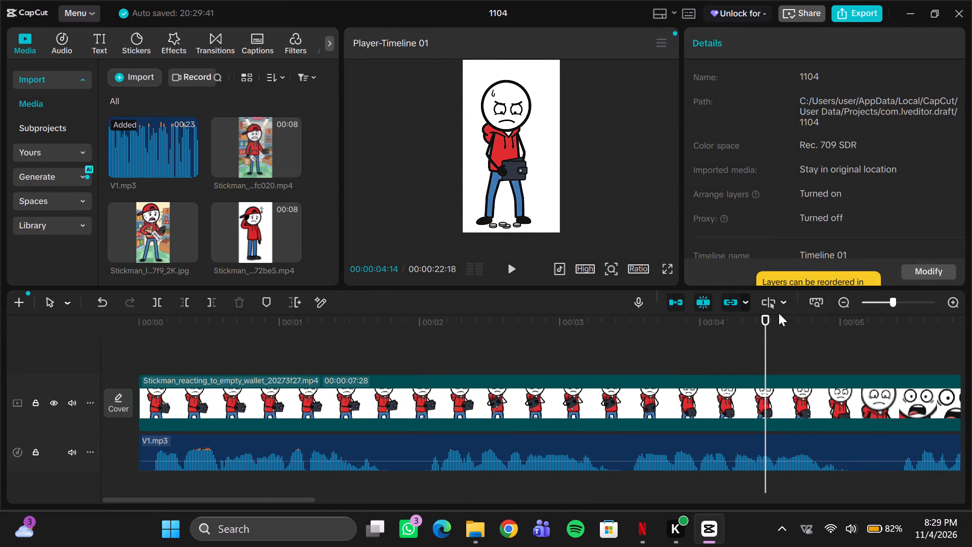
Lower the V1.mp3 clip's volume to -4.5 dB and play it back from the timeline start.
left_click_drag(766, 329, 103, 412)
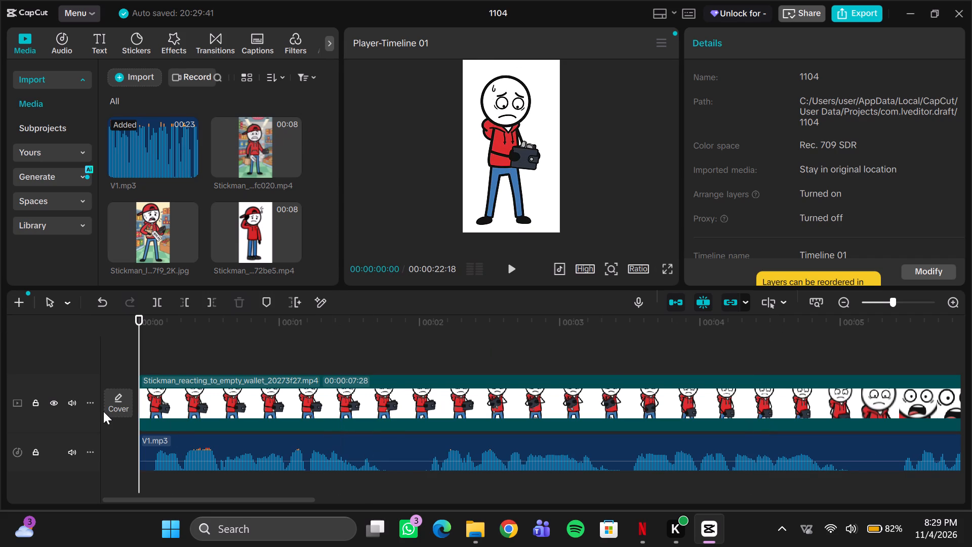
left_click(294, 445)
left_click(711, 39)
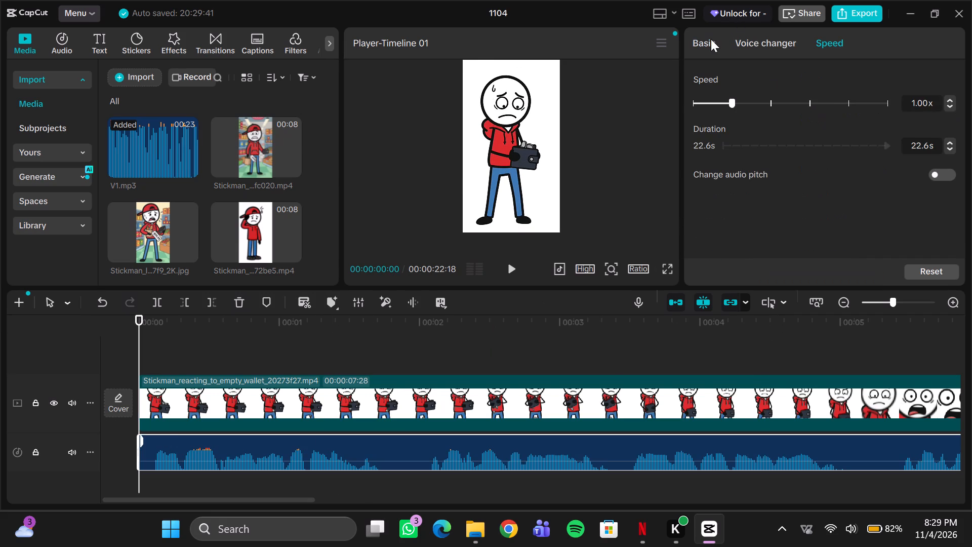
left_click(805, 116)
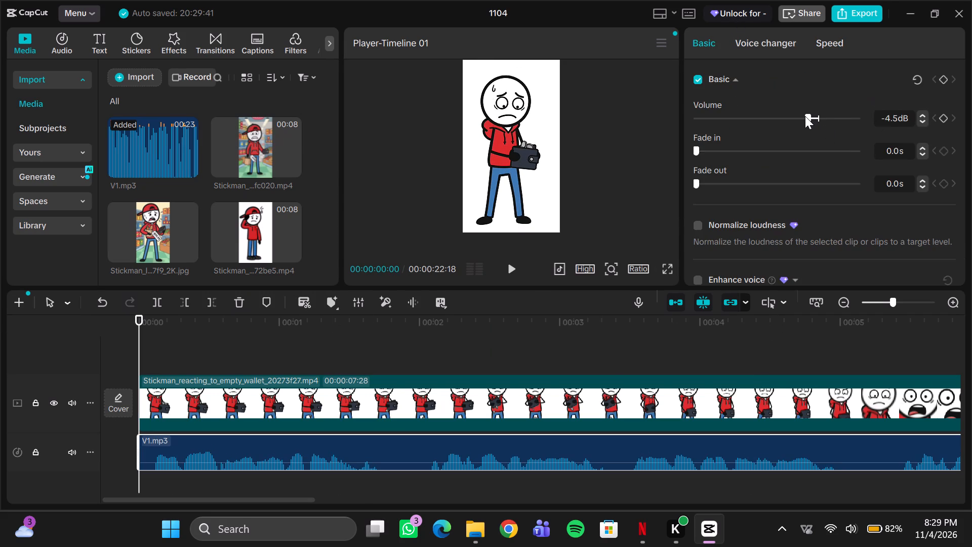
key("space")
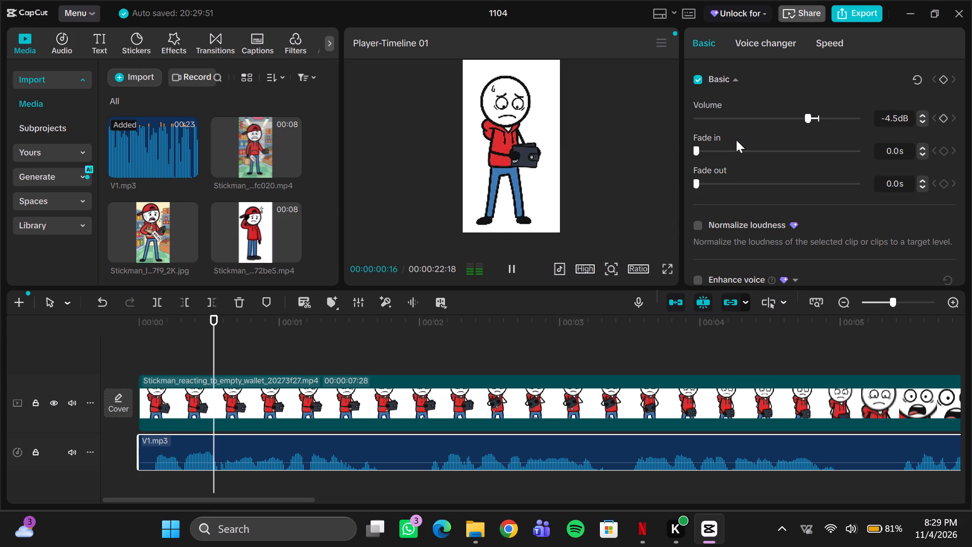
key("space")
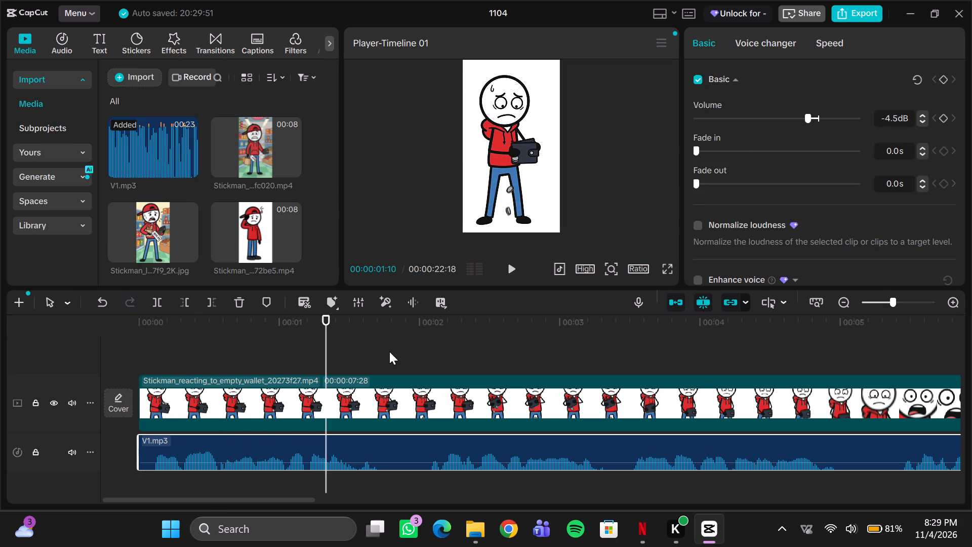
Play on to 00:00:02:07 and trim off the rest of the Stickman_reacting_to_empty_wallet clip after that point.
key("space")
key("space")
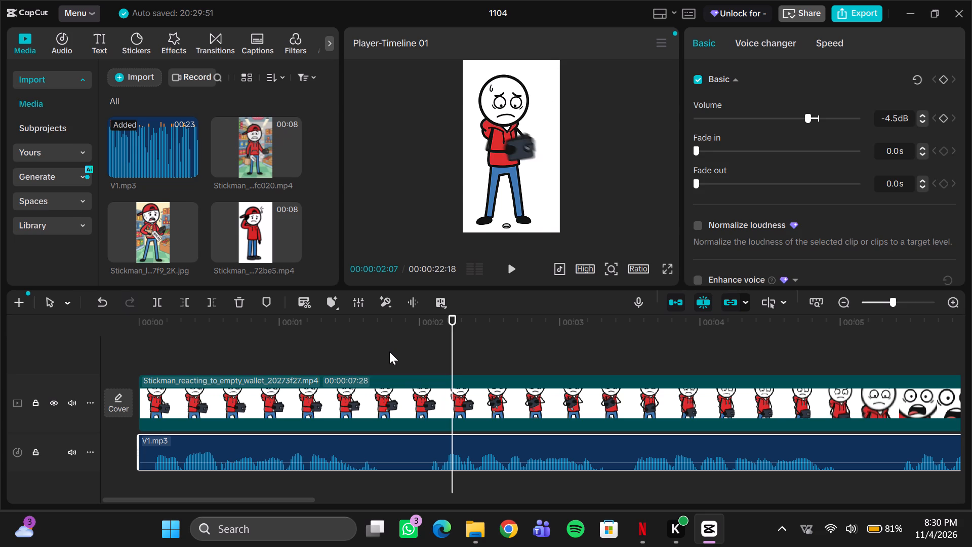
left_click(466, 408)
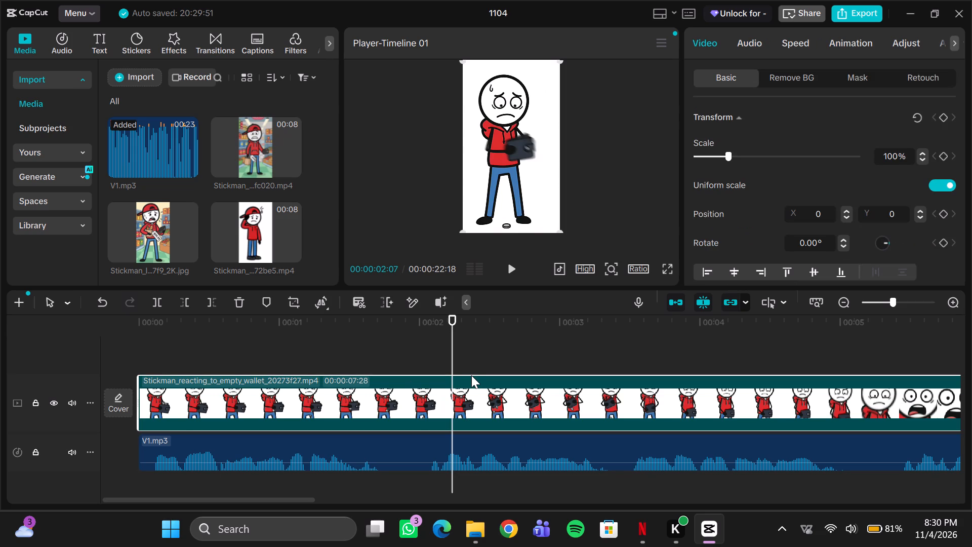
key("w")
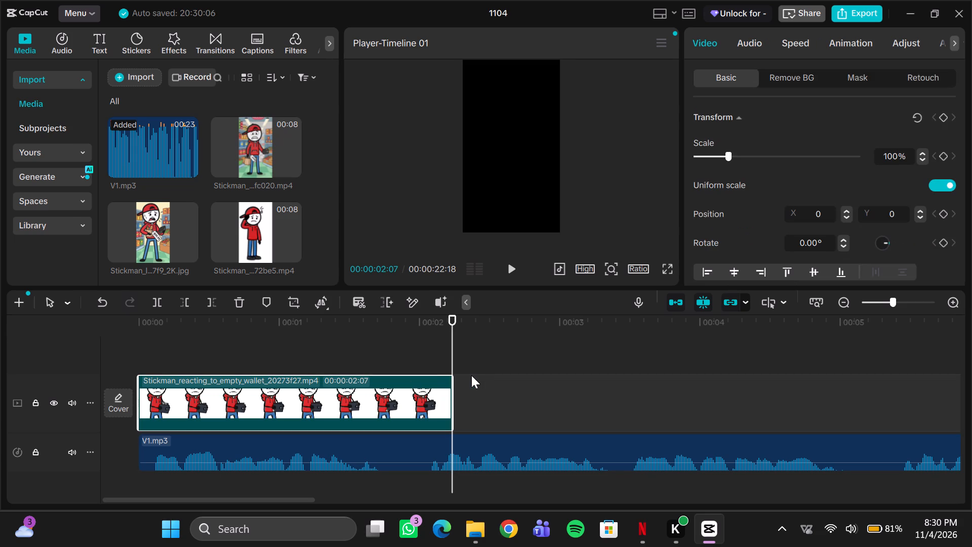
Place the Stickman_loses_shoe_sole video on the main track directly after the trimmed empty-wallet clip, and play it back.
left_click_drag(252, 238, 415, 369)
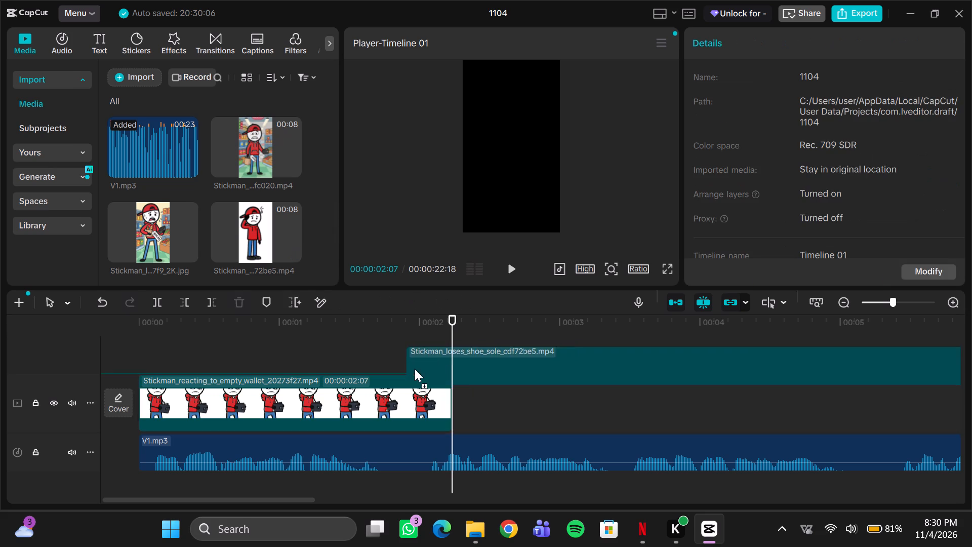
left_click_drag(415, 369, 450, 403)
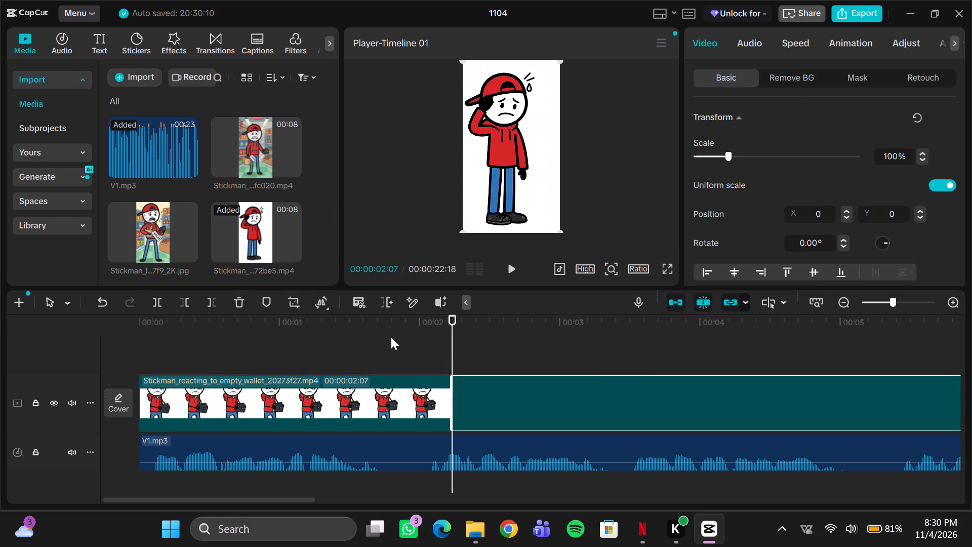
key("space")
key("space")
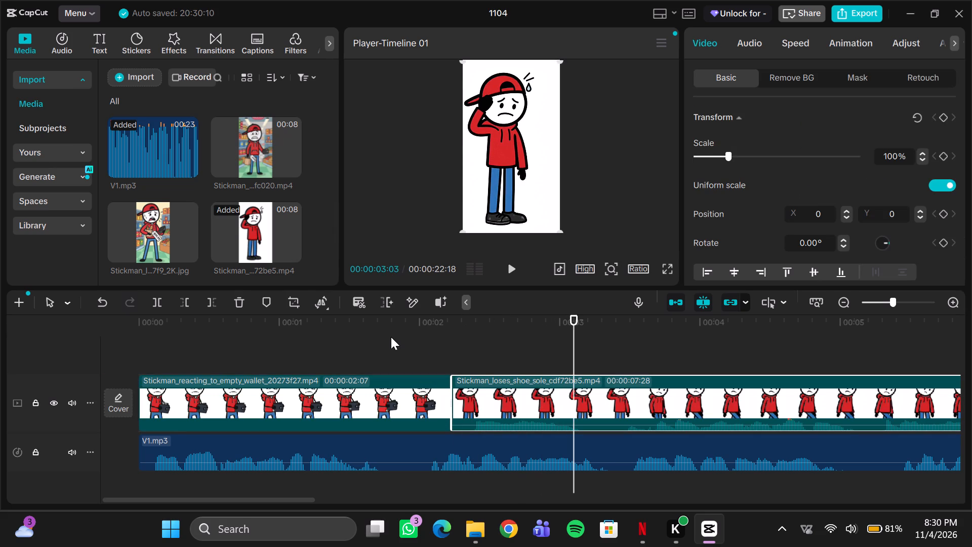
Mute the Stickman_loses_shoe_sole clip by lowering its volume to -∞ dB, and replay the transition from about 00:00:01:19.
left_click(738, 43)
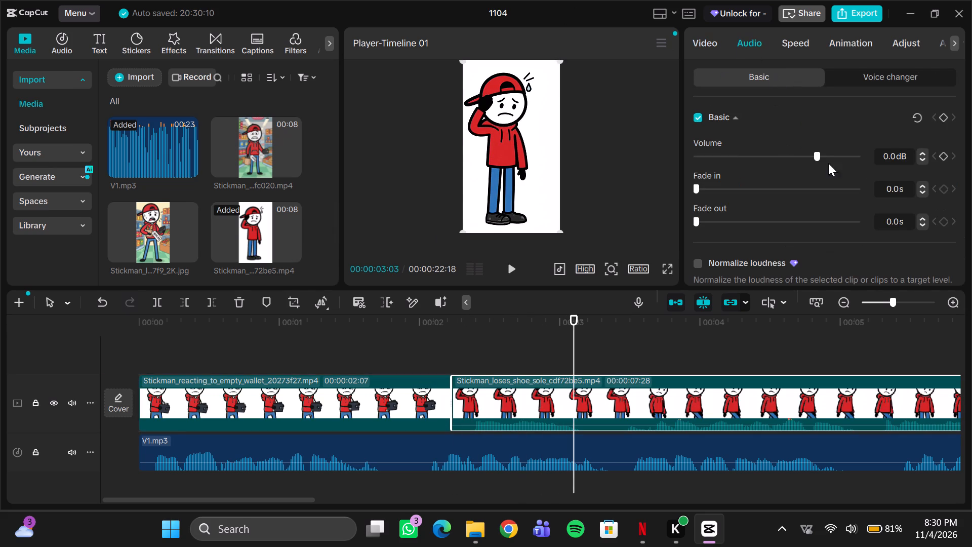
left_click_drag(817, 157, 599, 163)
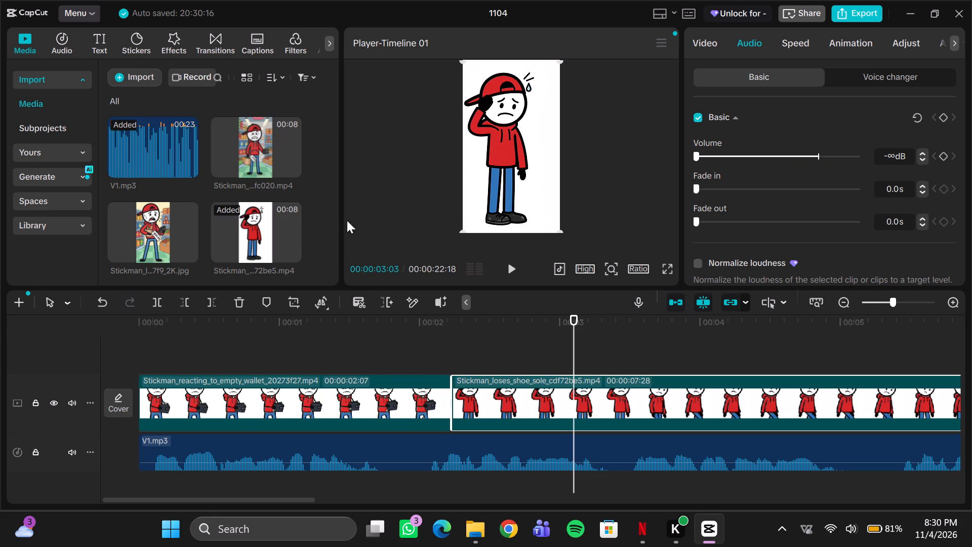
left_click_drag(573, 346, 367, 304)
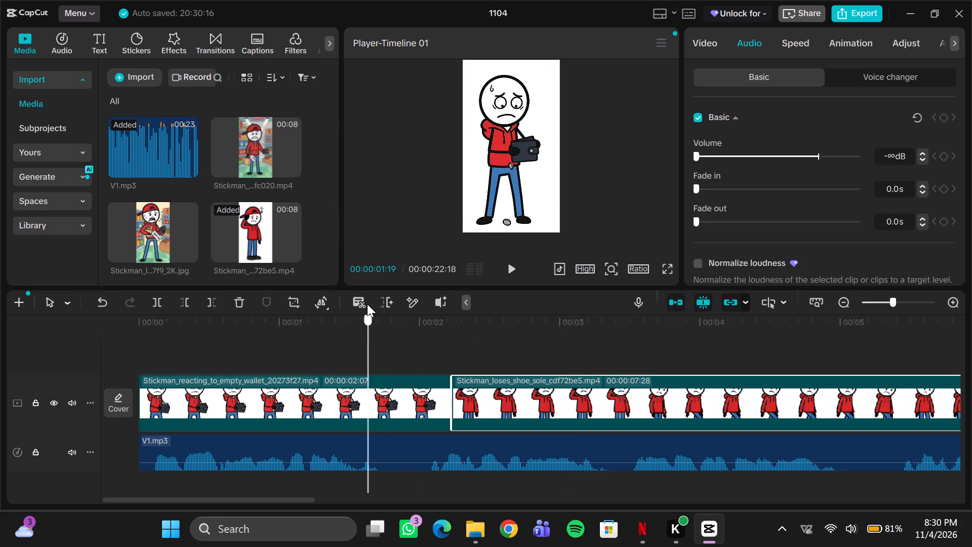
key("space")
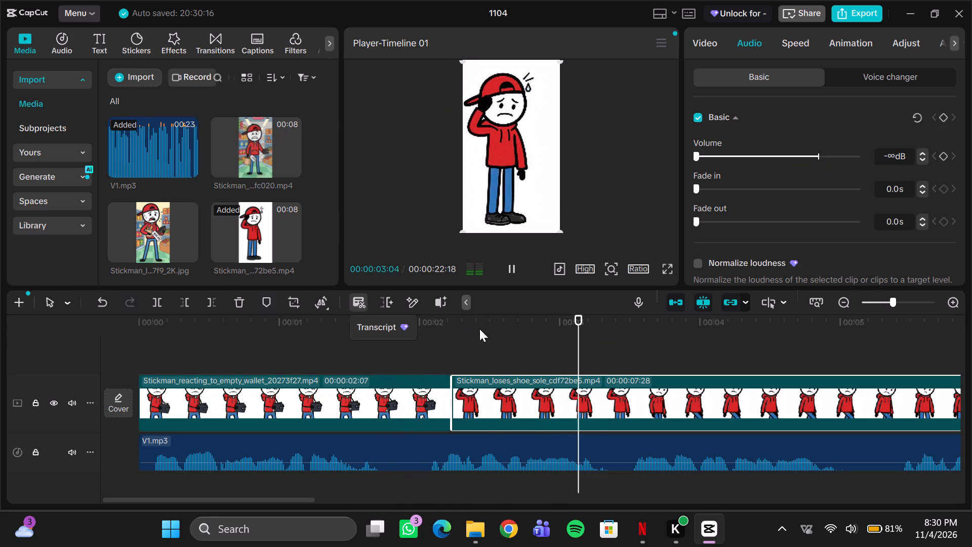
key("space")
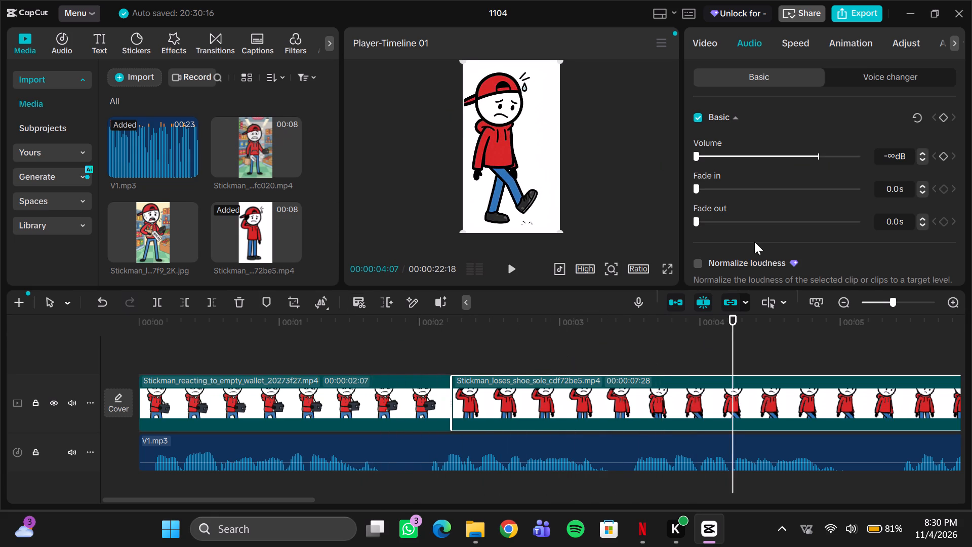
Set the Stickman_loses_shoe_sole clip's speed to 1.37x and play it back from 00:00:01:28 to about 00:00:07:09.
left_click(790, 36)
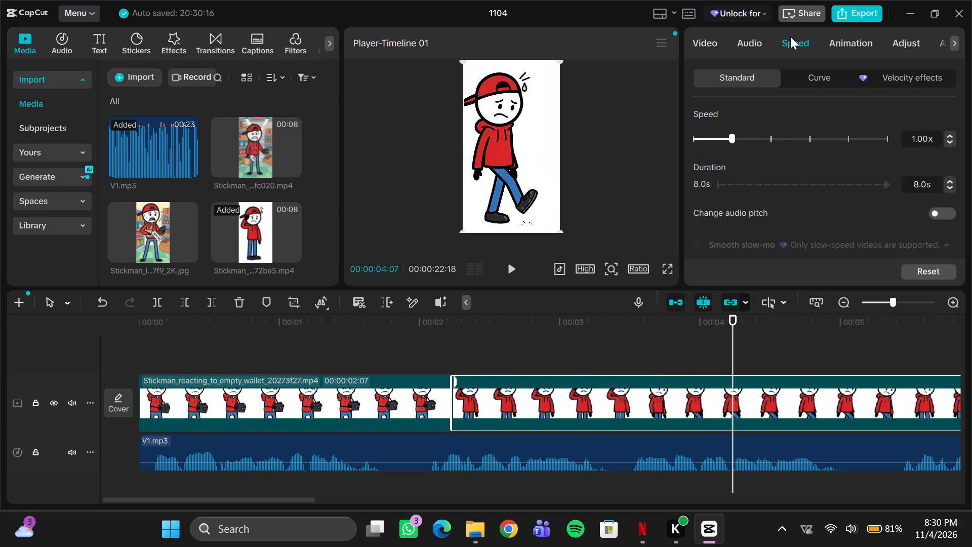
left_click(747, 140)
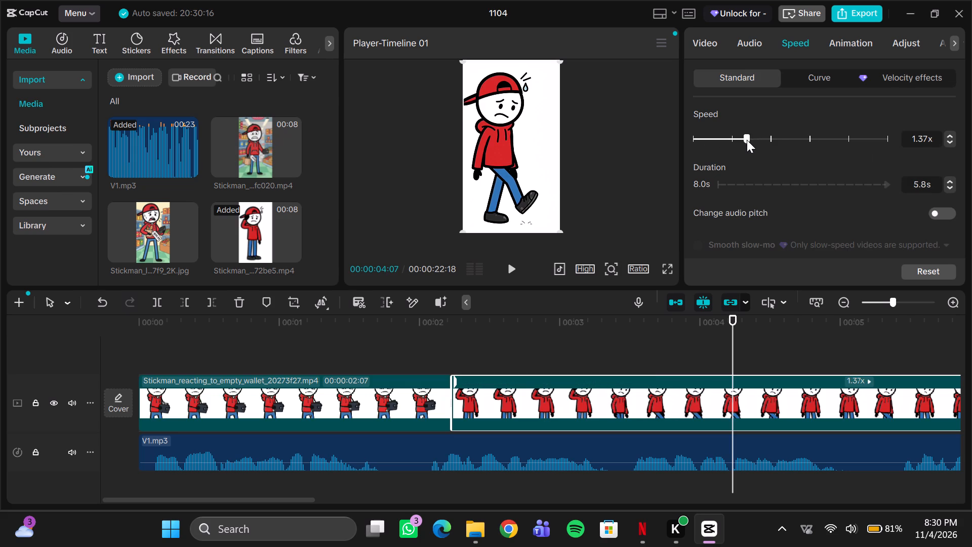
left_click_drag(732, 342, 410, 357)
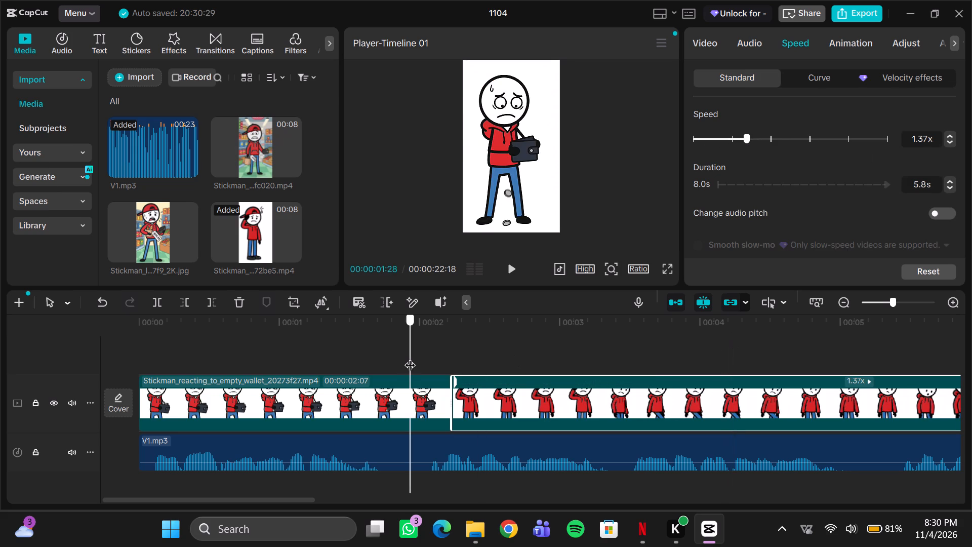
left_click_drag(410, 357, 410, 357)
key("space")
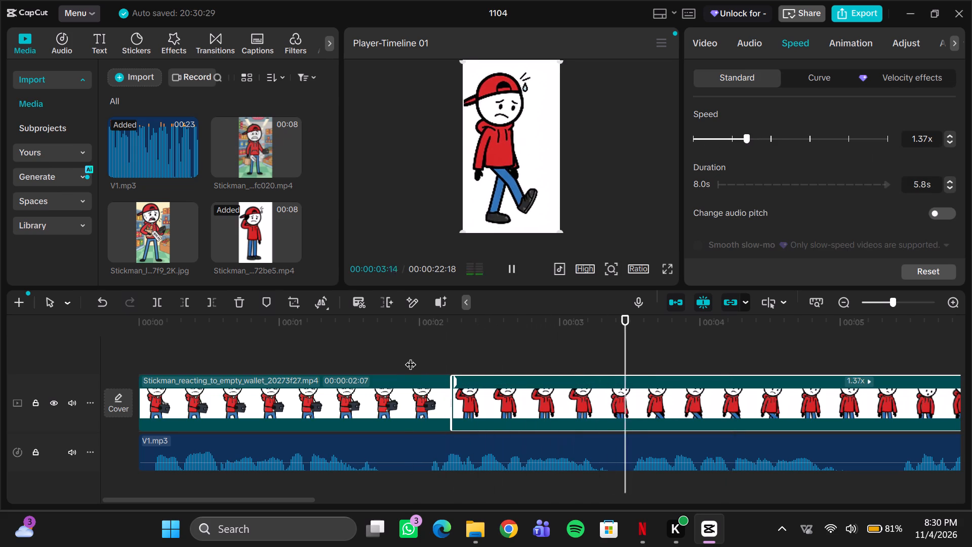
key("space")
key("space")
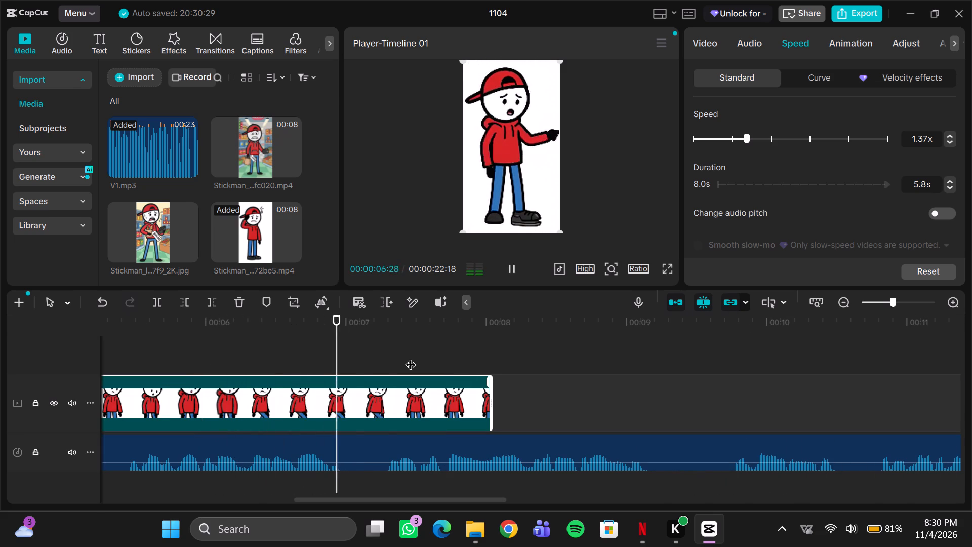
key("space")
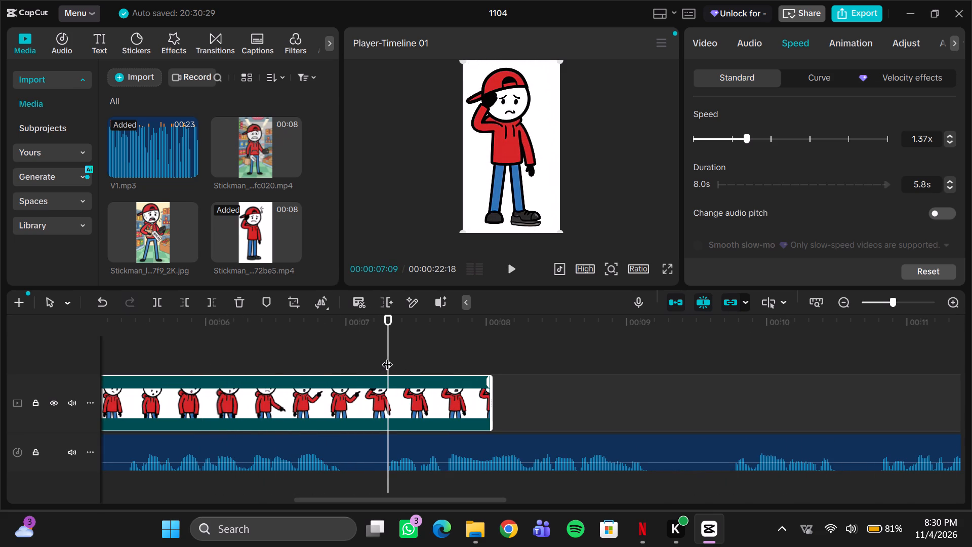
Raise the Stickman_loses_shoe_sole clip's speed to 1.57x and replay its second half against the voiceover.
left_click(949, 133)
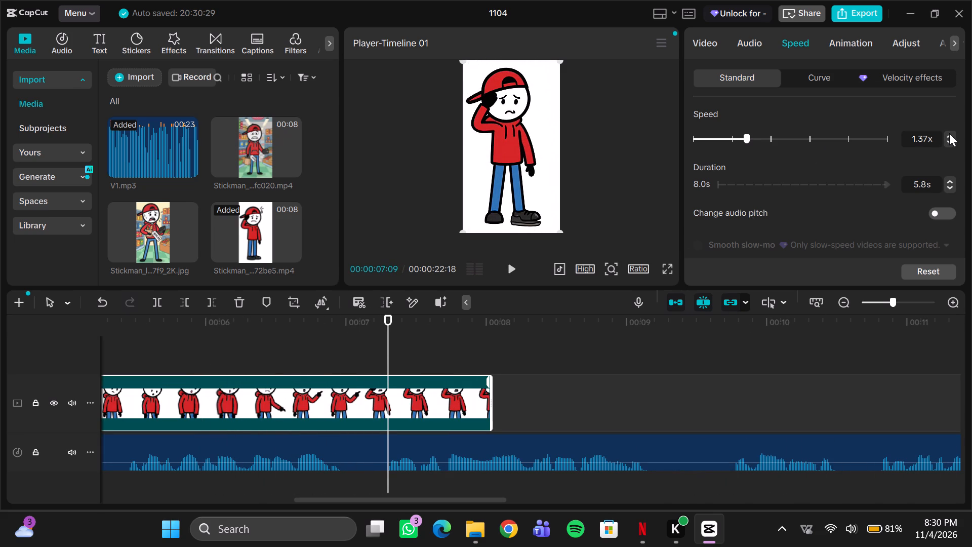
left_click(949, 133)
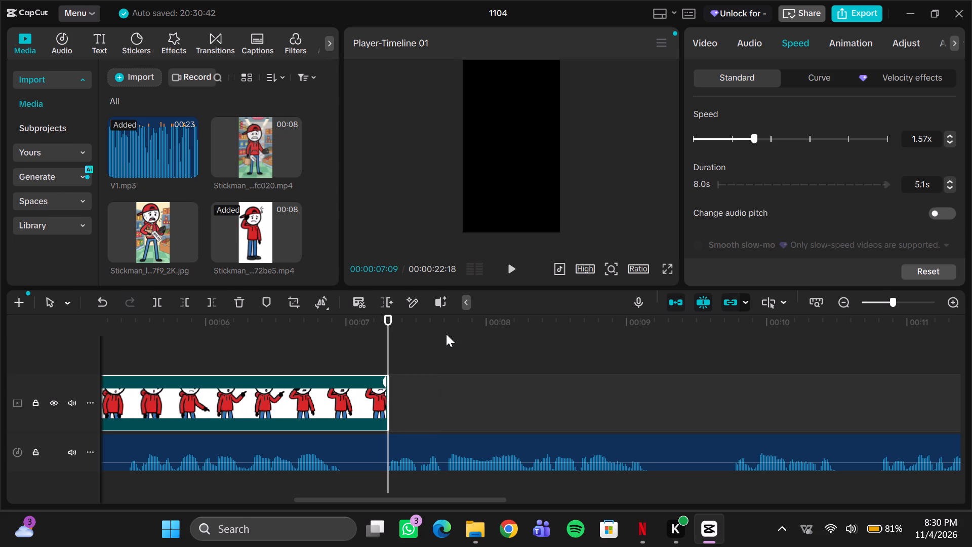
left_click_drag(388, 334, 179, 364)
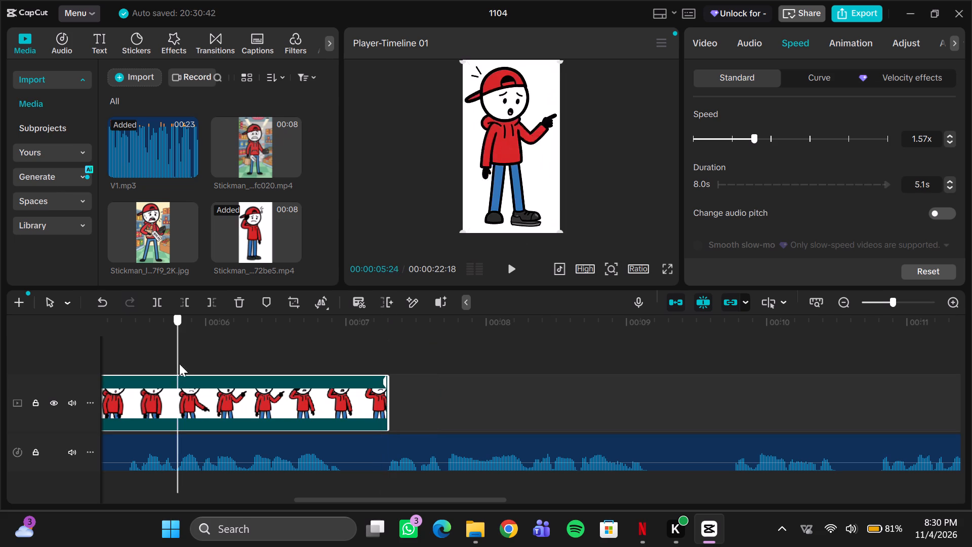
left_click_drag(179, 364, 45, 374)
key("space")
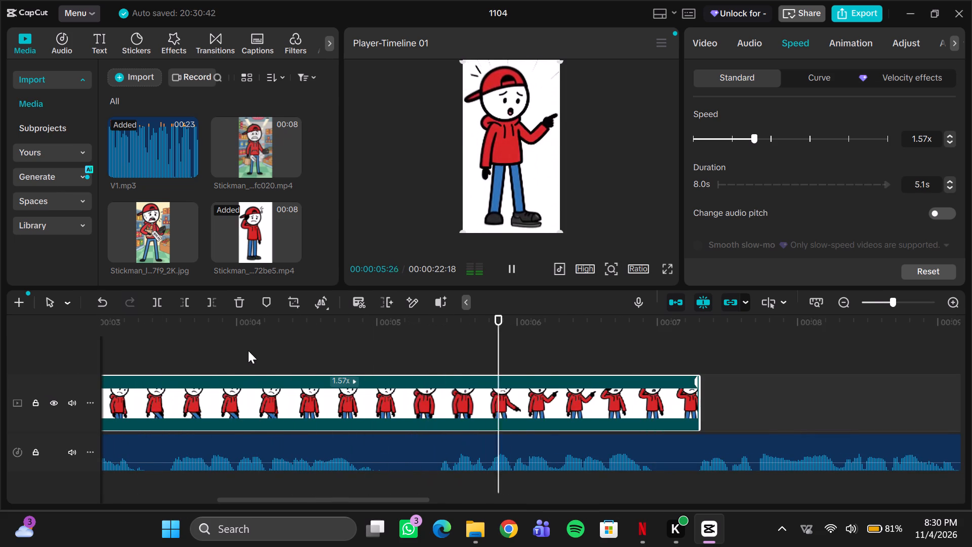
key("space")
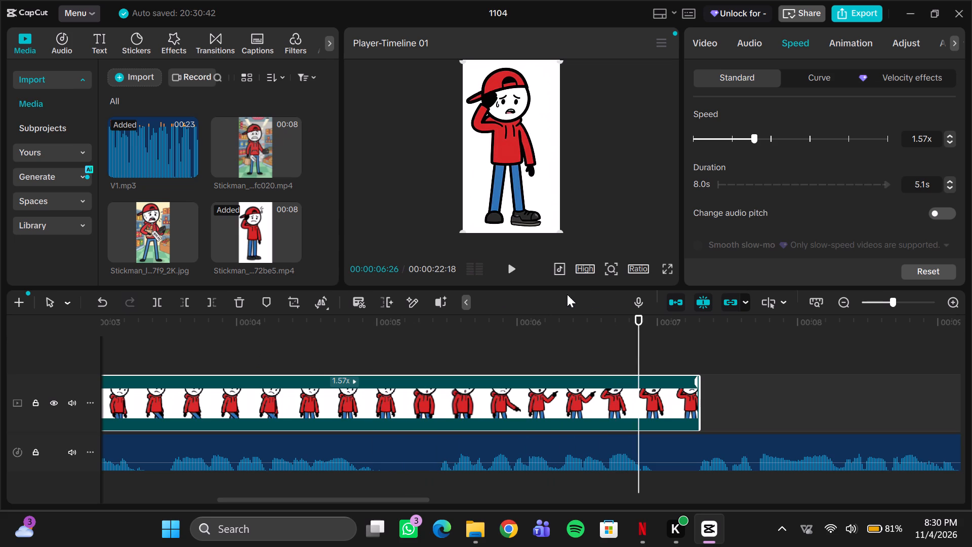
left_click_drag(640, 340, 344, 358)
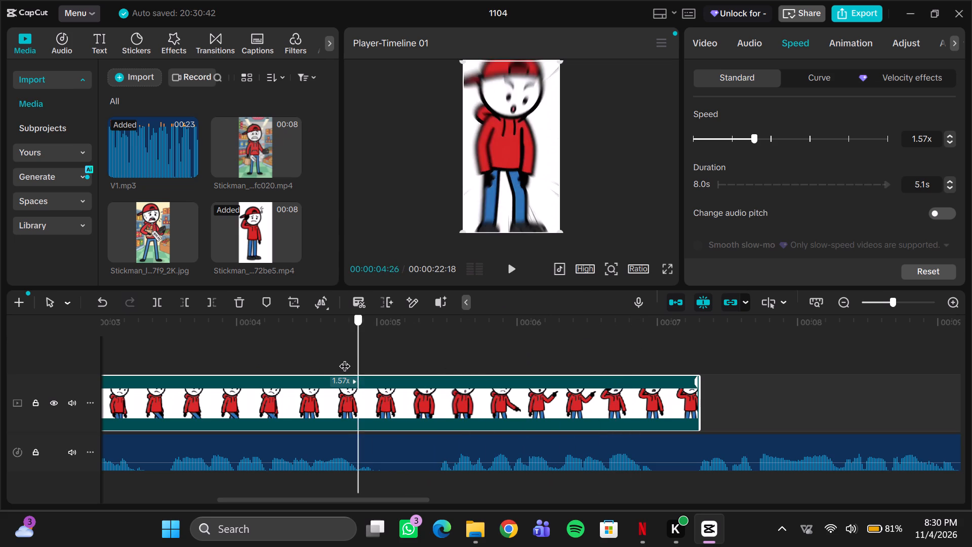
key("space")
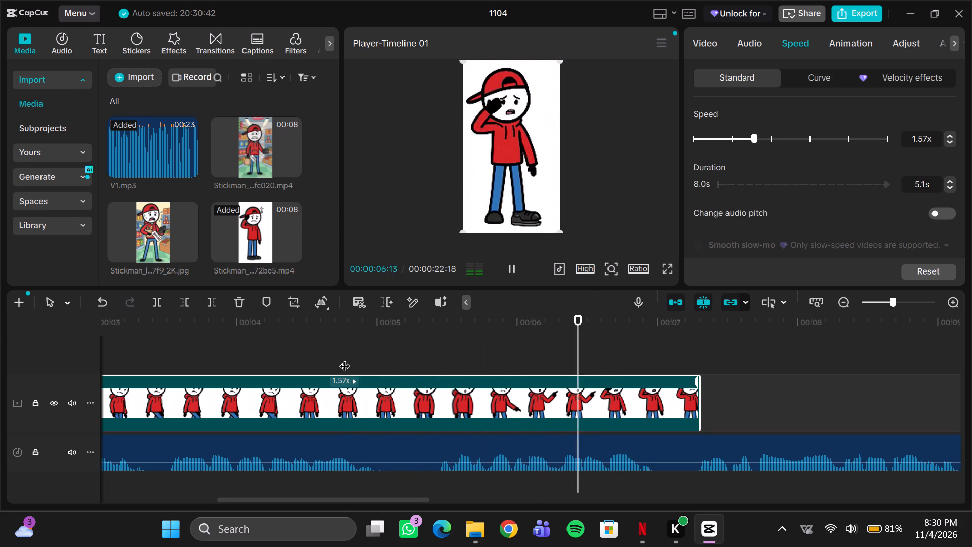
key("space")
Play on to 00:00:05:04 and raise the Stickman_loses_shoe_sole clip's speed to 2.77x so that it ends there.
left_click_drag(620, 346, 438, 319)
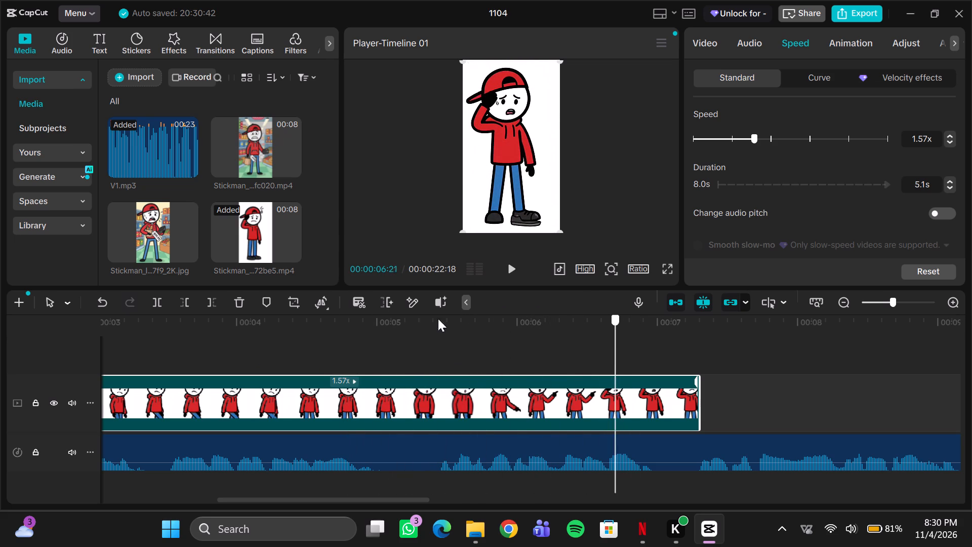
left_click_drag(438, 319, 116, 305)
key("space")
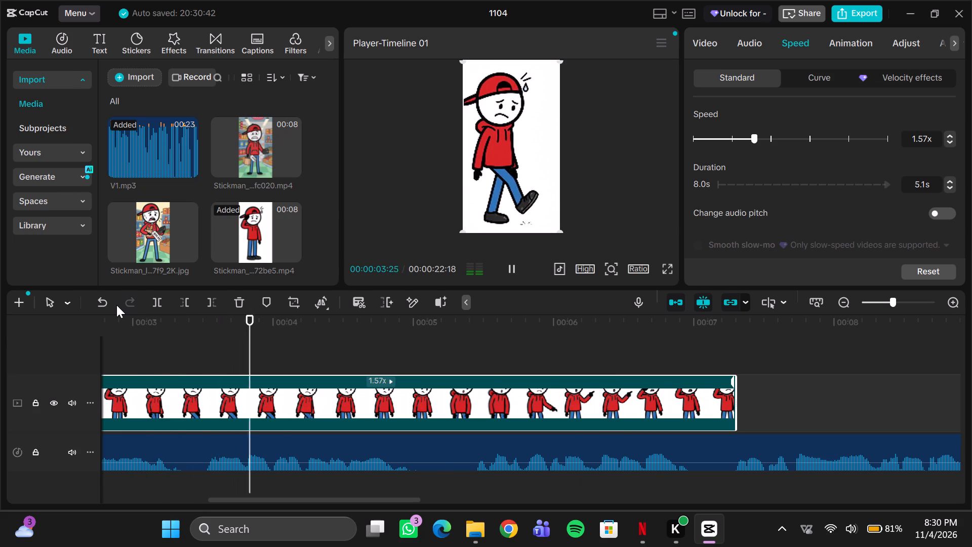
key("space")
key("space")
key("space")
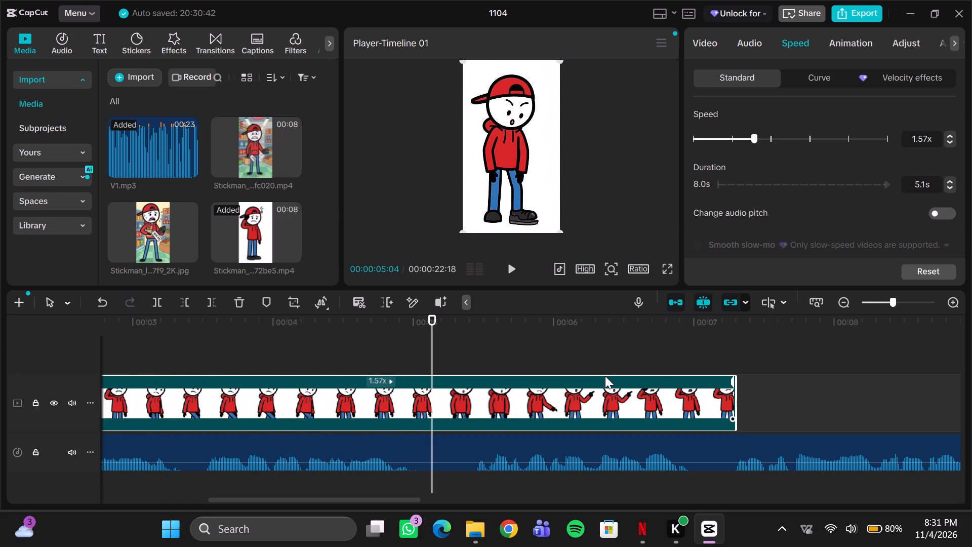
left_click(948, 133)
left_click(948, 133)
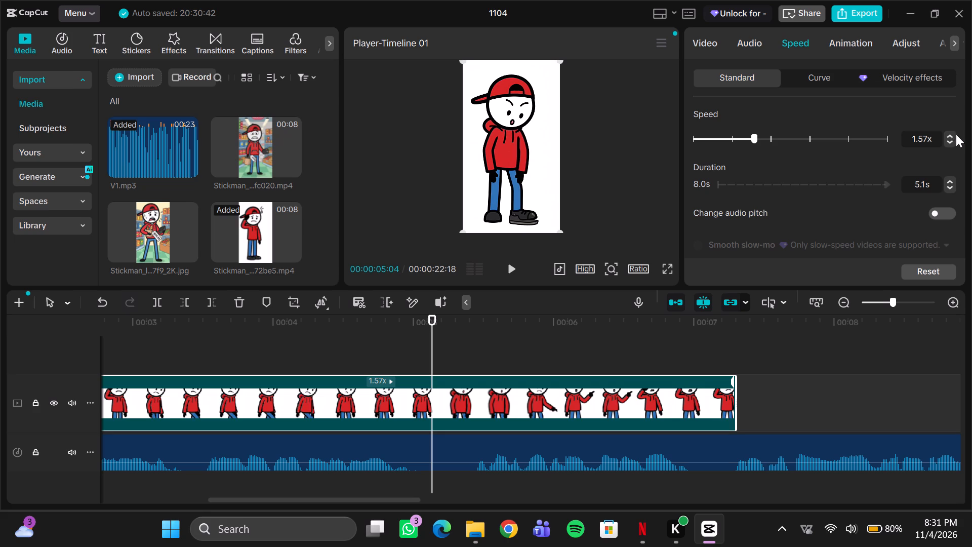
left_click(951, 134)
left_click(951, 134)
triple_click(951, 134)
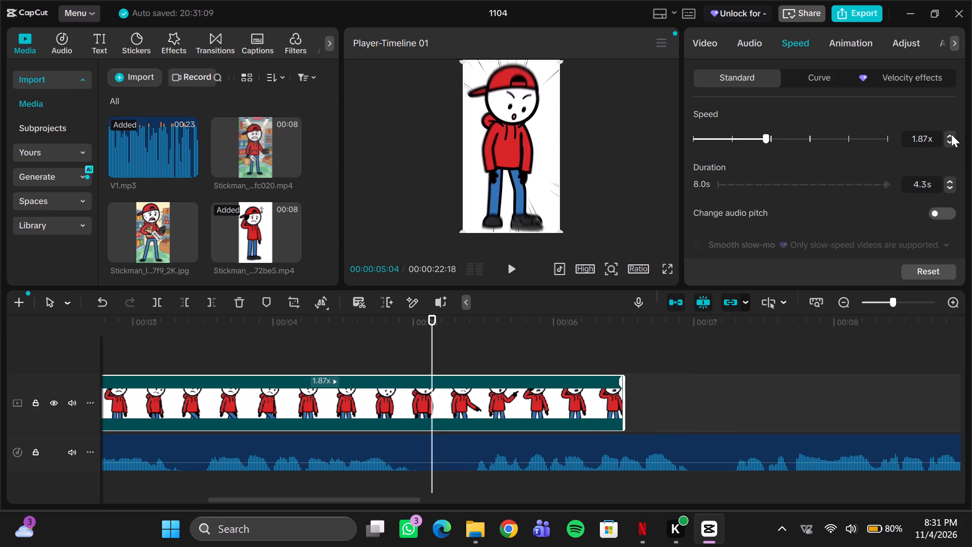
triple_click(951, 134)
left_click(951, 134)
double_click(951, 134)
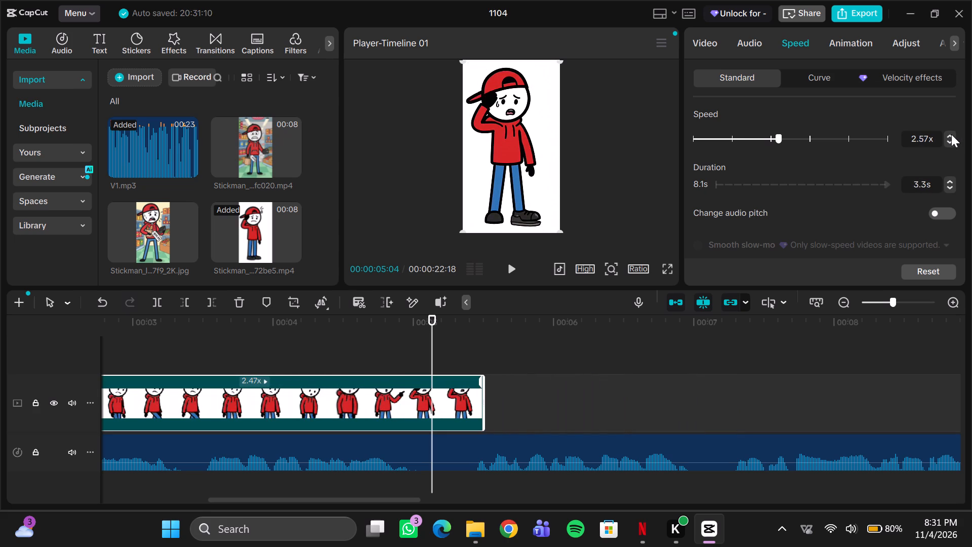
left_click(951, 134)
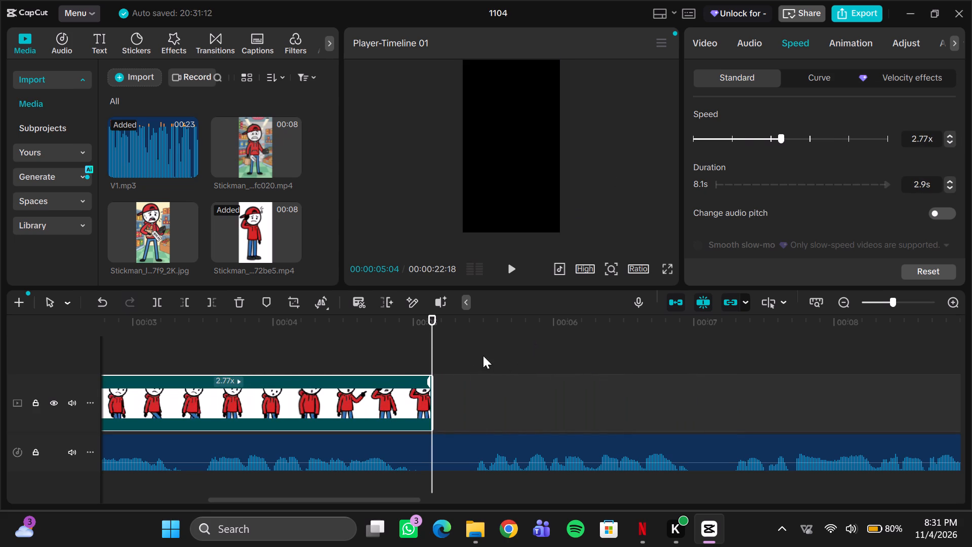
Play back the sped-up clip and the sequence leading into it, listening to the voiceover on to 00:00:07:24.
left_click_drag(434, 338, 173, 339)
key("space")
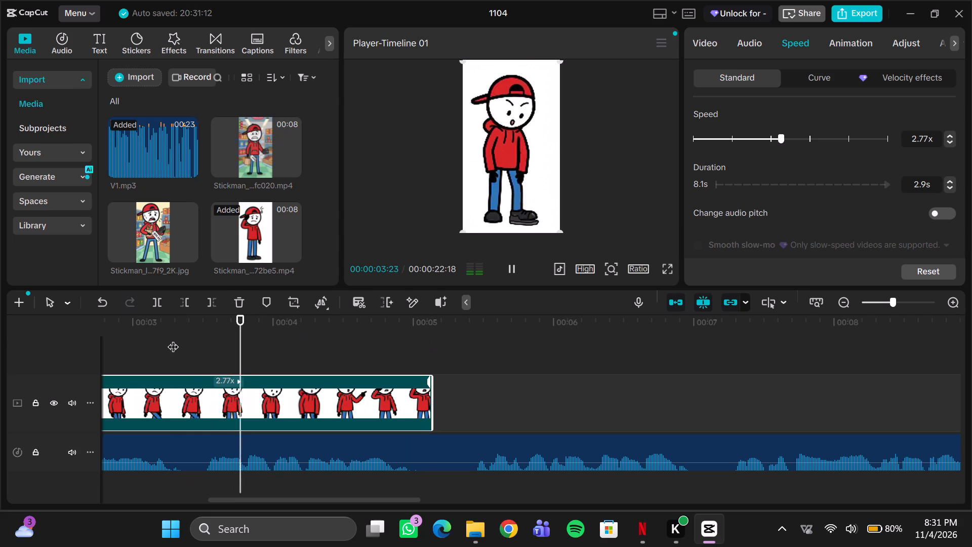
key("space")
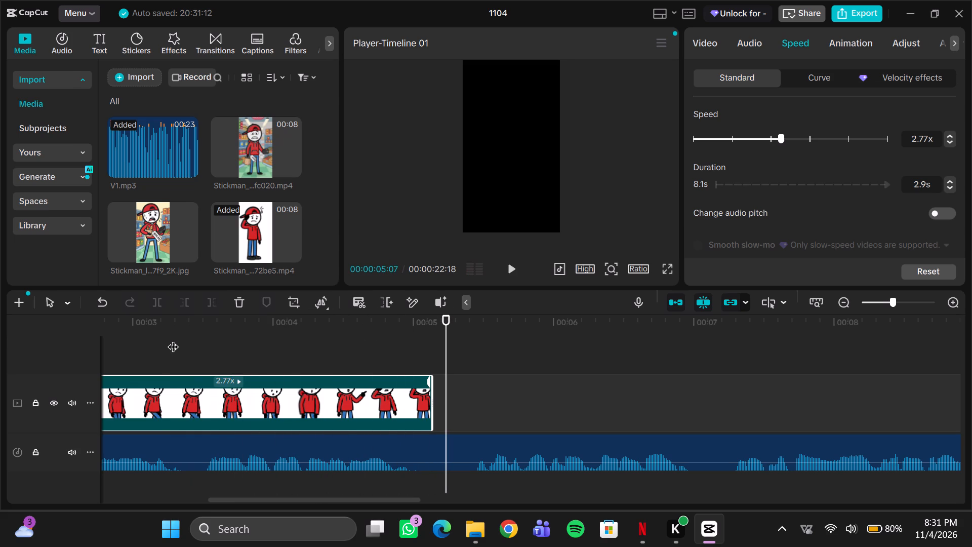
left_click_drag(442, 347, 432, 349)
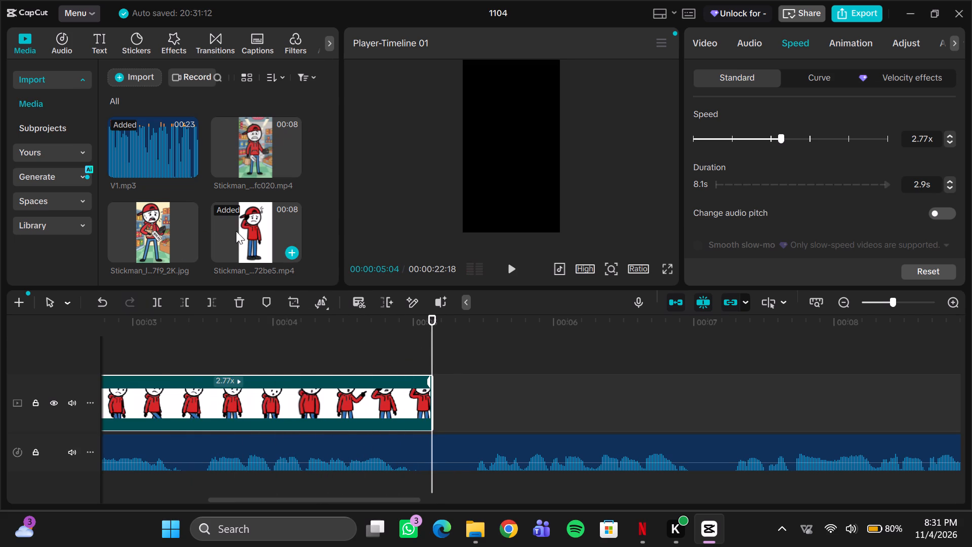
scroll(236, 231, "down", 1)
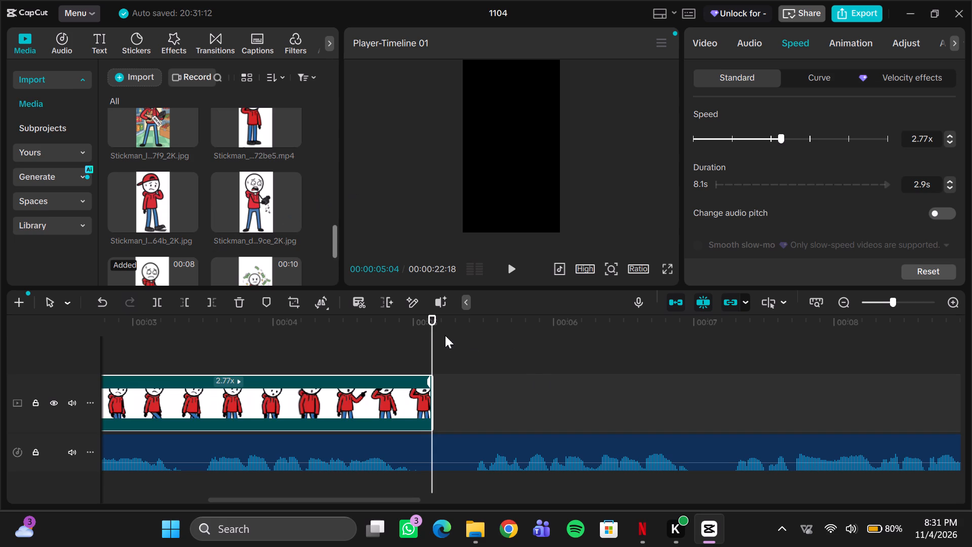
left_click_drag(431, 338, 0, 325)
key("space")
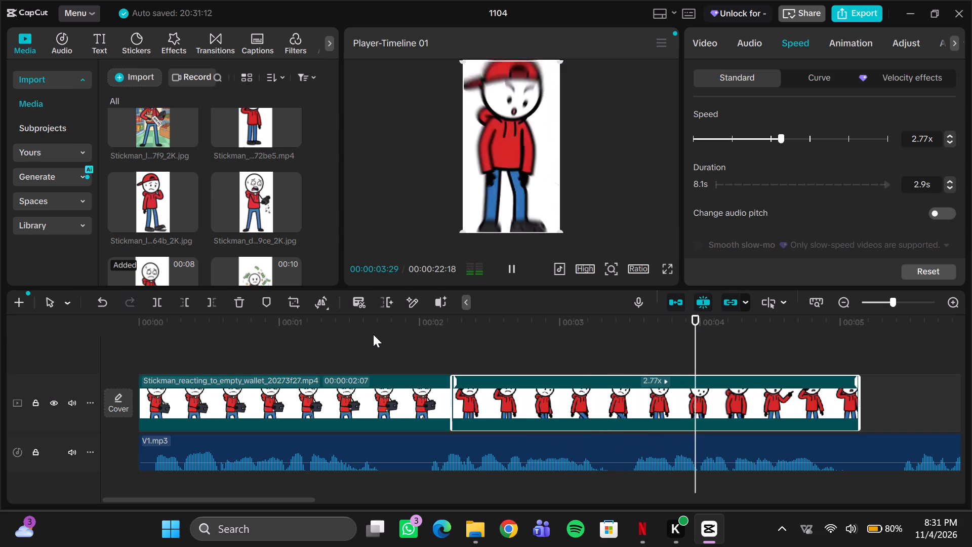
key("space")
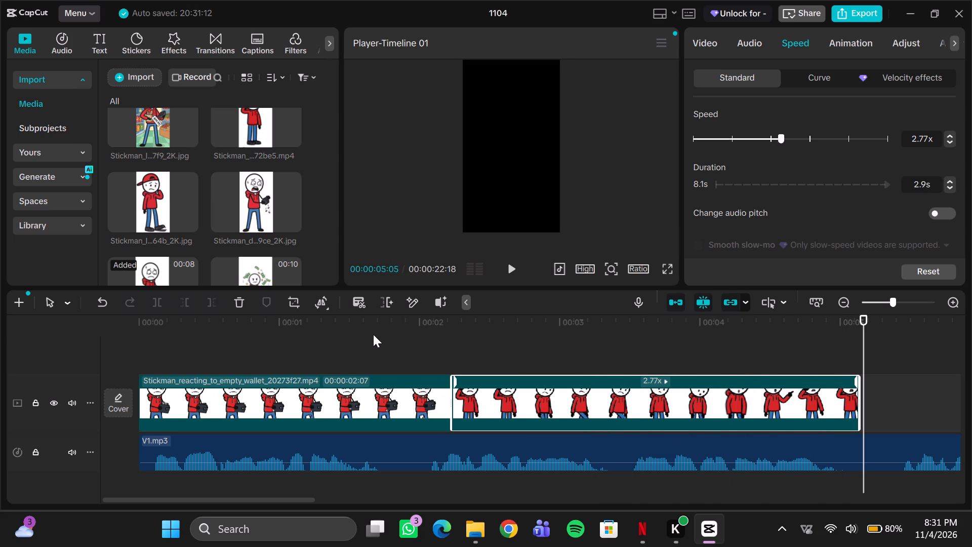
key("space")
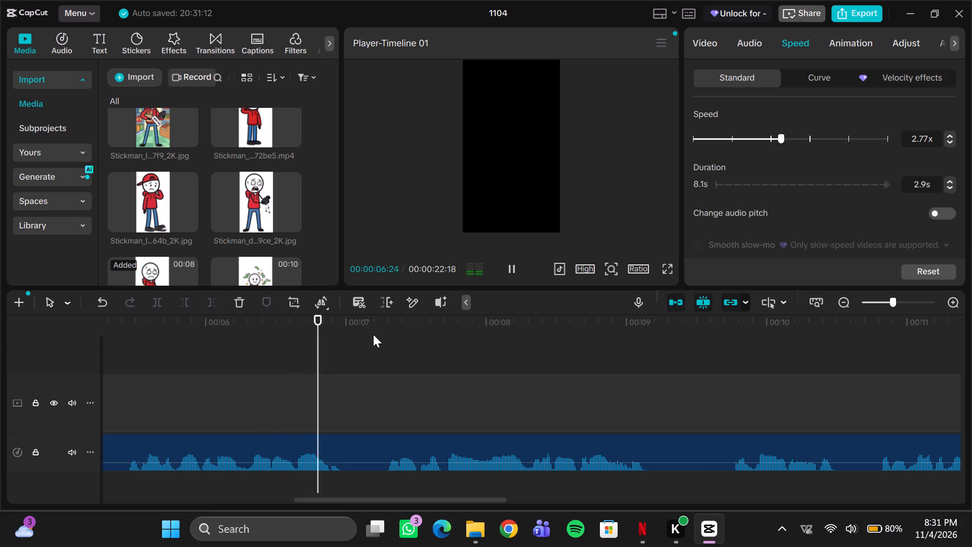
key("space")
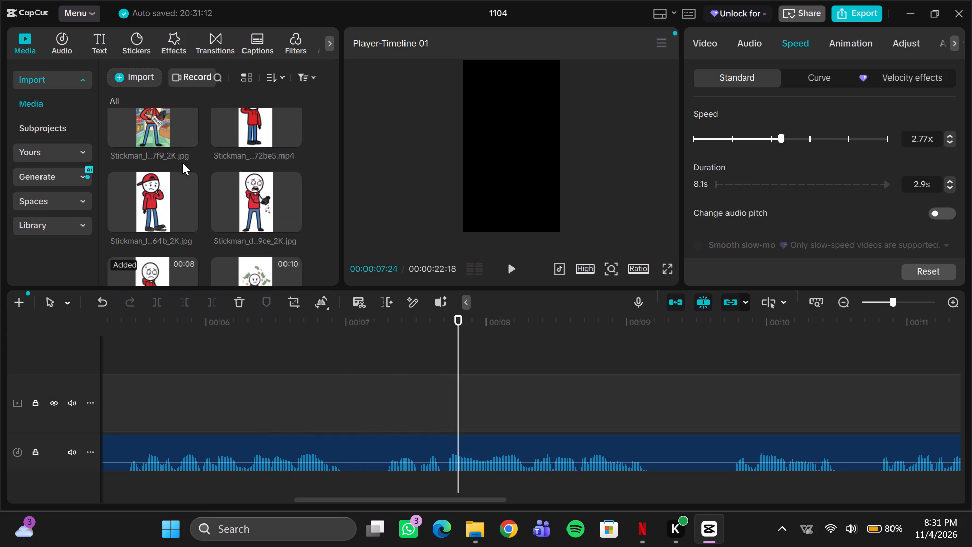
Place the Stickman_looking_at_grocery_prices image directly after the shoe-sole clip on the main track, and play through the transition from 00:00:02:04.
scroll(182, 162, "up", 1)
scroll(297, 200, "down", 1)
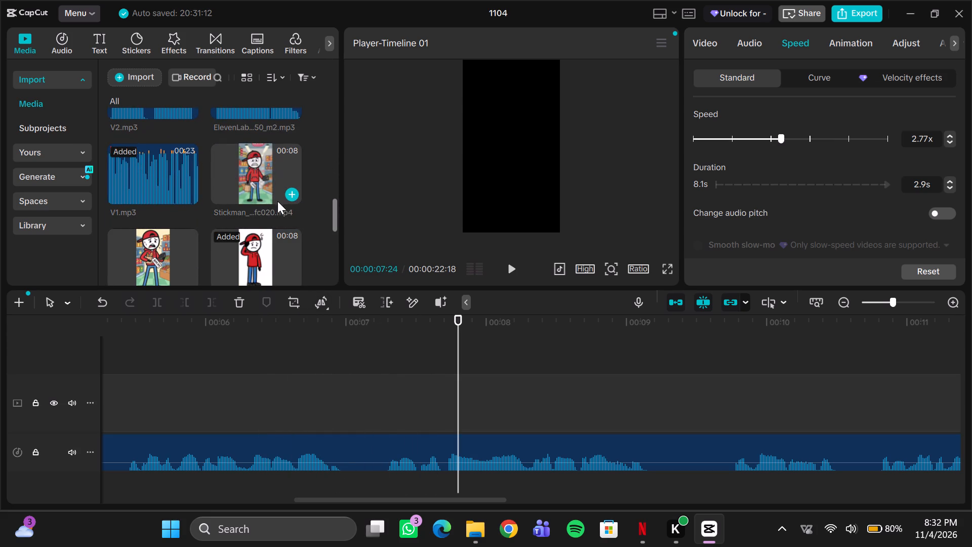
left_click_drag(459, 360, 292, 333)
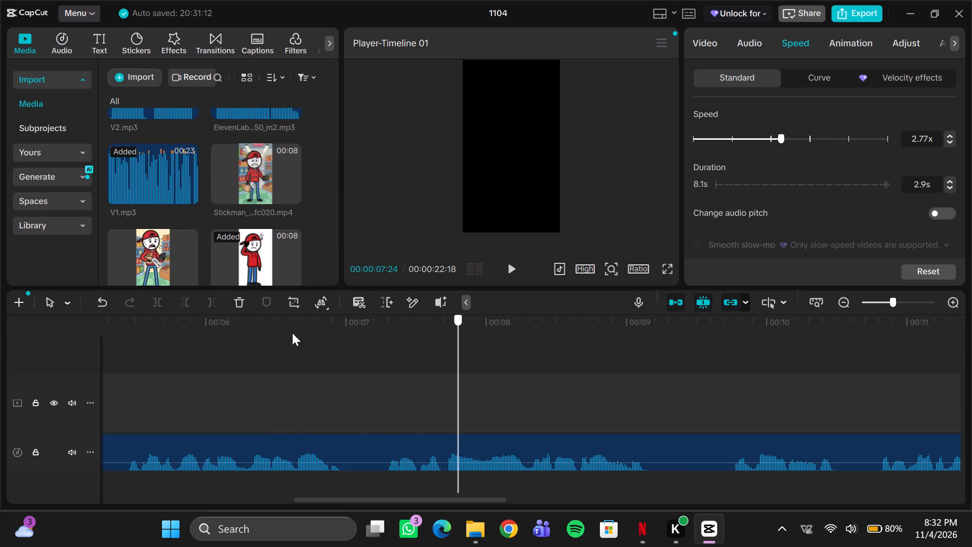
left_click_drag(292, 333, 43, 331)
left_click_drag(164, 251, 276, 303)
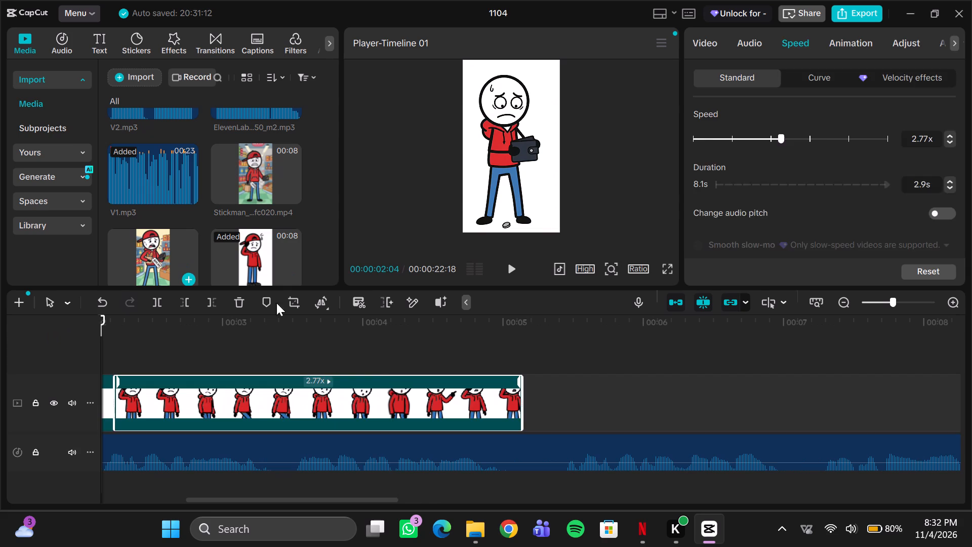
left_click_drag(276, 303, 524, 403)
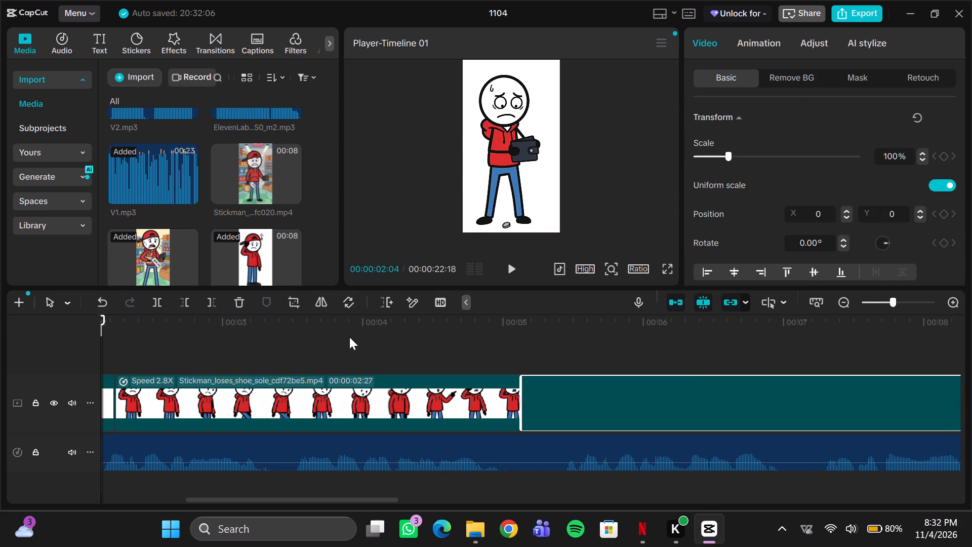
key("space")
scroll(356, 337, "left", 2)
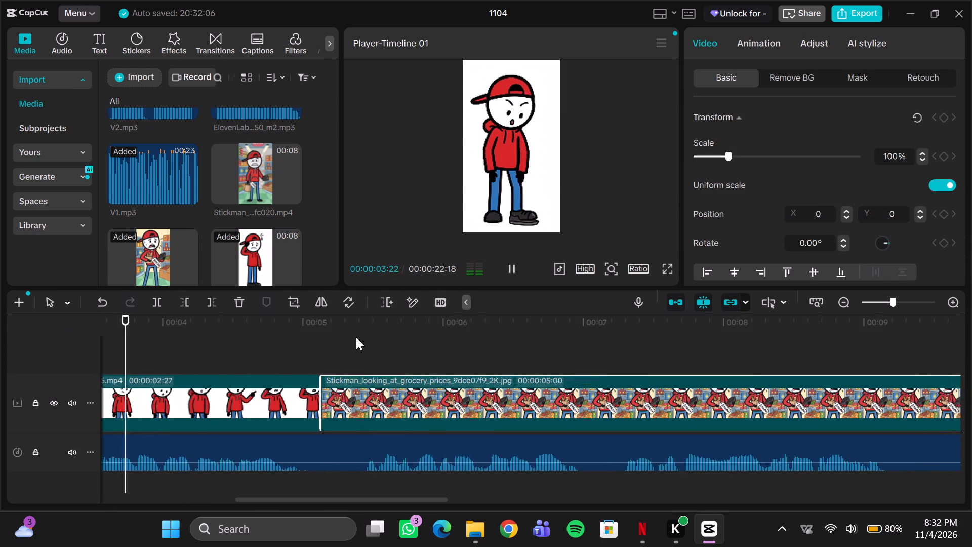
key("space")
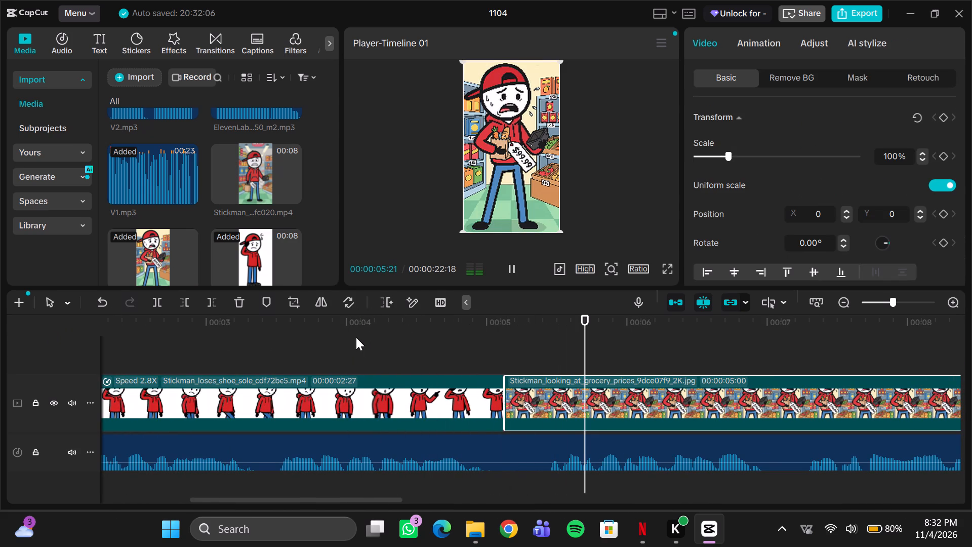
key("space")
Play the grocery-prices image against the voiceover, rechecking from about 00:00:05:10 and listening on to 00:00:10:28.
key("space")
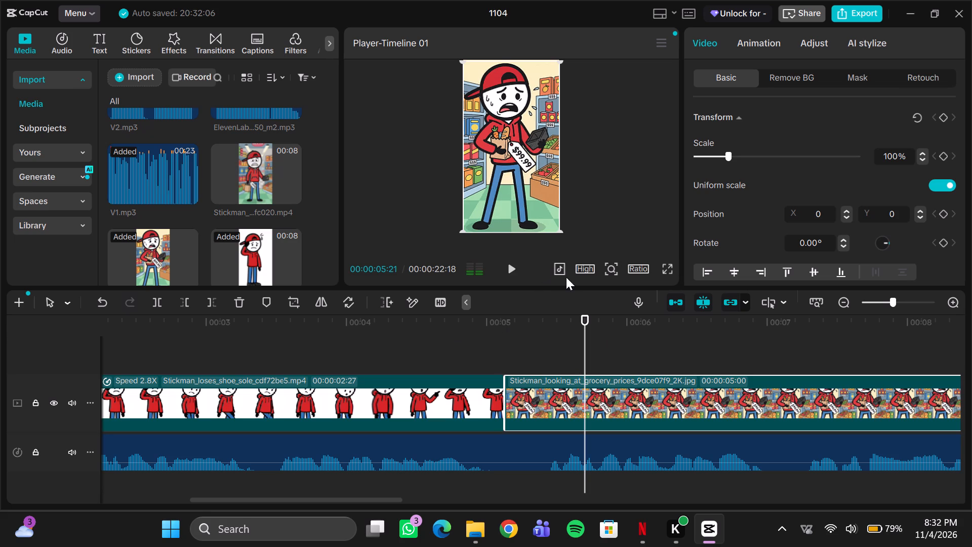
key("space")
key("space")
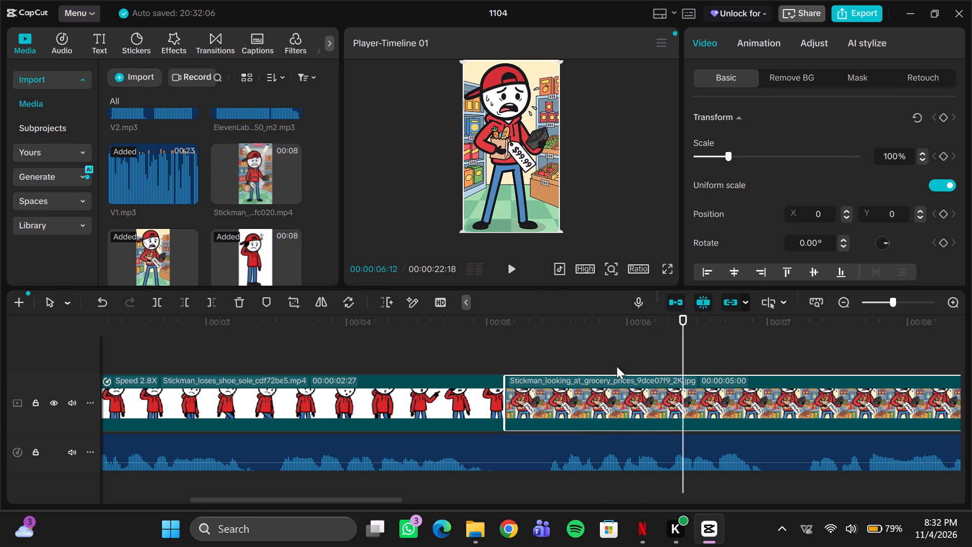
key("space")
key("space")
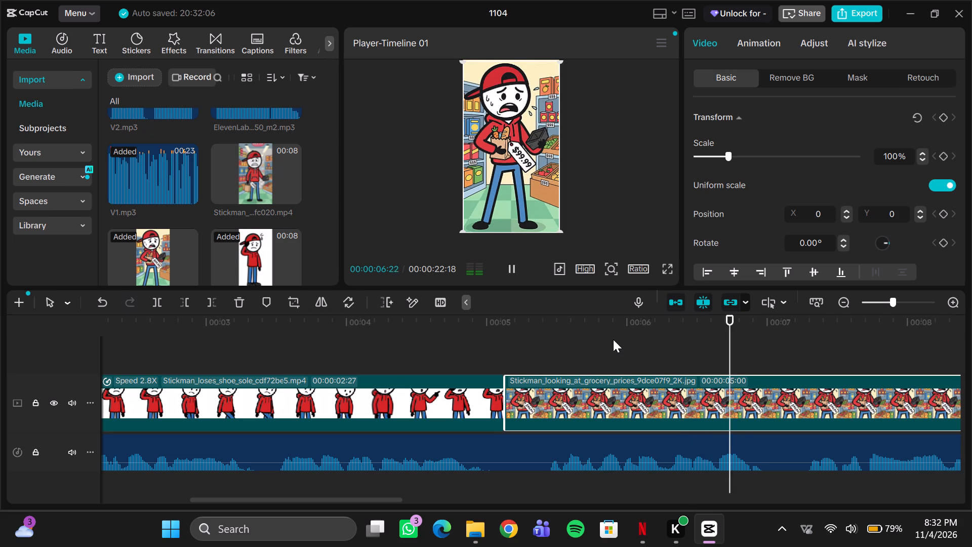
left_click_drag(737, 339, 588, 350)
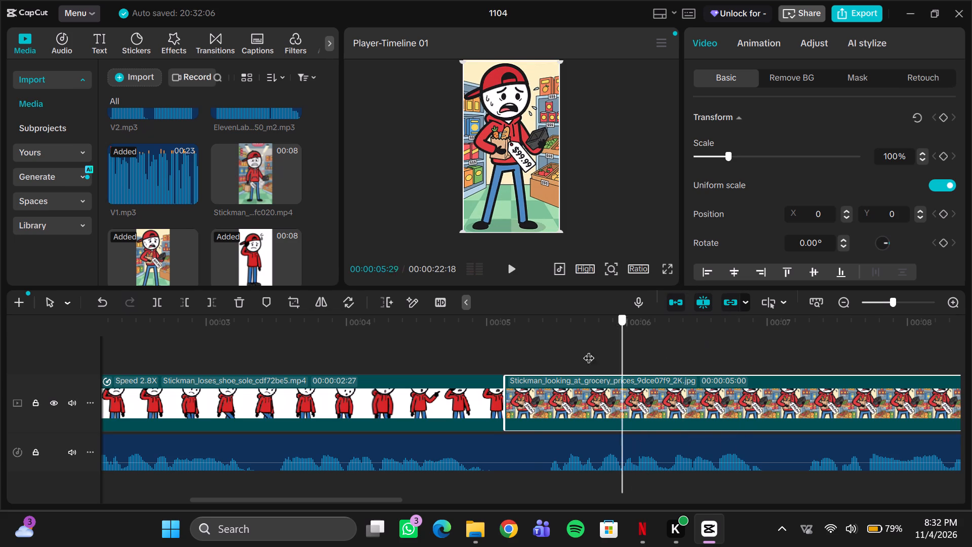
left_click_drag(588, 350, 534, 358)
key("space")
key("space")
key("space")
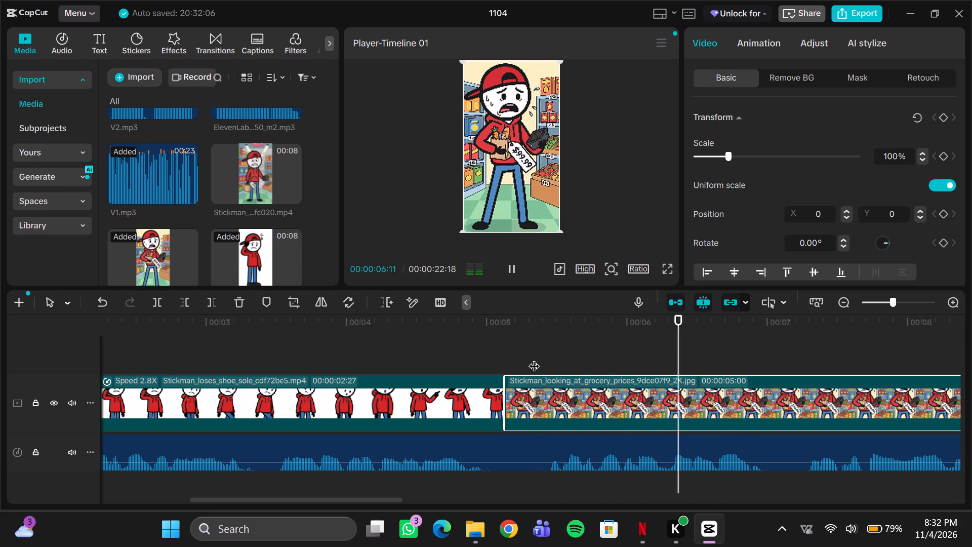
key("space")
key("space")
key("space")
key("space")
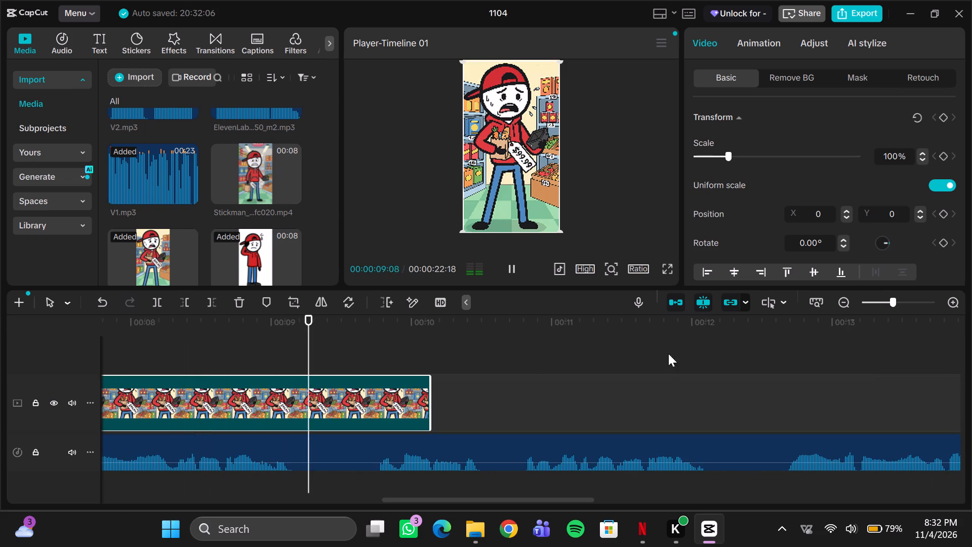
key("space")
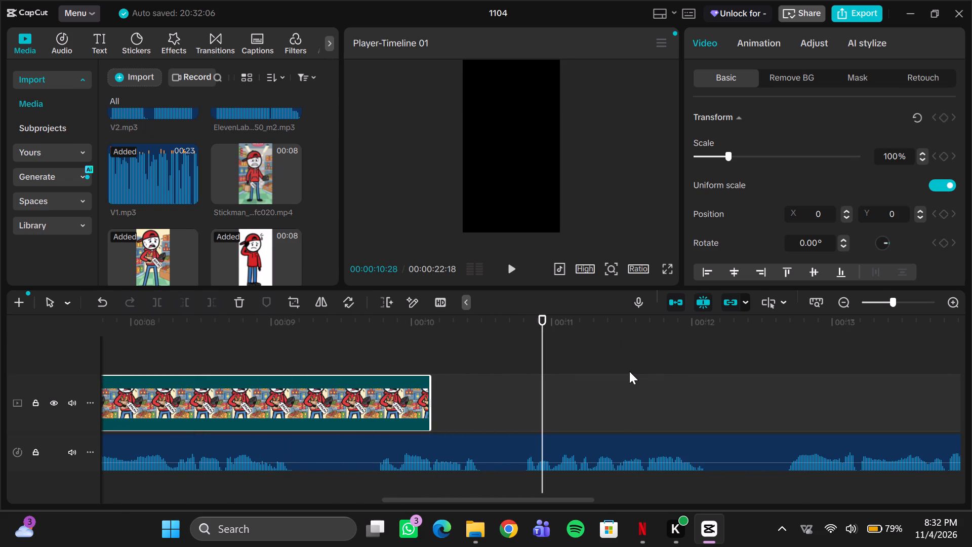
Find the Stickman_gasps_at_grocery_price video in the imported media and place it directly after the grocery-prices image on the main track.
scroll(225, 210, "down", 2)
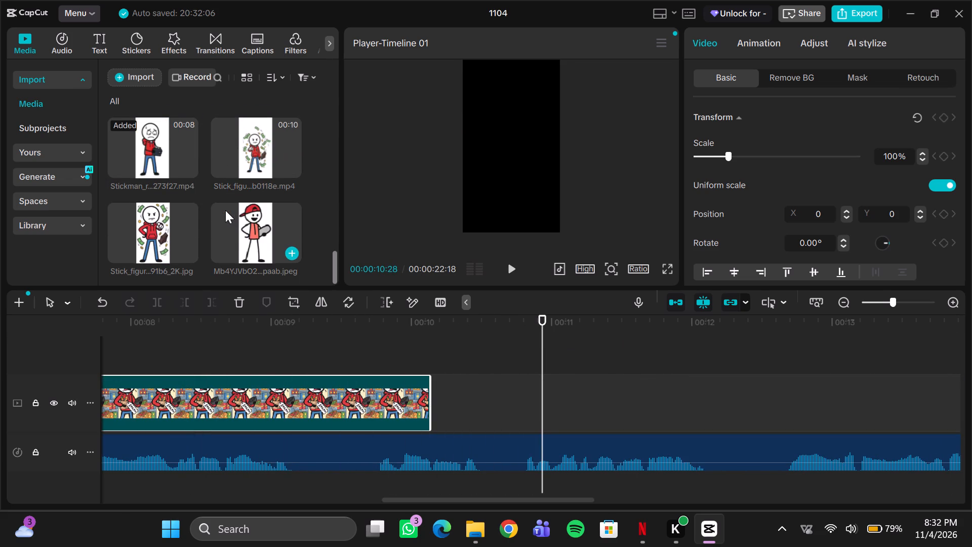
scroll(225, 210, "down", 1)
scroll(225, 210, "up", 2)
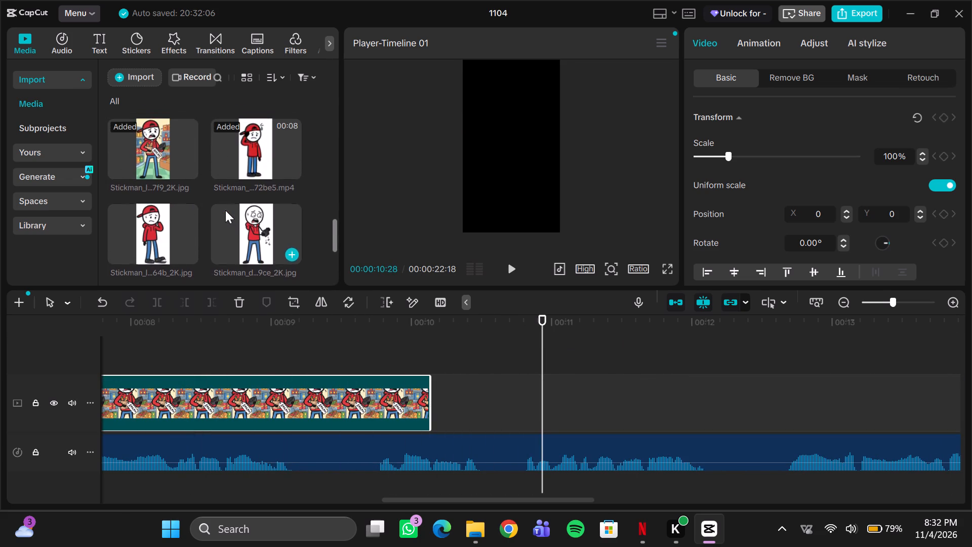
scroll(225, 210, "up", 4)
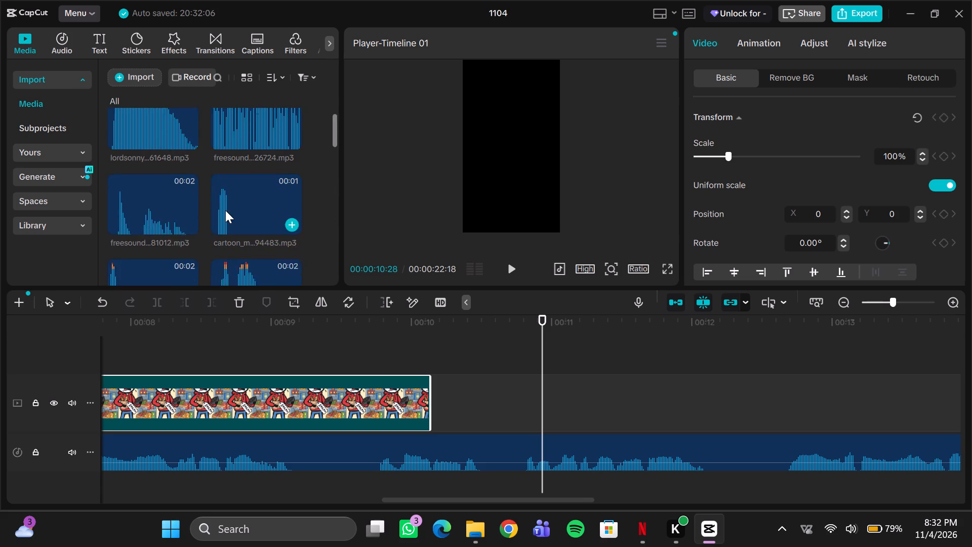
scroll(225, 210, "up", 1)
scroll(225, 210, "down", 1)
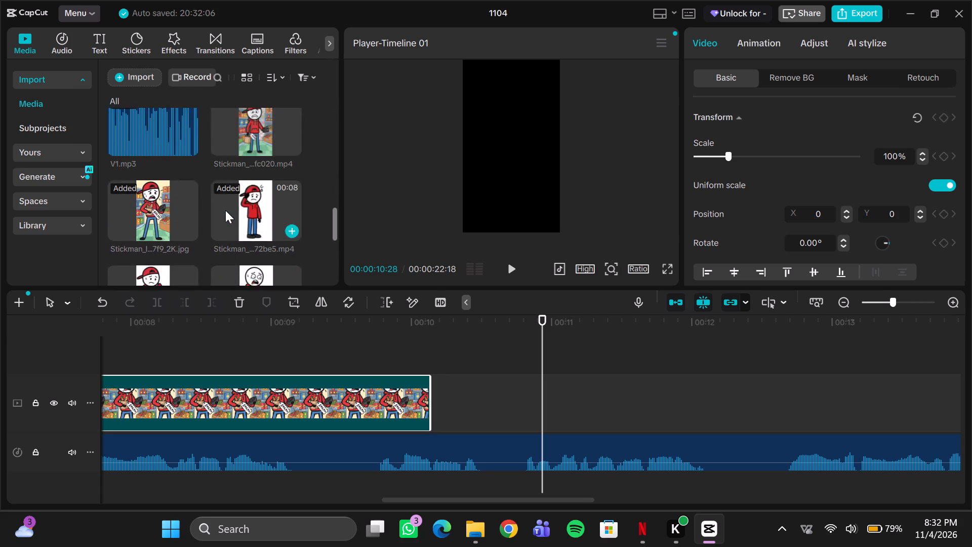
scroll(225, 210, "down", 1)
left_click_drag(255, 161, 433, 359)
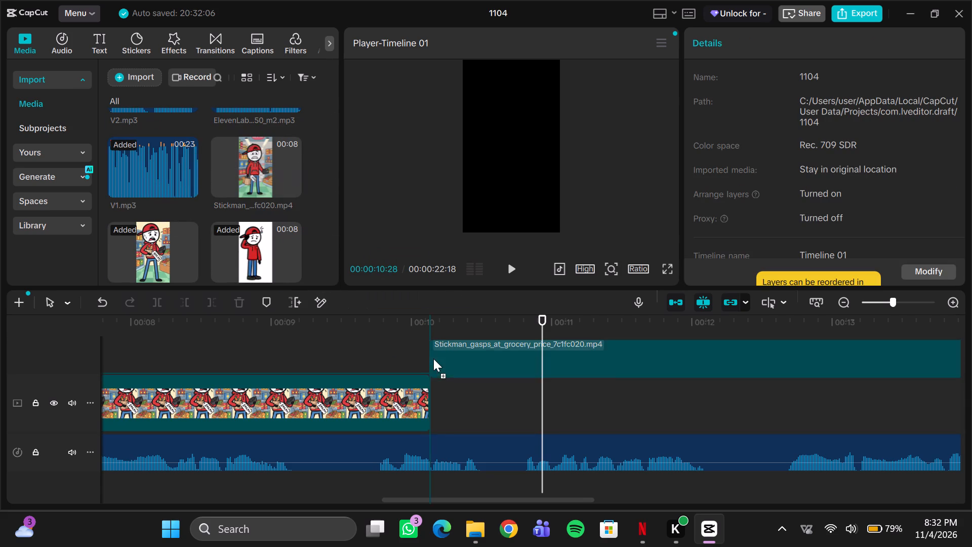
left_click_drag(433, 359, 436, 398)
Play into the Stickman_gasps_at_grocery_price clip, mute its audio completely, and replay against the voiceover to 00:00:12:19.
left_click_drag(542, 338, 394, 342)
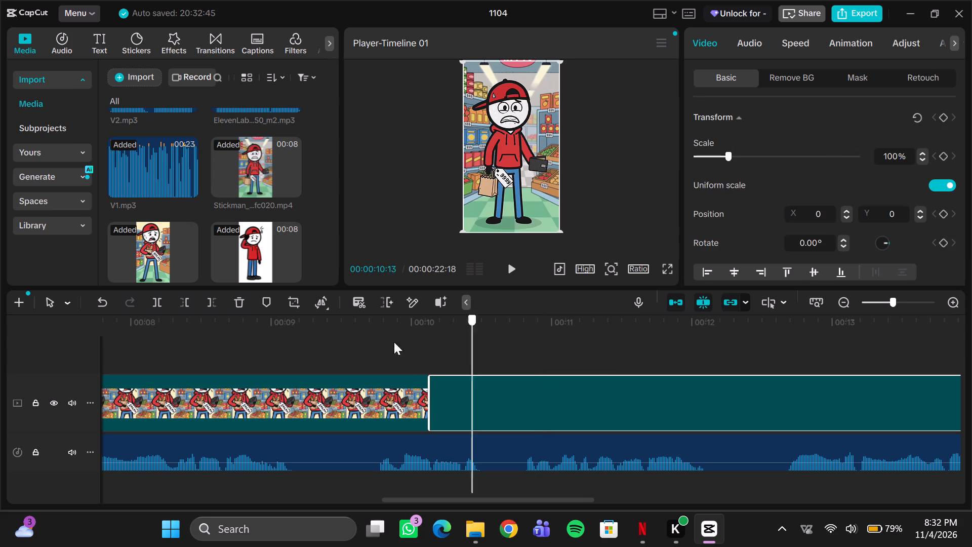
left_click_drag(394, 342, 344, 346)
key("space")
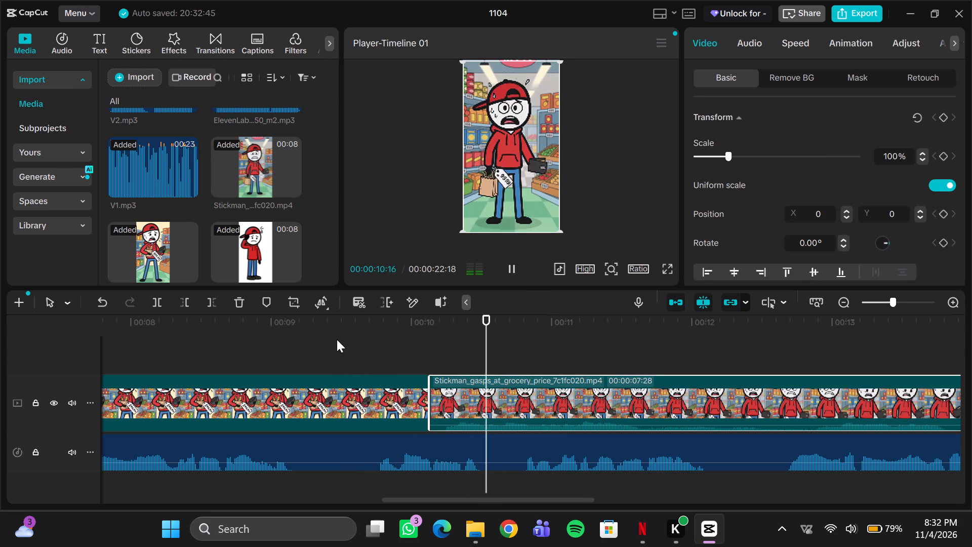
key("space")
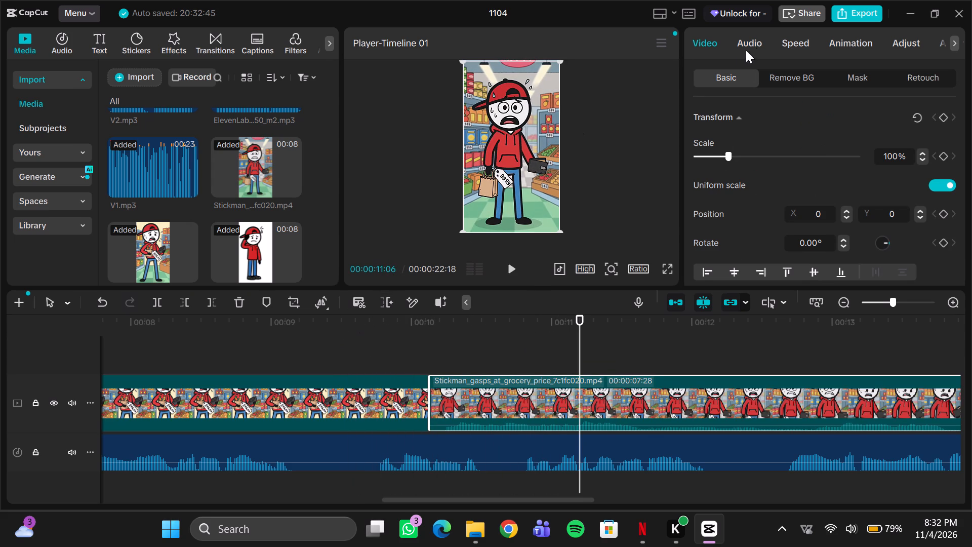
left_click(759, 46)
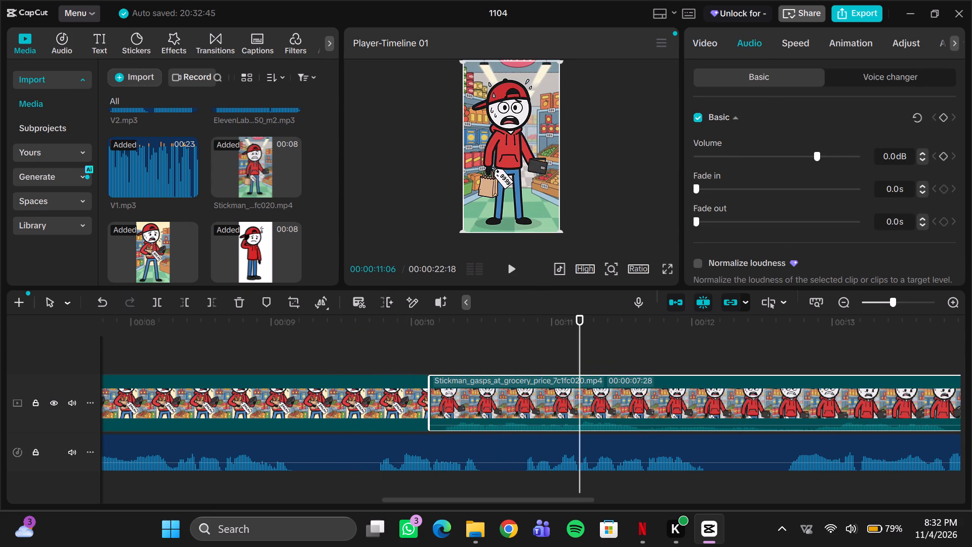
left_click_drag(816, 154, 502, 164)
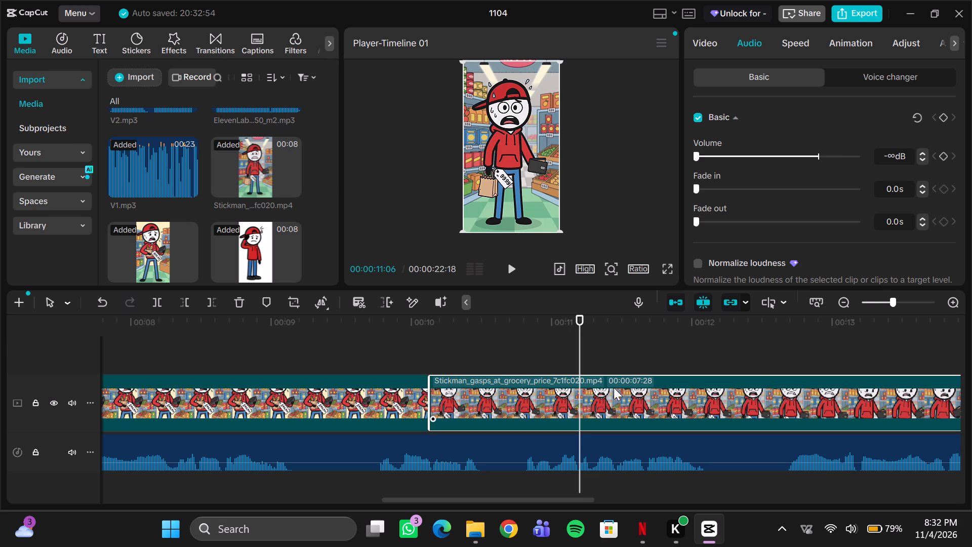
left_click_drag(578, 340, 318, 336)
key("space")
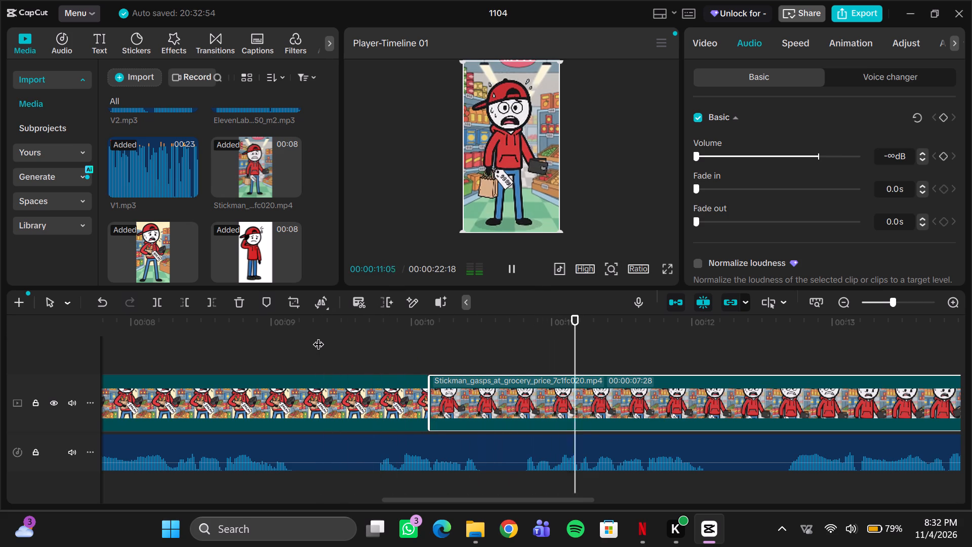
key("space")
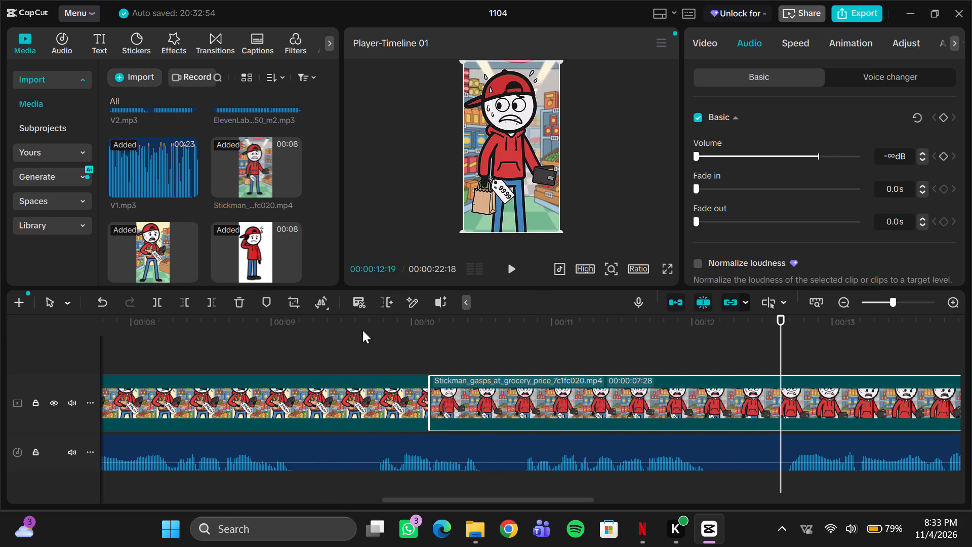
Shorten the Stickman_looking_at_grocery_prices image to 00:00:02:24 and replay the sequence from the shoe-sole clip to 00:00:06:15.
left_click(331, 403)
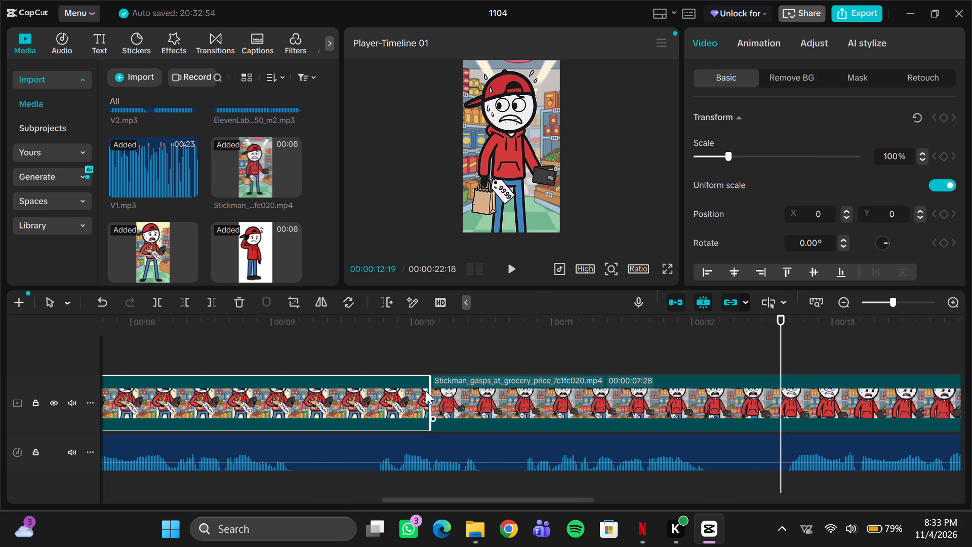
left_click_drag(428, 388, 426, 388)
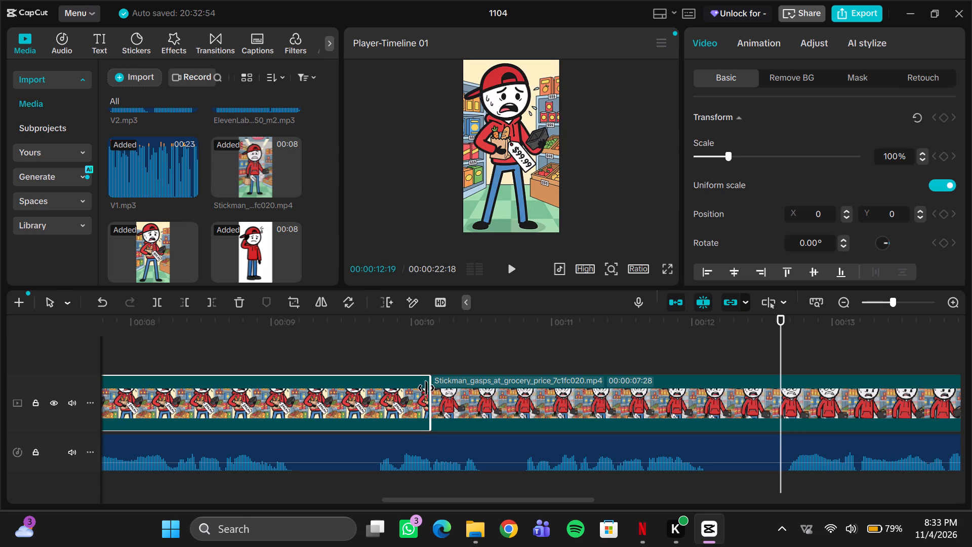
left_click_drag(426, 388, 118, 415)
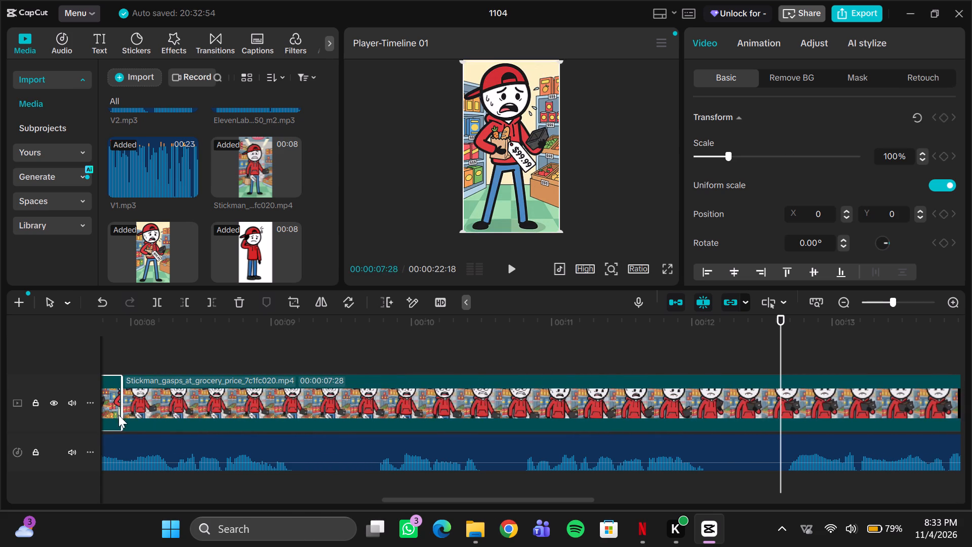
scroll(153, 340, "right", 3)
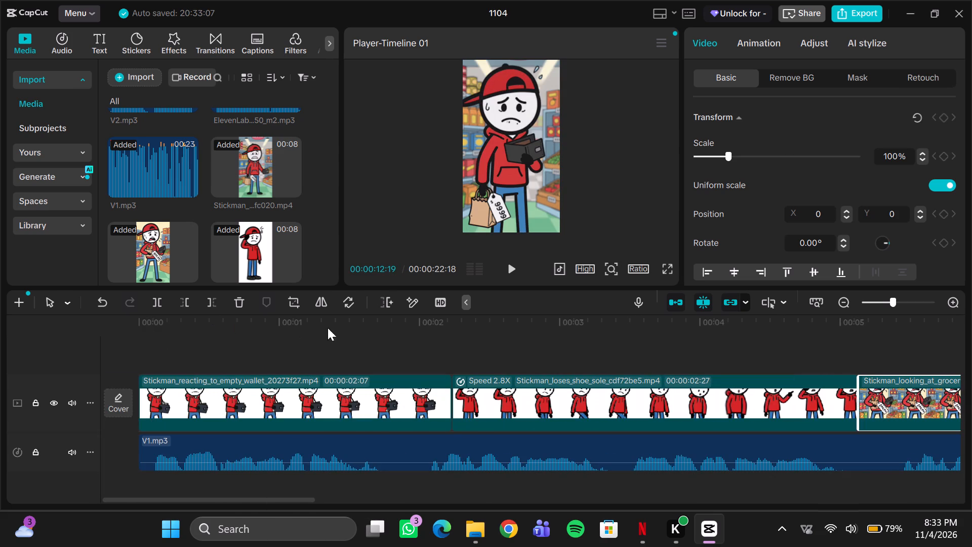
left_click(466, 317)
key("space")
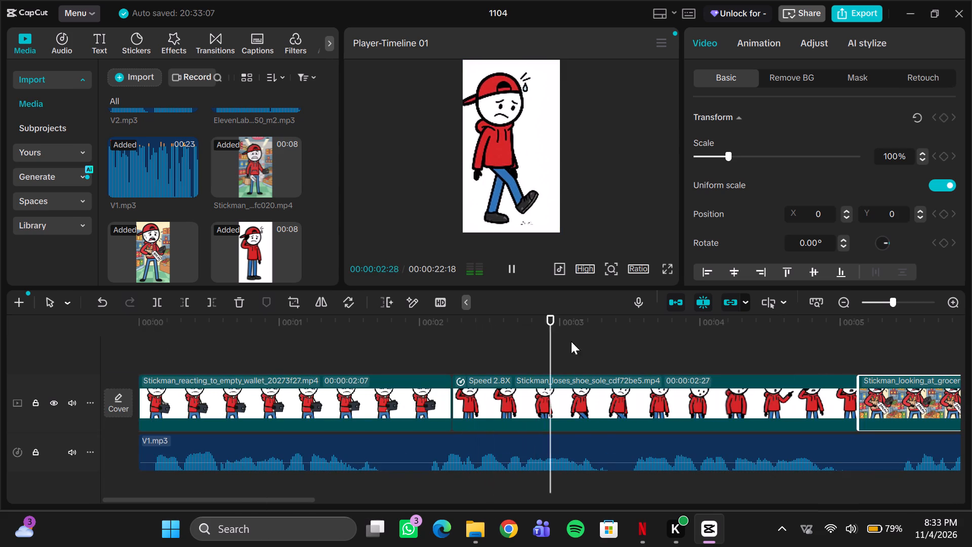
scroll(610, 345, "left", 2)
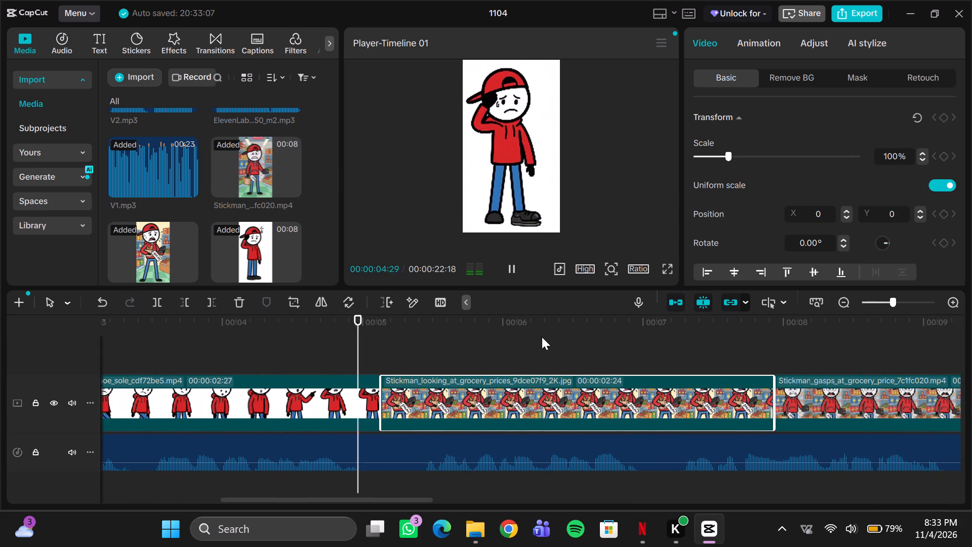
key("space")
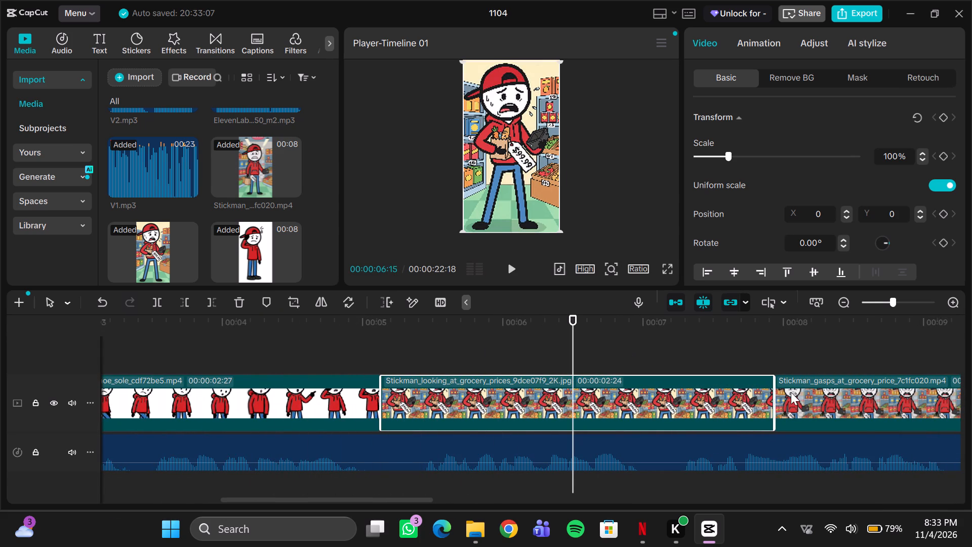
Delete the Stickman_looking_at_grocery_prices image from the main track so the gasps clip directly follows the shoe-sole clip.
left_click_drag(776, 399, 644, 401)
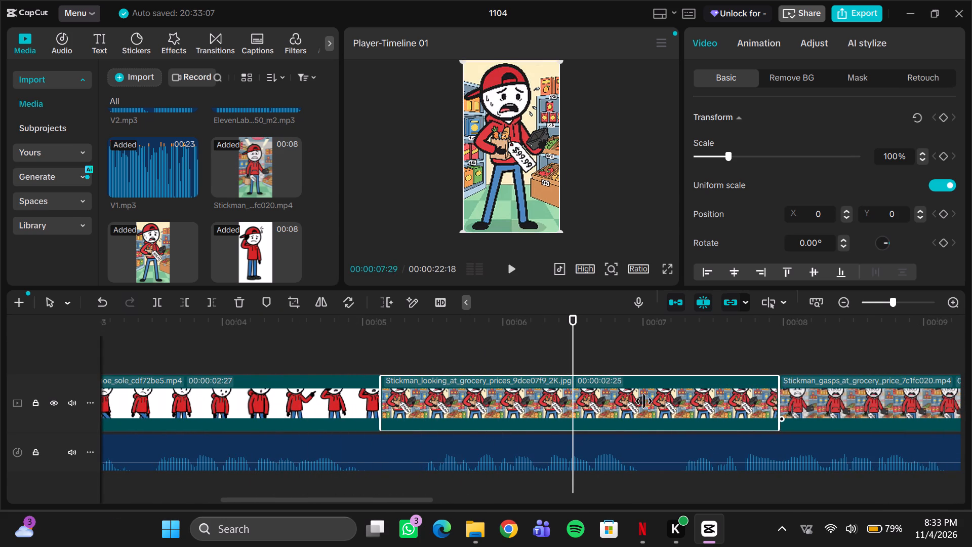
left_click_drag(644, 401, 482, 409)
key("Delete")
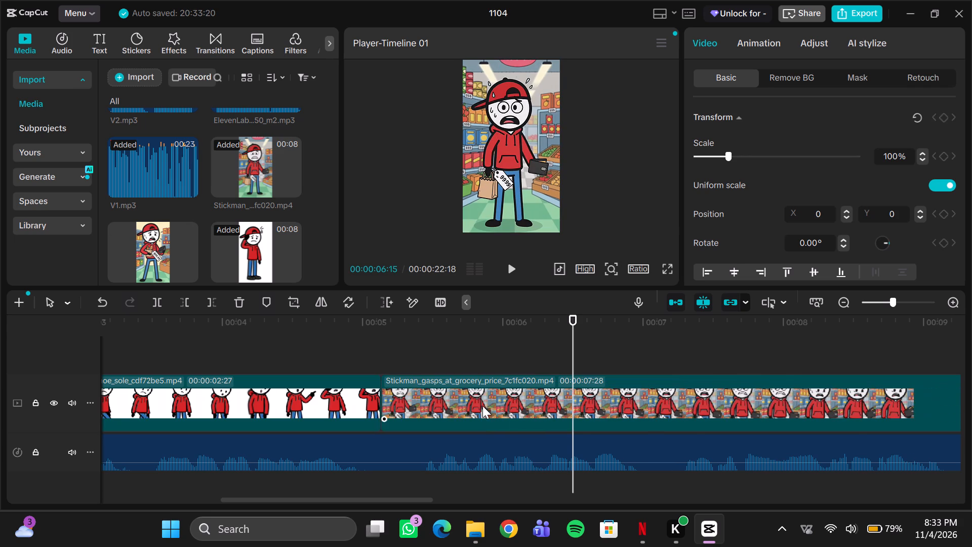
Play from 00:00:04:16 to 00:00:09:28 and trim off the rest of the Stickman_gasps_at_grocery_price clip from that point.
left_click_drag(571, 319, 296, 369)
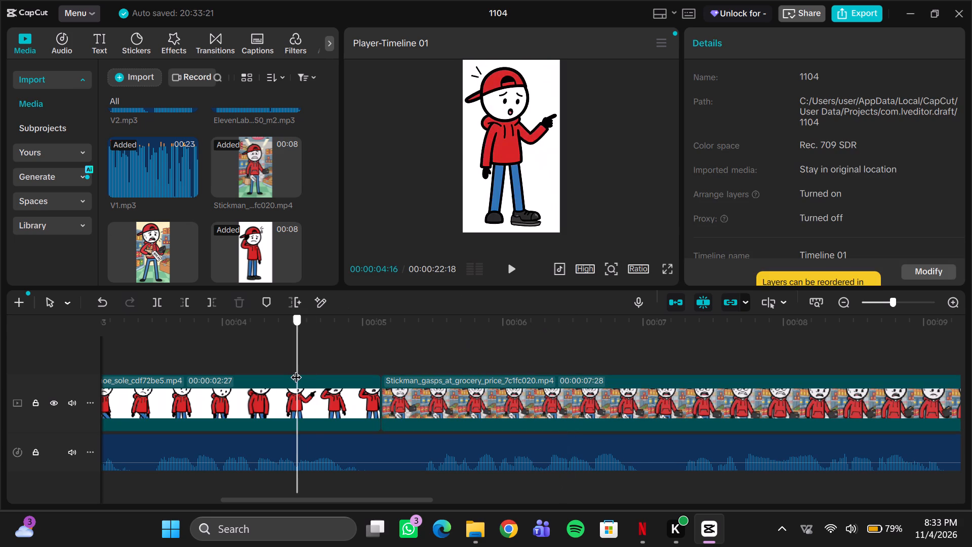
key("space")
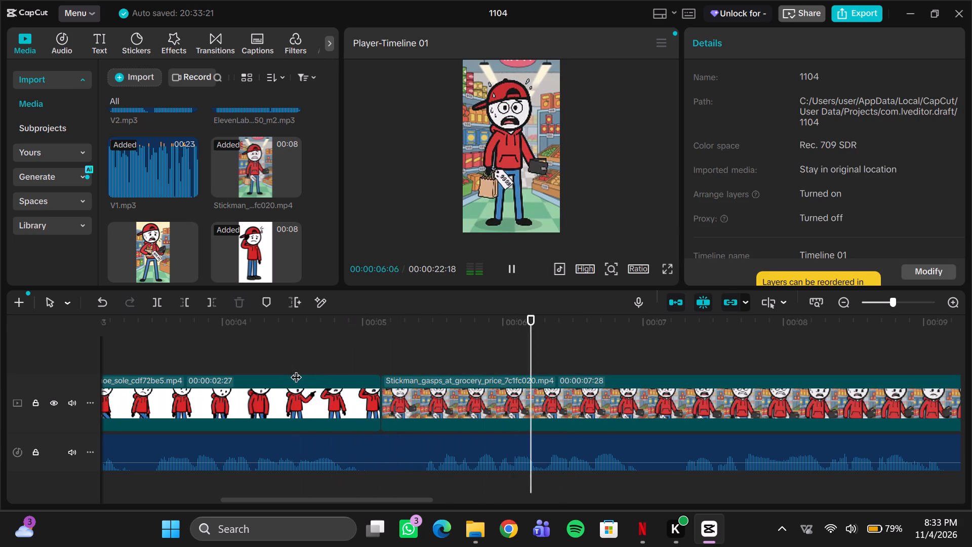
key("space")
key("space")
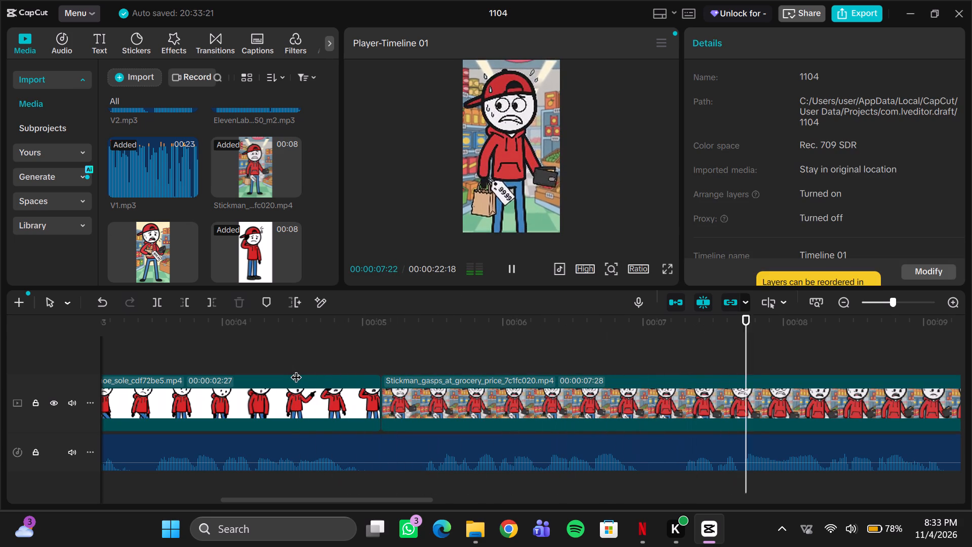
scroll(453, 380, "left", 2)
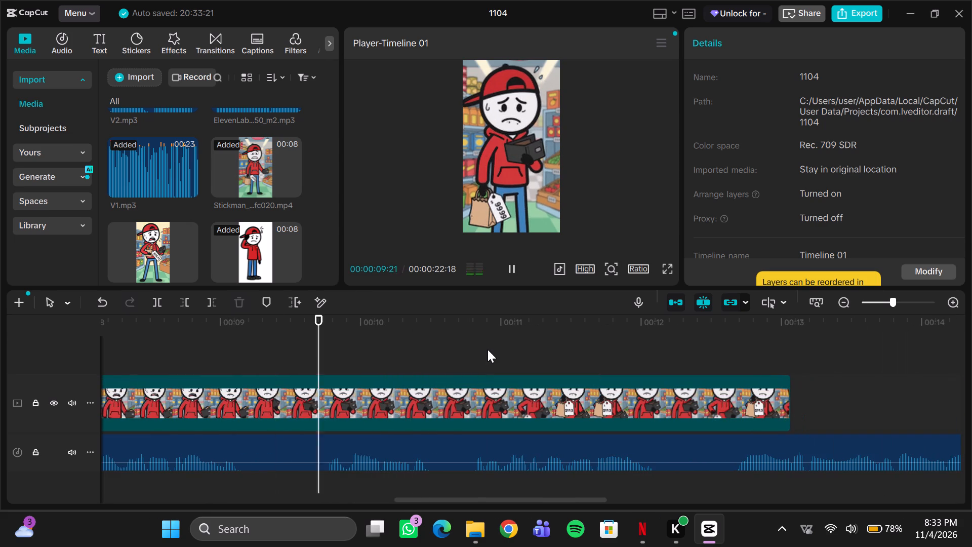
key("space")
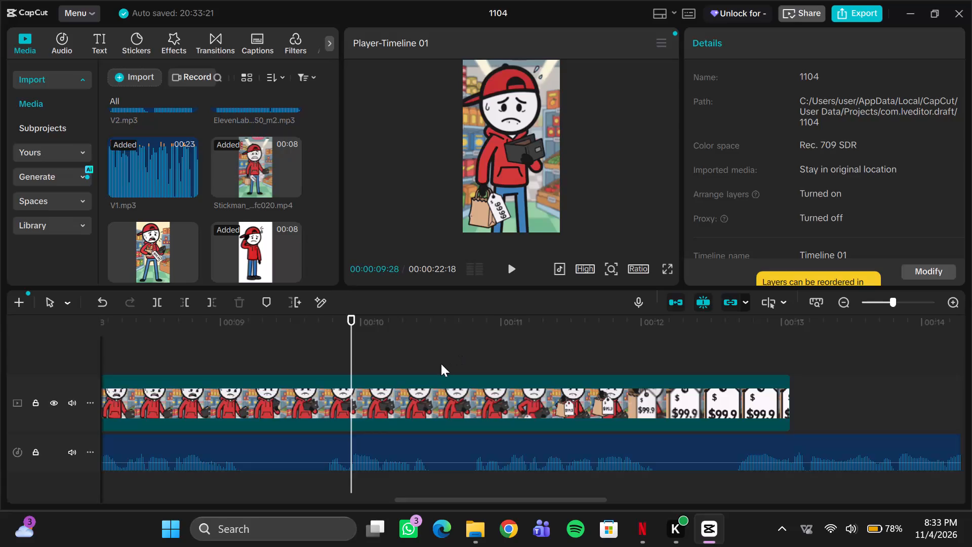
left_click(373, 394)
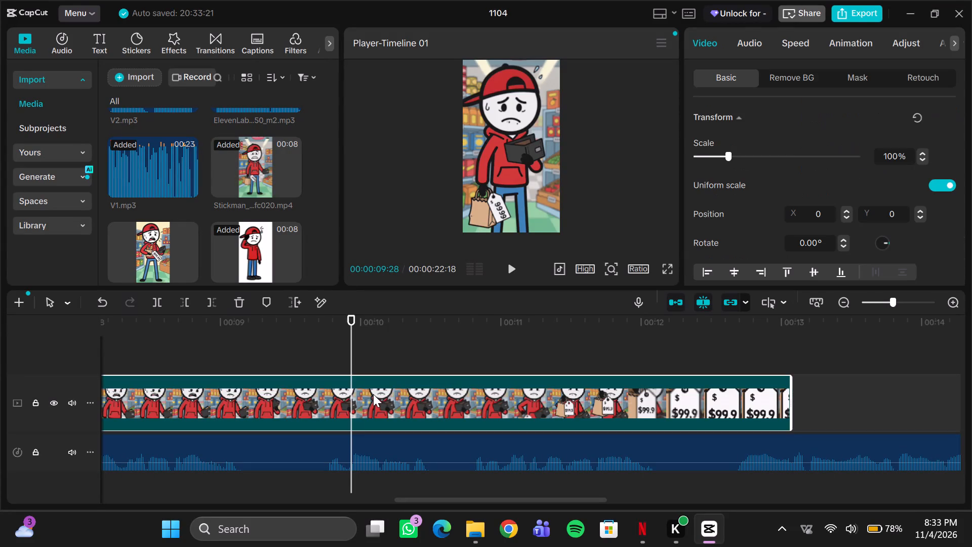
key("w")
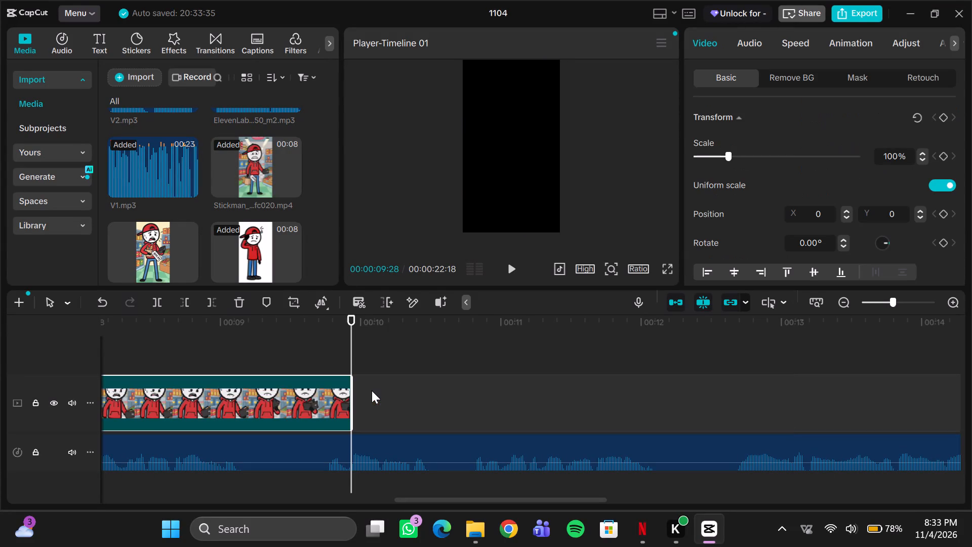
Add the Stick_figure_pointing_at_camera video to the main track directly after the Stickman_gasps_at_grocery_price clip.
scroll(217, 220, "down", 1)
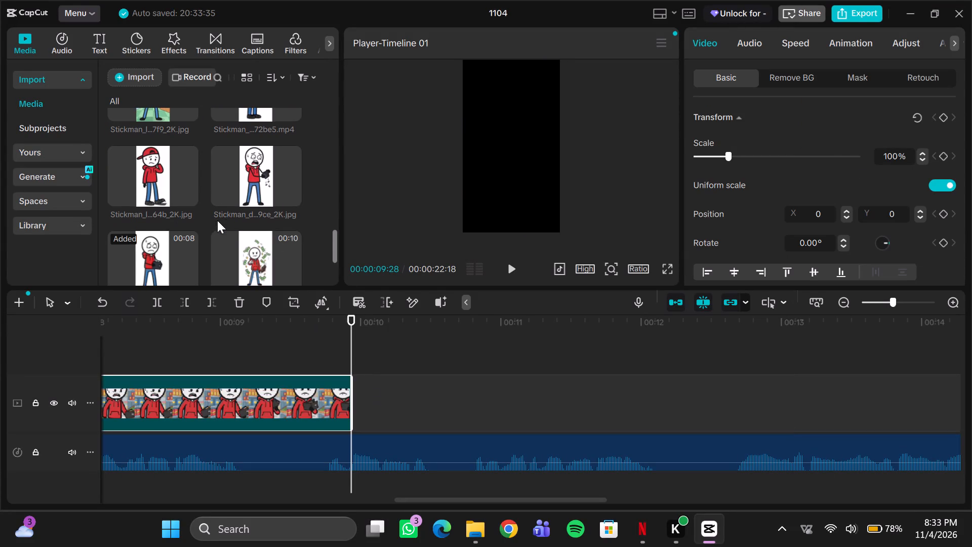
scroll(249, 149, "down", 1)
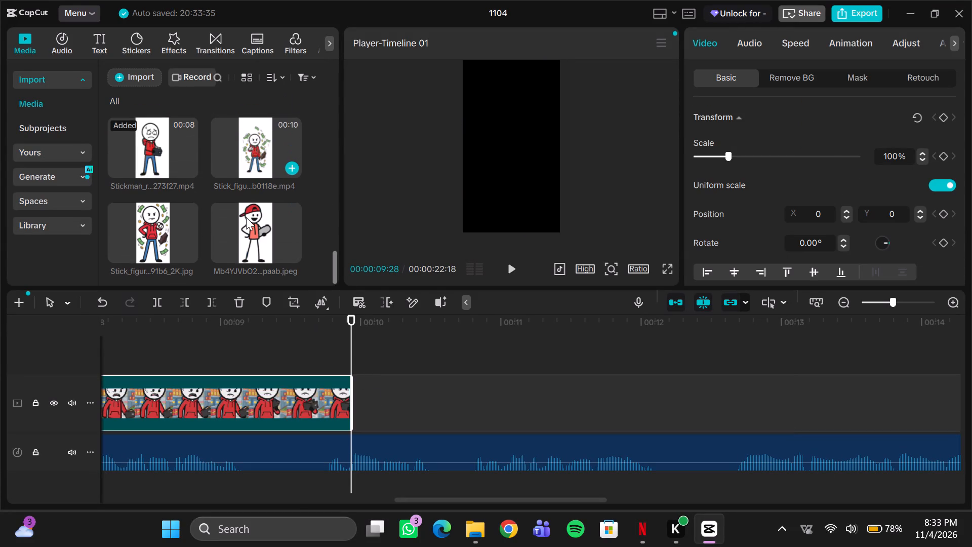
scroll(246, 217, "down", 1)
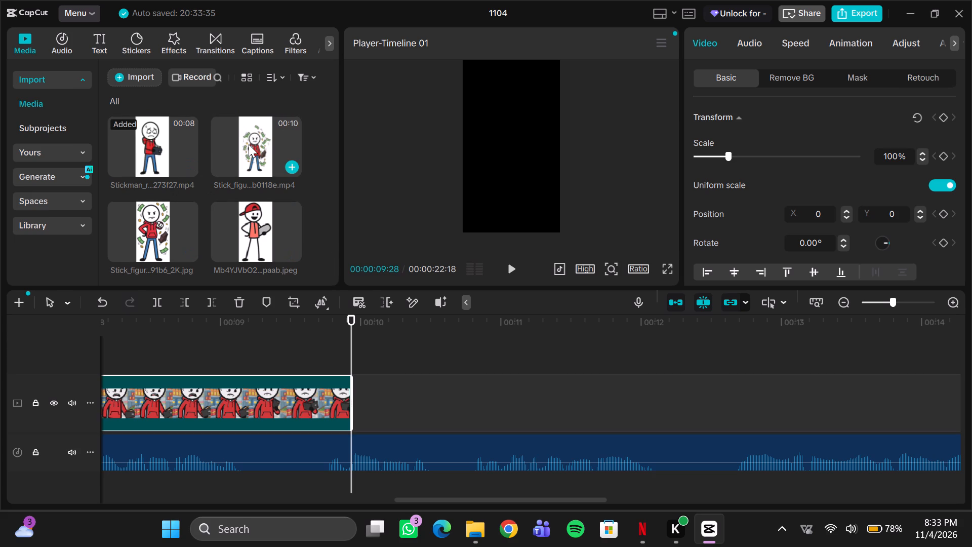
left_click_drag(249, 144, 368, 406)
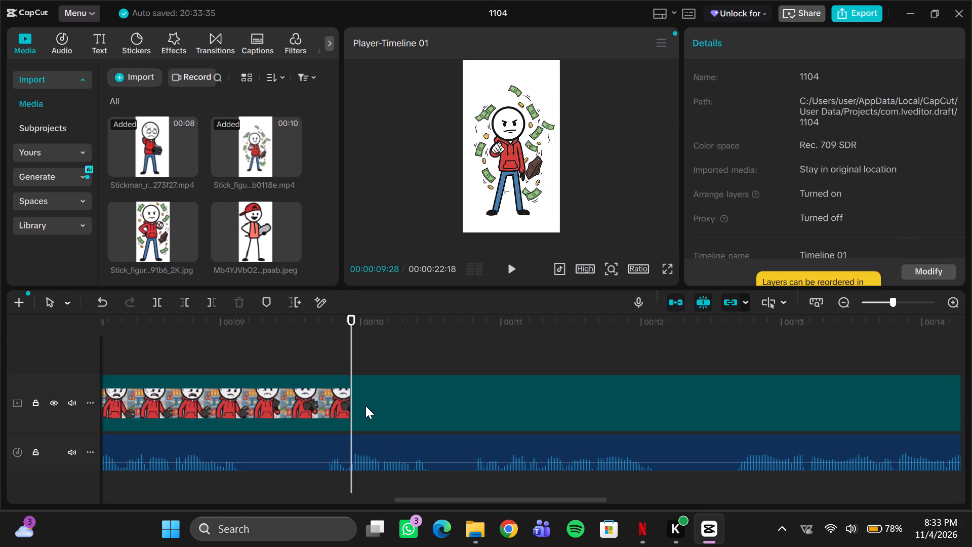
Play the pointing-at-camera clip against the voiceover from 00:00:09:28 to 00:00:22:08.
key("space")
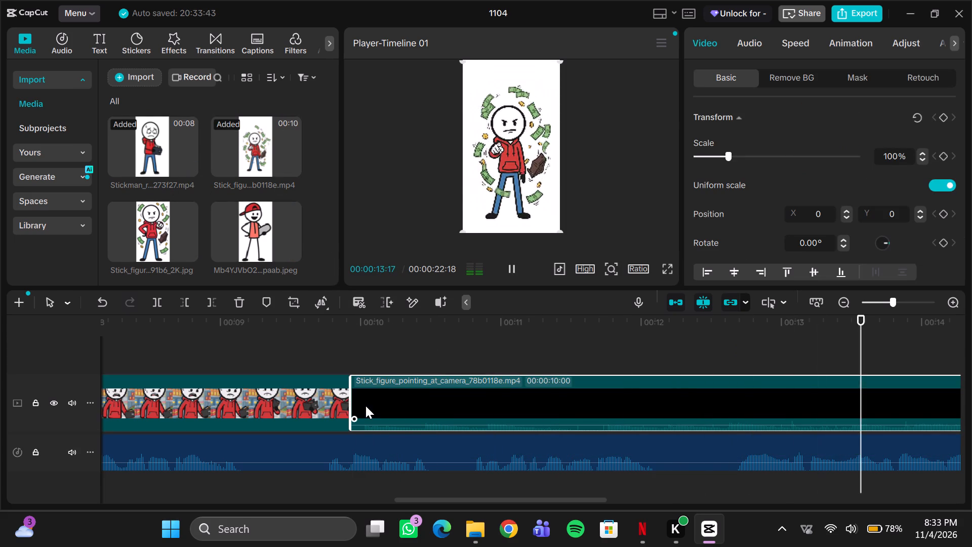
key("space")
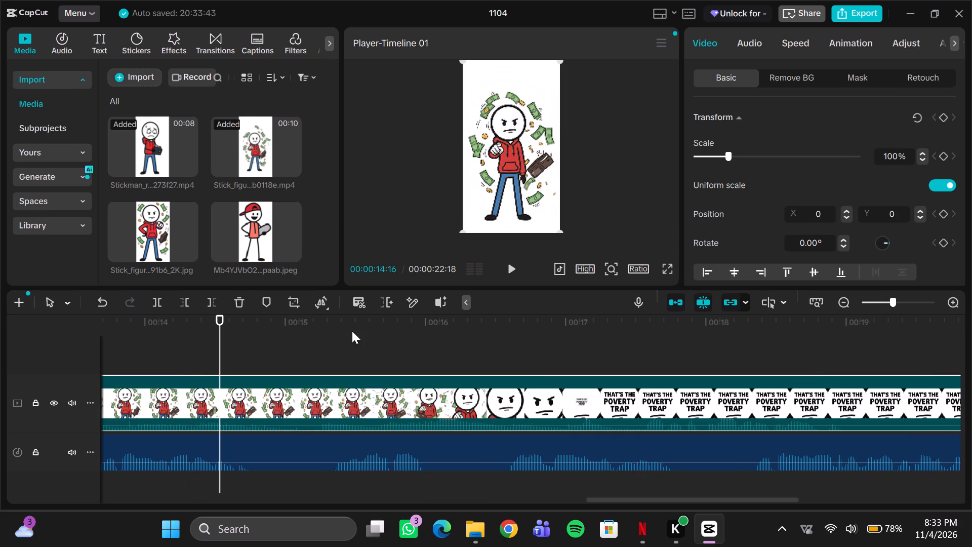
scroll(352, 331, "right", 3)
key("space")
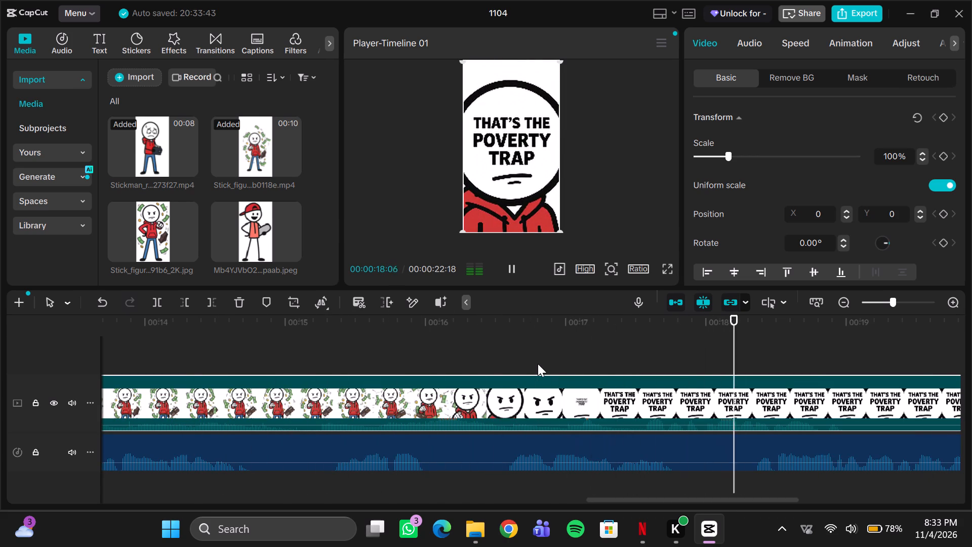
scroll(538, 364, "left", 1)
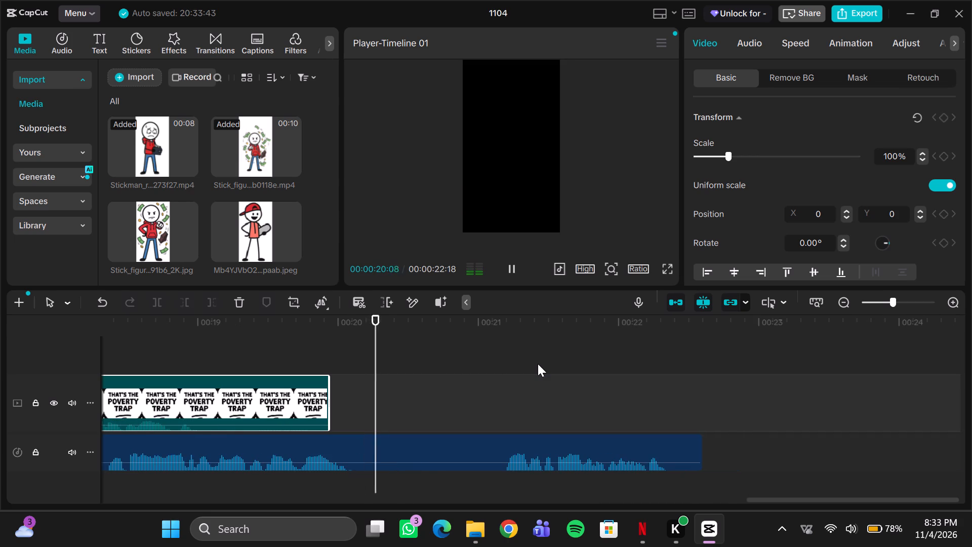
scroll(538, 364, "left", 1)
key("space")
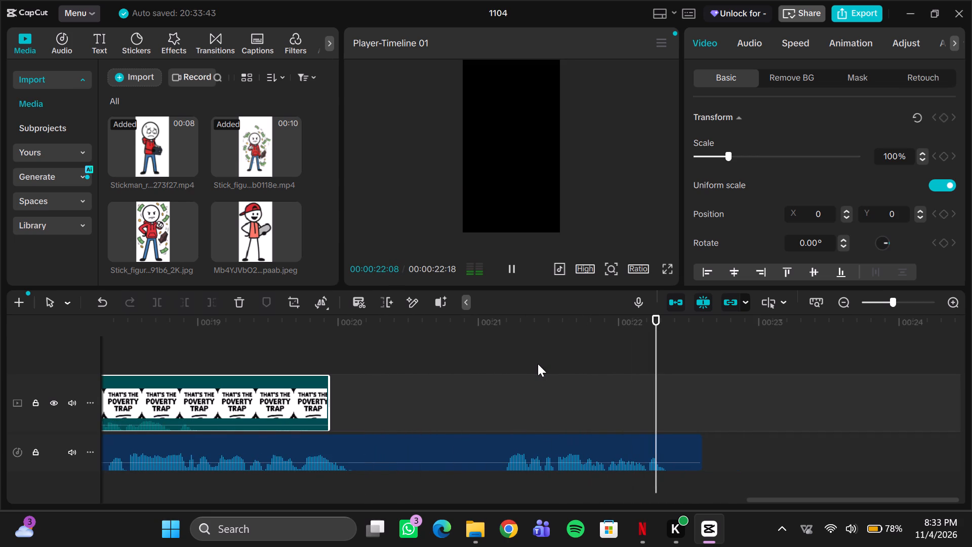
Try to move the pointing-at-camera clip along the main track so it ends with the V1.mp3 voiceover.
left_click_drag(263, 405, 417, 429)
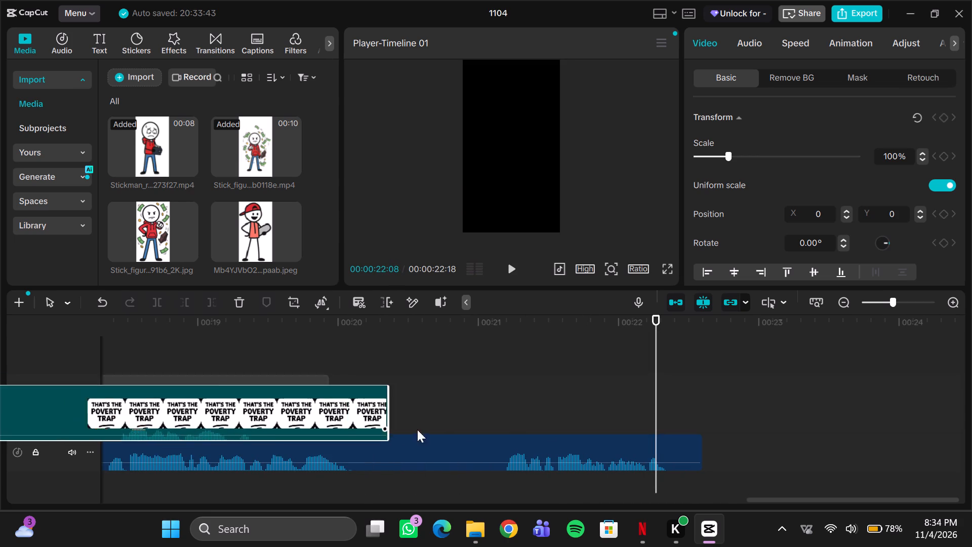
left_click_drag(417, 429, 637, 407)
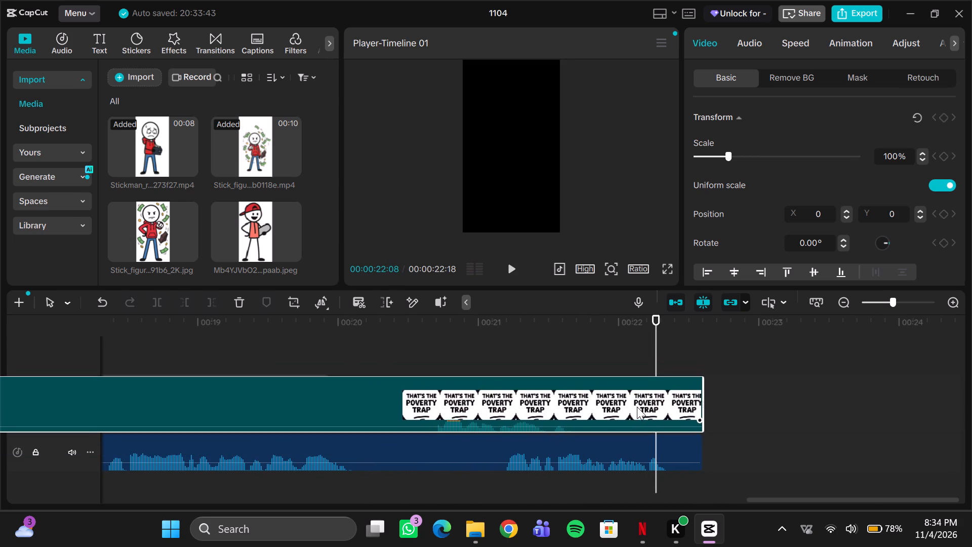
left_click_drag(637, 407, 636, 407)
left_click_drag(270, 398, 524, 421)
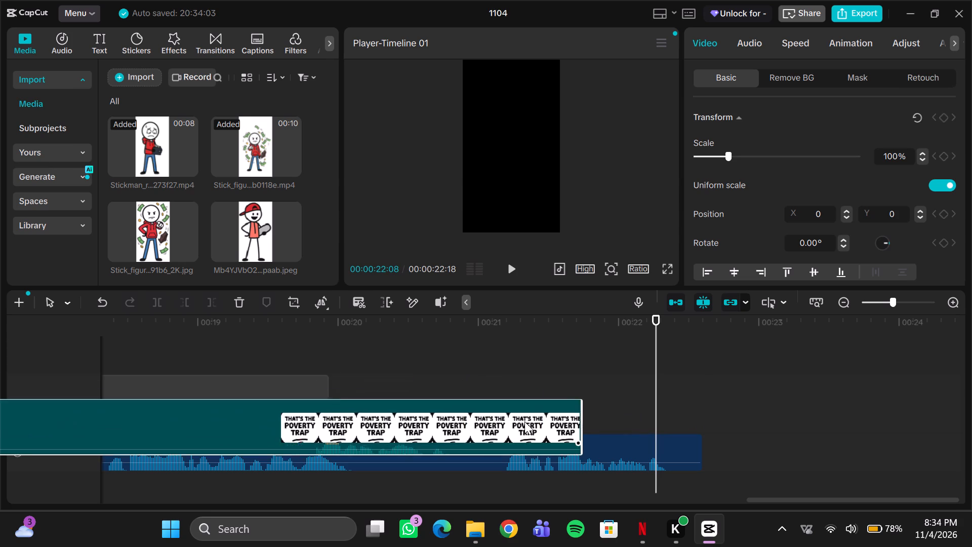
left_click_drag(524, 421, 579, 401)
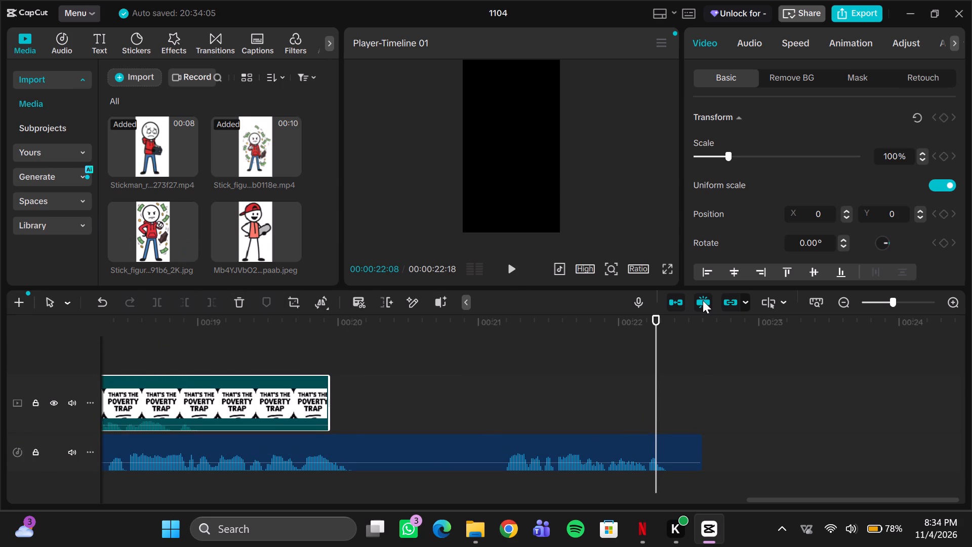
Turn off the main track magnet and move the pointing-at-camera clip so it ends with the V1.mp3 voiceover.
left_click(674, 300)
left_click_drag(270, 383, 479, 385)
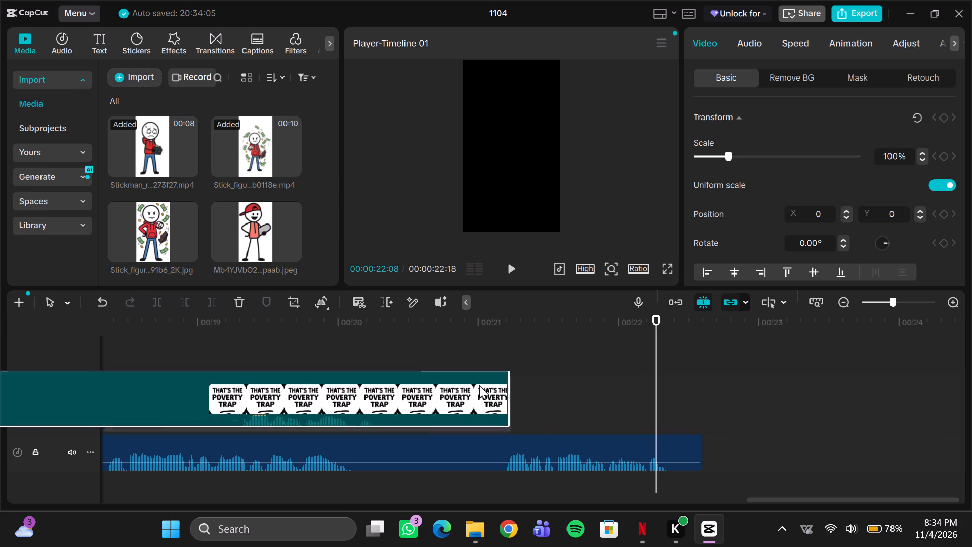
left_click_drag(479, 385, 646, 383)
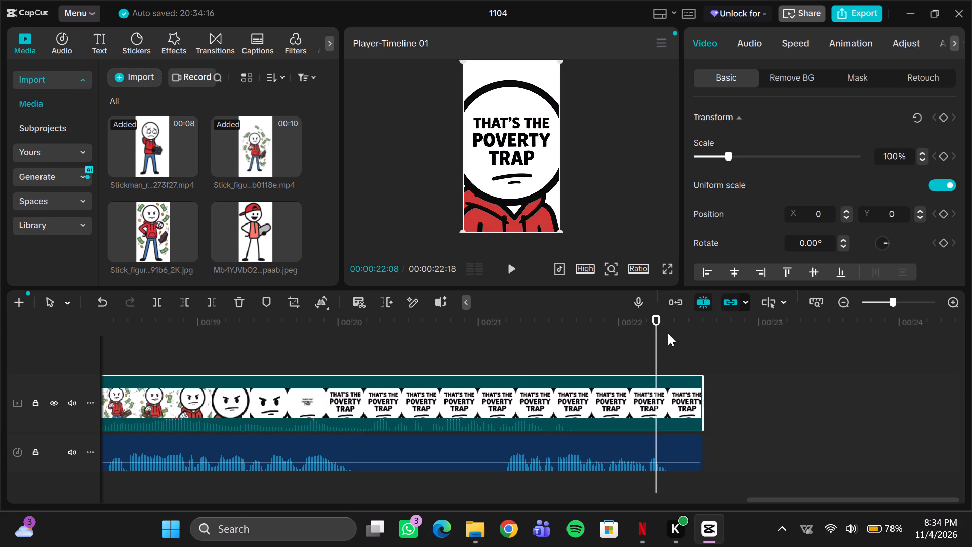
Mute the pointing-at-camera clip's audio completely and replay it from 00:00:16:26 to the end at 00:00:22:18.
left_click_drag(656, 335, 137, 373)
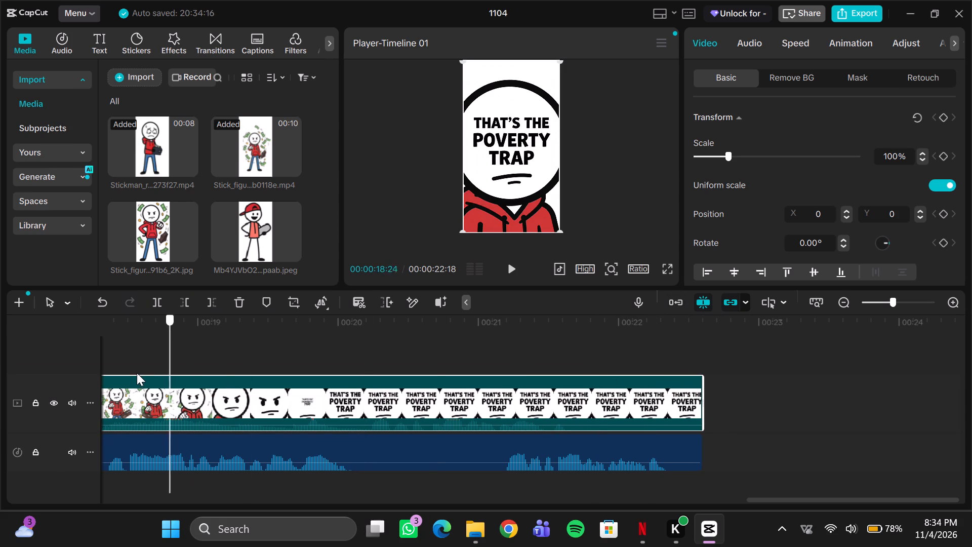
left_click_drag(137, 373, 34, 383)
key("space")
key("space")
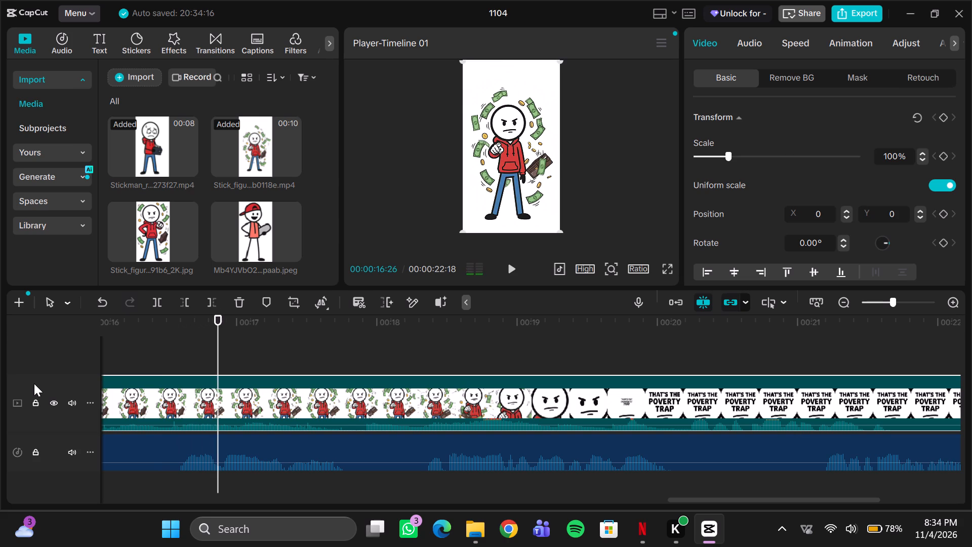
left_click(752, 48)
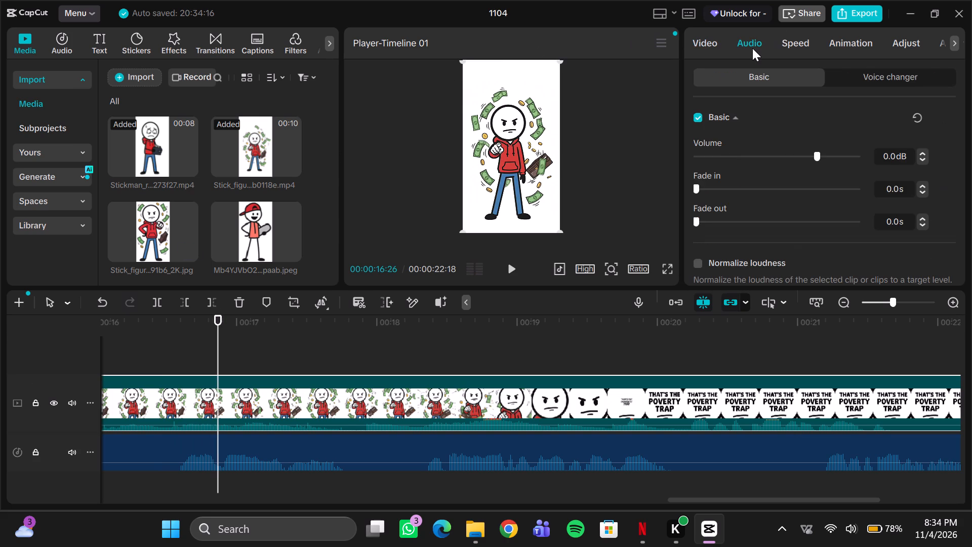
left_click_drag(815, 153, 358, 234)
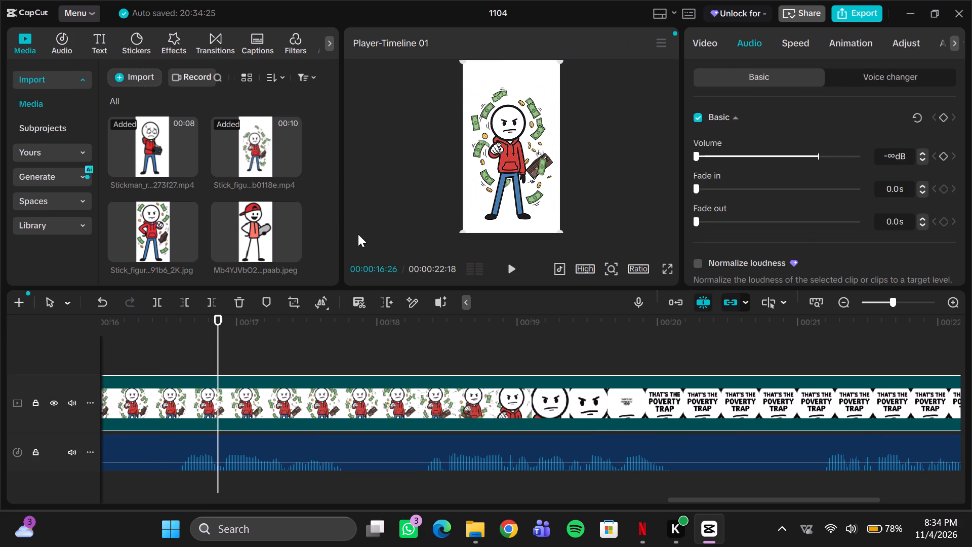
key("space")
scroll(296, 350, "right", 2)
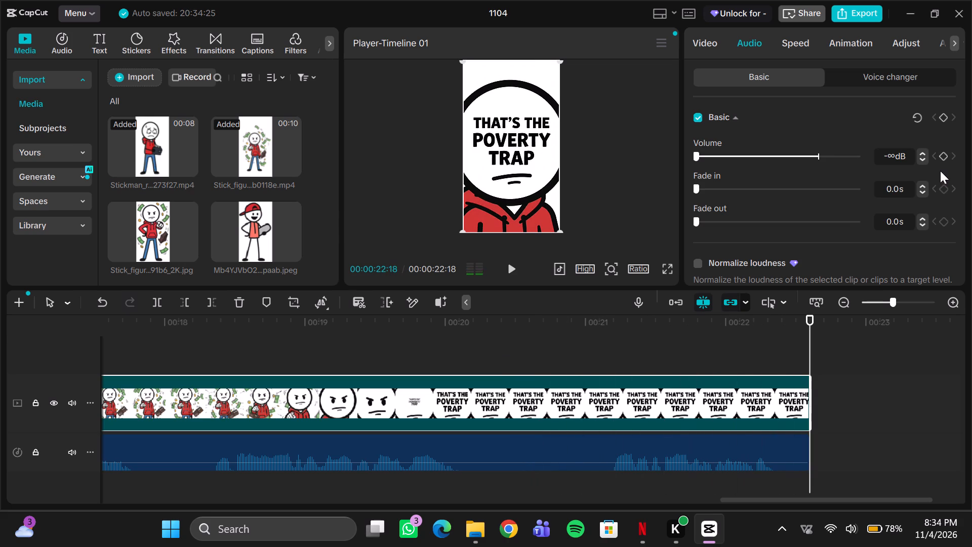
Set the pointing-at-camera clip's speed to 1.30x and move it so it ends with the voiceover again.
left_click(795, 44)
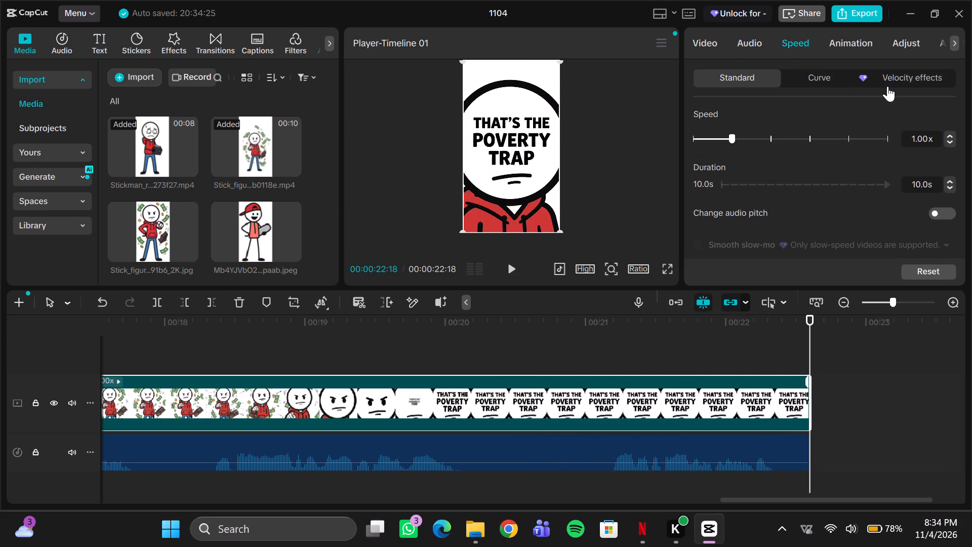
triple_click(950, 133)
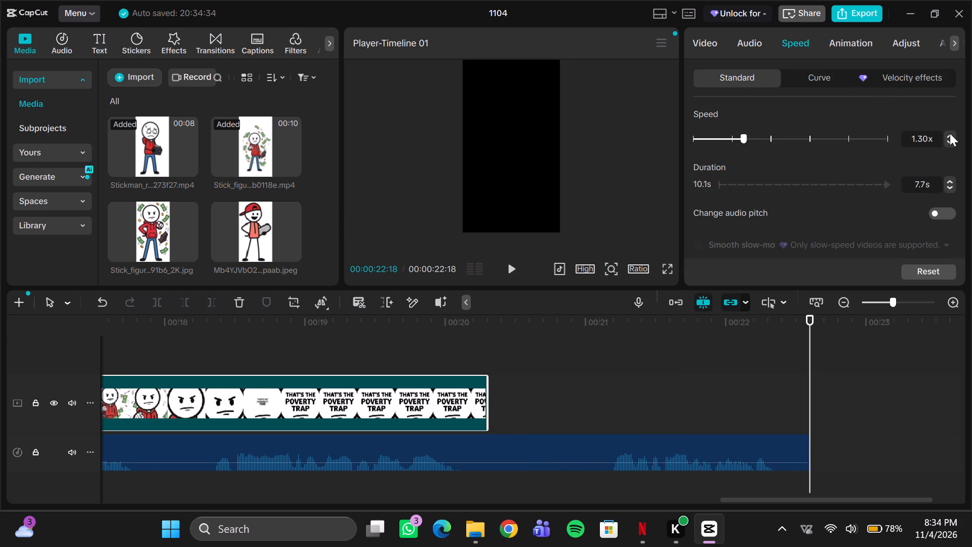
left_click_drag(425, 403, 720, 395)
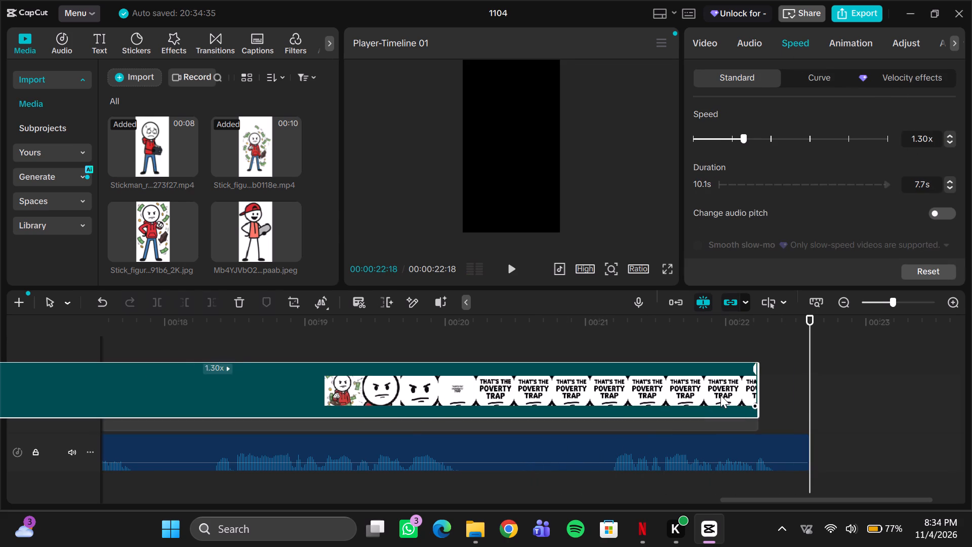
left_click_drag(720, 395, 746, 398)
Play the sped-up pointing-at-camera clip against the voiceover from its start to 00:00:22:02.
scroll(521, 339, "right", 3)
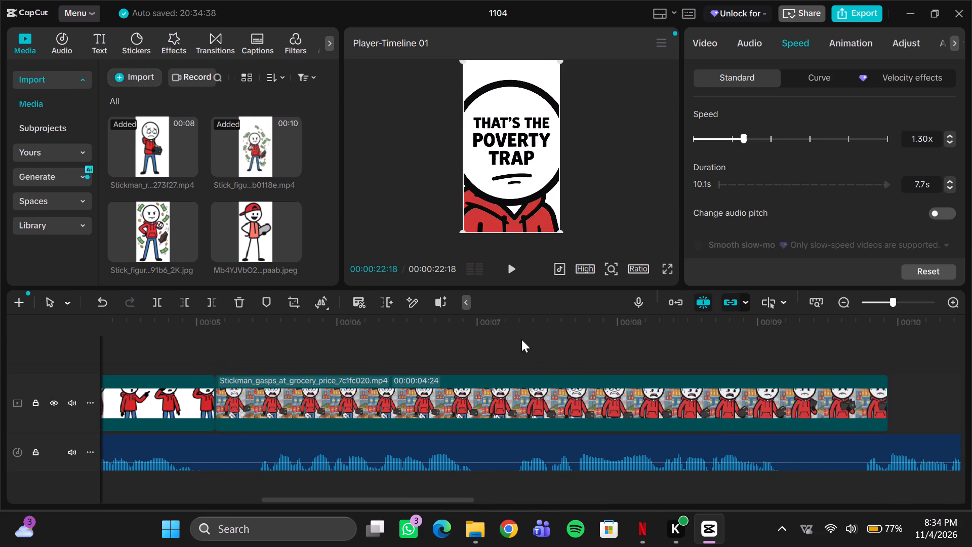
scroll(756, 314, "left", 3)
scroll(847, 347, "left", 2)
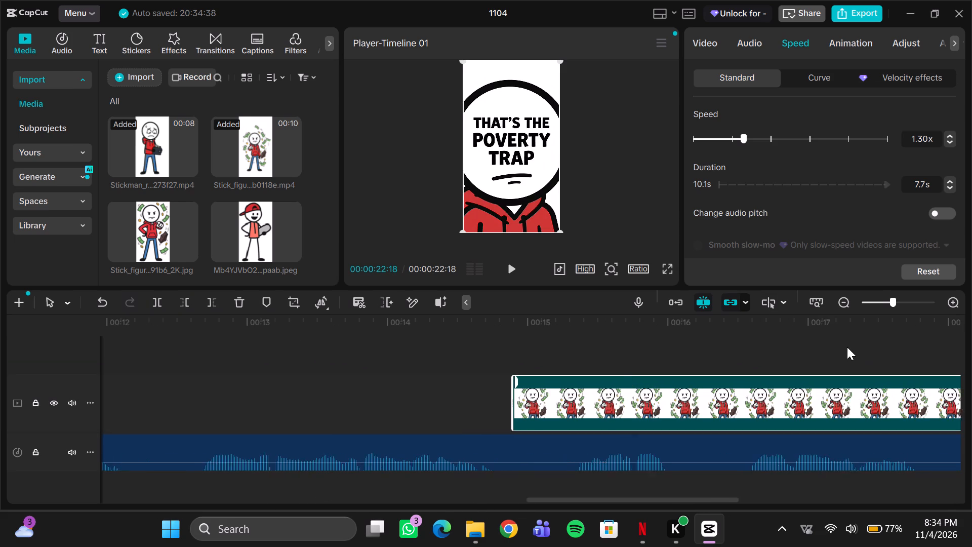
left_click(511, 325)
key("space")
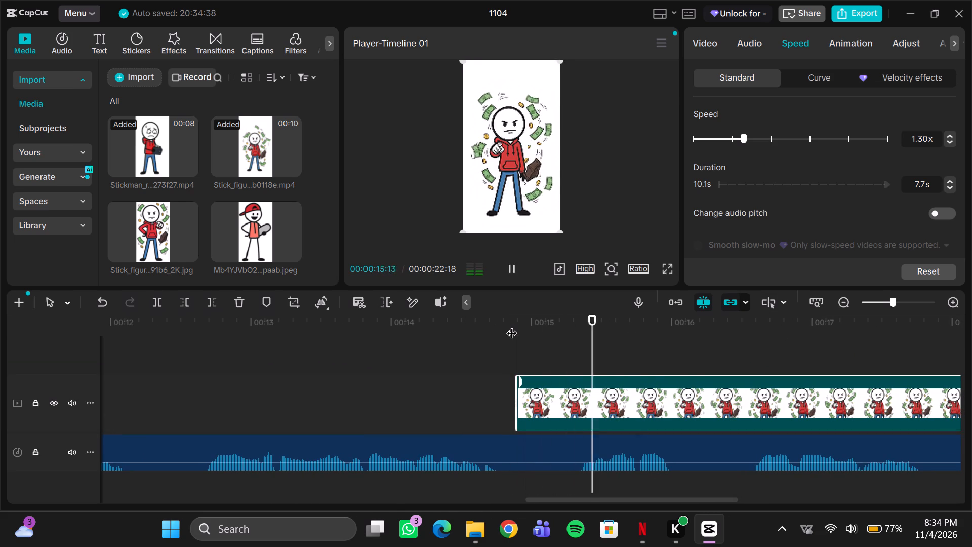
scroll(511, 325, "left", 2)
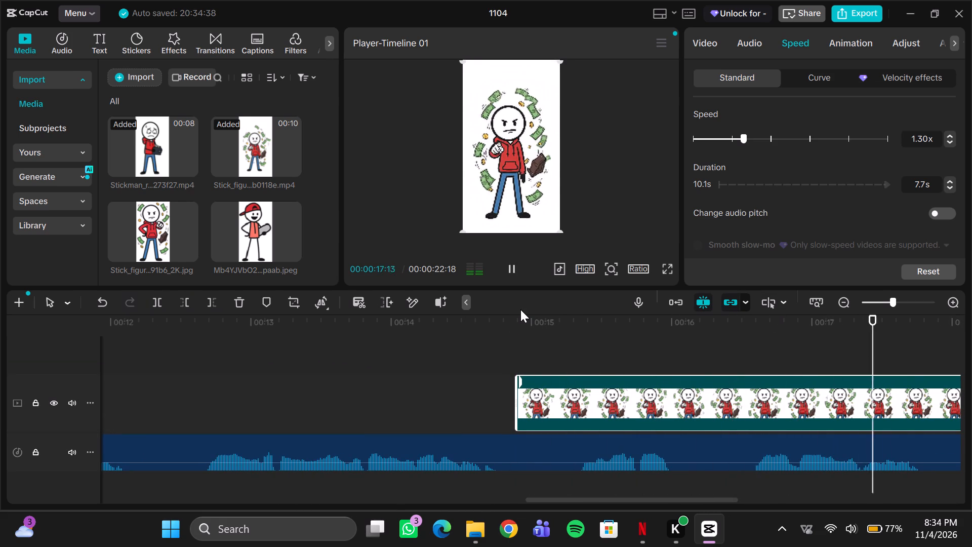
scroll(520, 309, "left", 1)
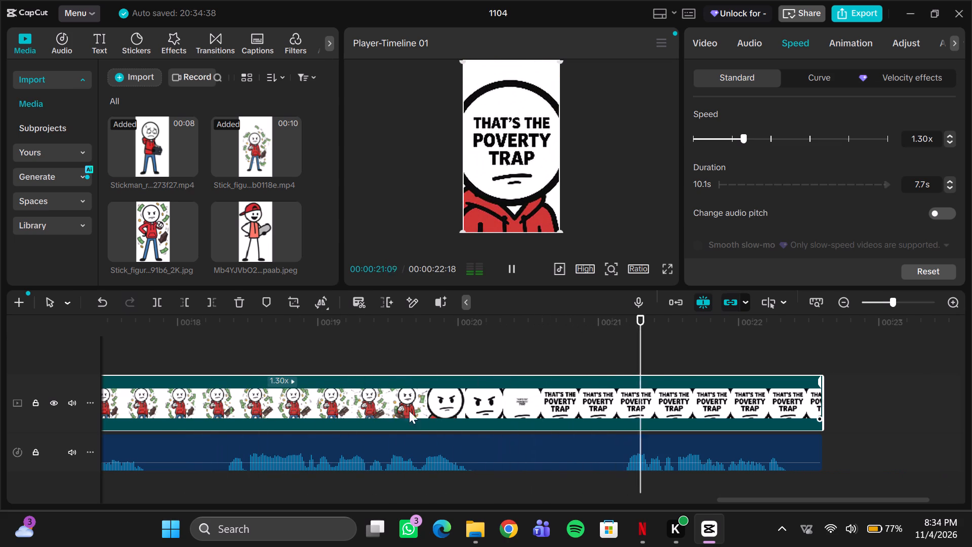
key("space")
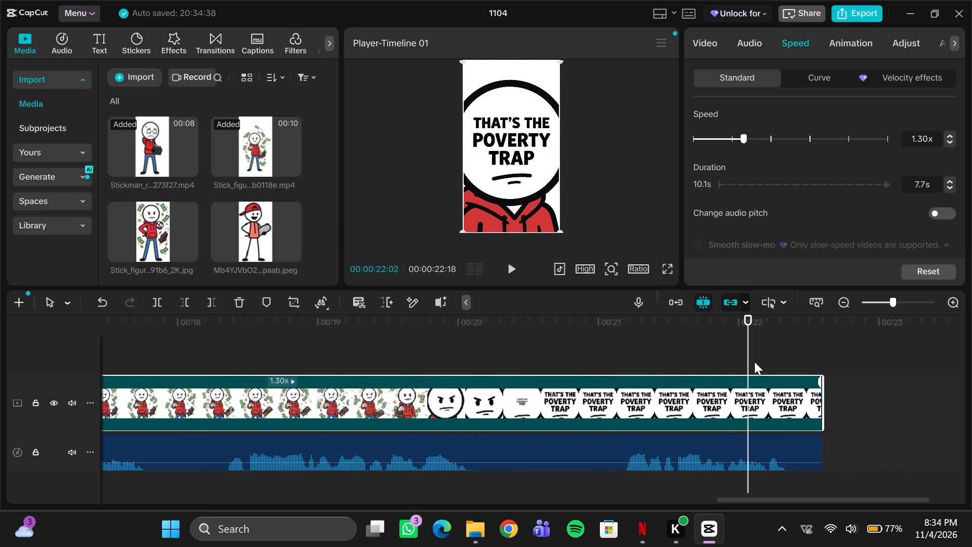
Import the video Stickman_reacts_to_broken_phone_a4b0bd15 from the Downloads folder into the project media.
scroll(596, 353, "right", 3)
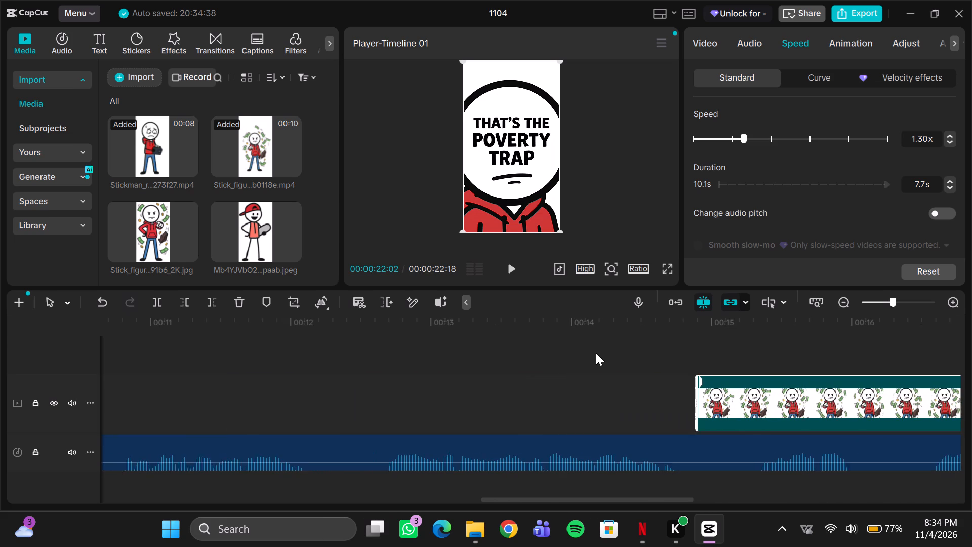
scroll(411, 350, "right", 2)
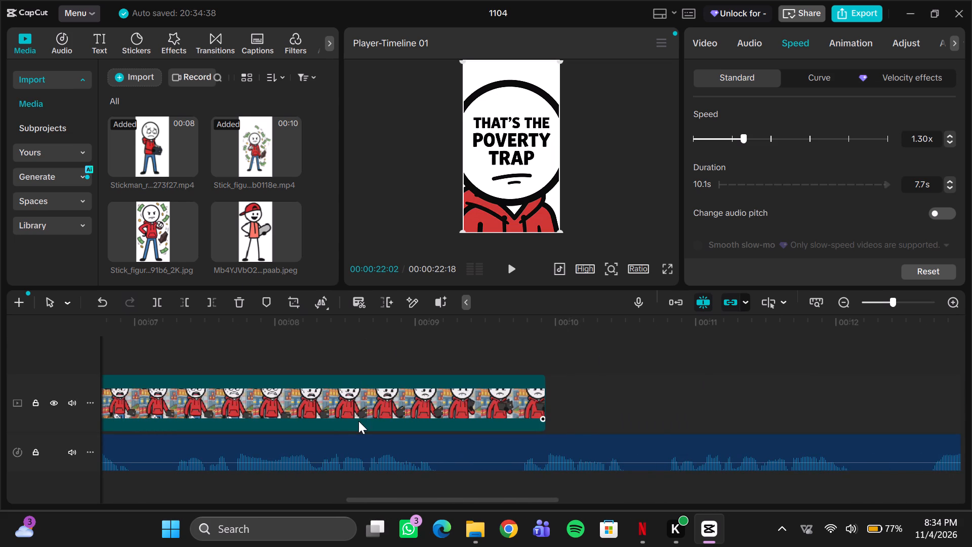
left_click(135, 76)
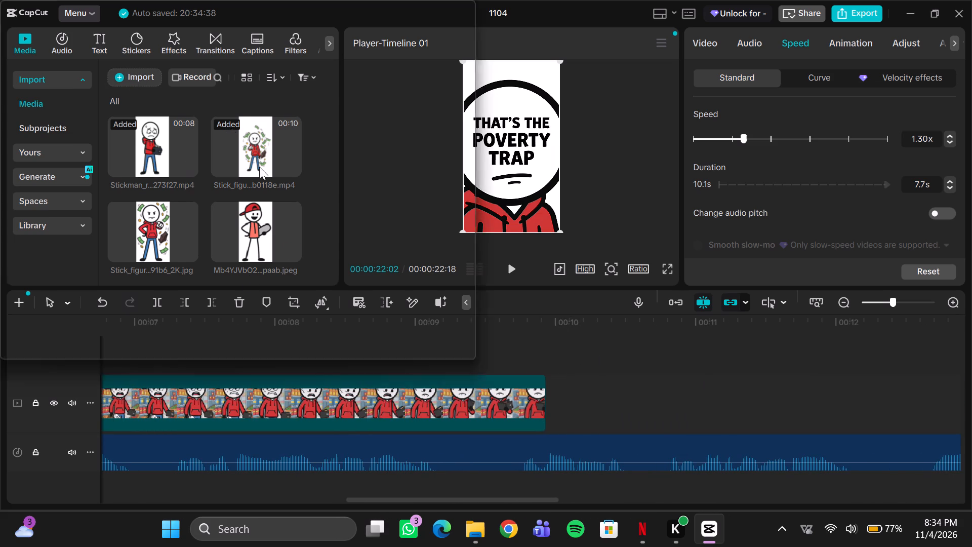
scroll(251, 203, "down", 1)
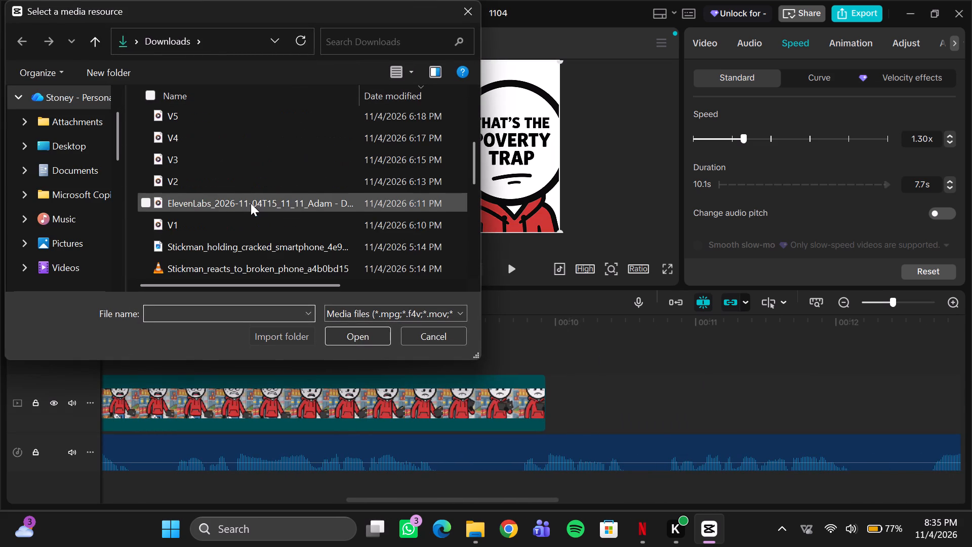
scroll(251, 203, "down", 2)
scroll(216, 230, "down", 1)
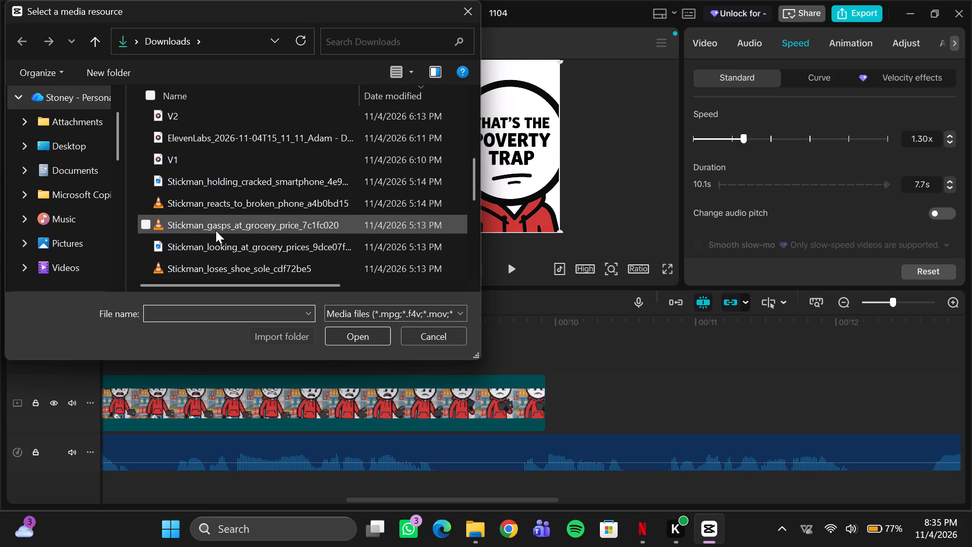
scroll(216, 230, "down", 1)
left_click(146, 135)
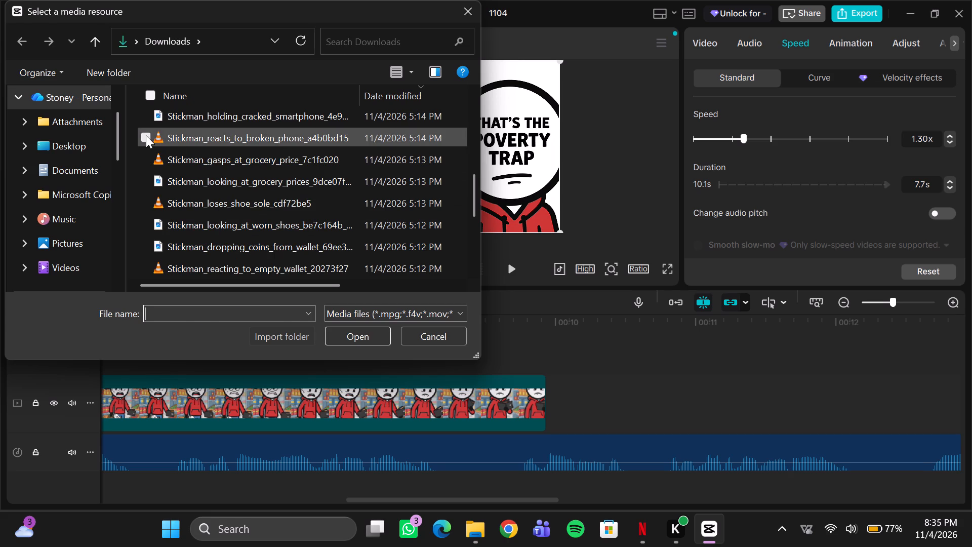
left_click(345, 336)
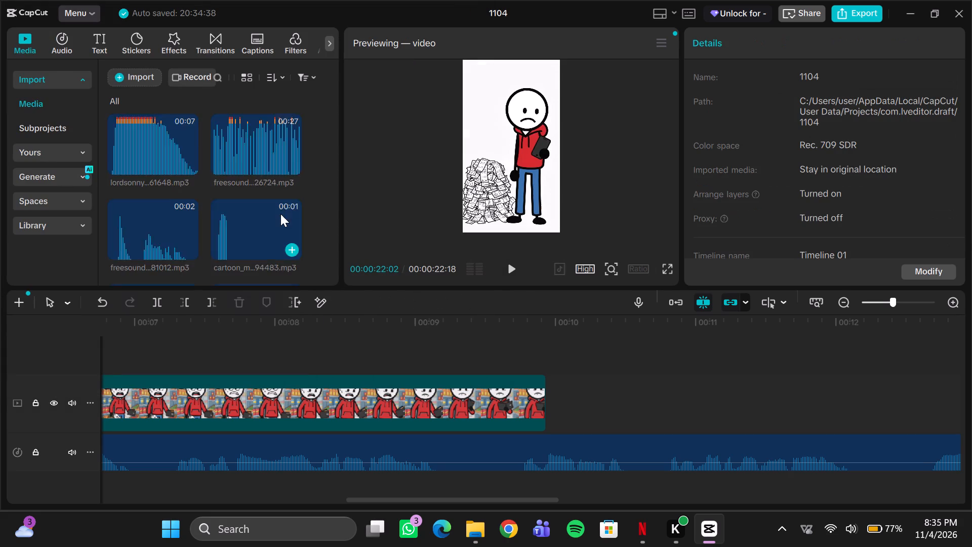
Place the broken-phone clip on a track above, starting where the grocery-price clip ends, and play across the join to 00:00:12:06.
left_click_drag(156, 229, 419, 299)
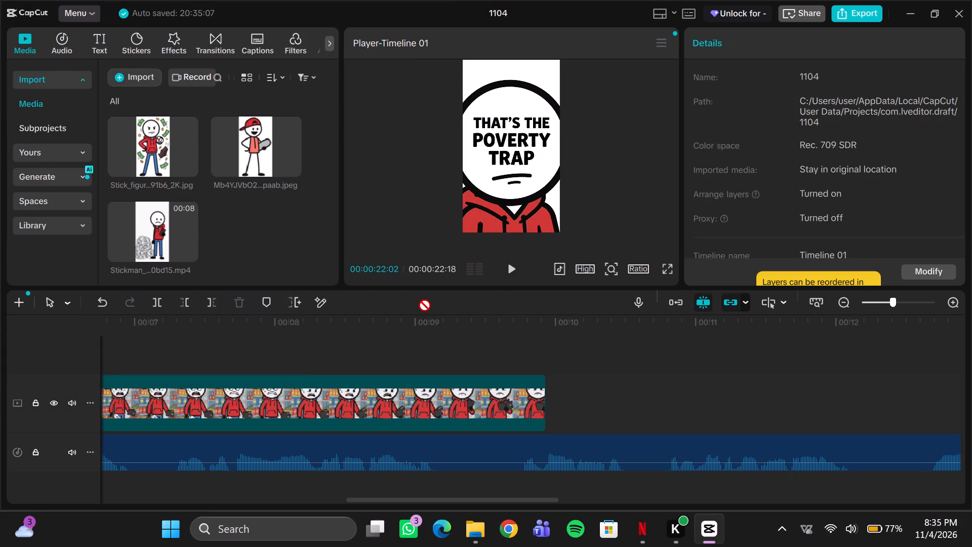
left_click_drag(419, 299, 546, 392)
scroll(546, 392, "left", 2)
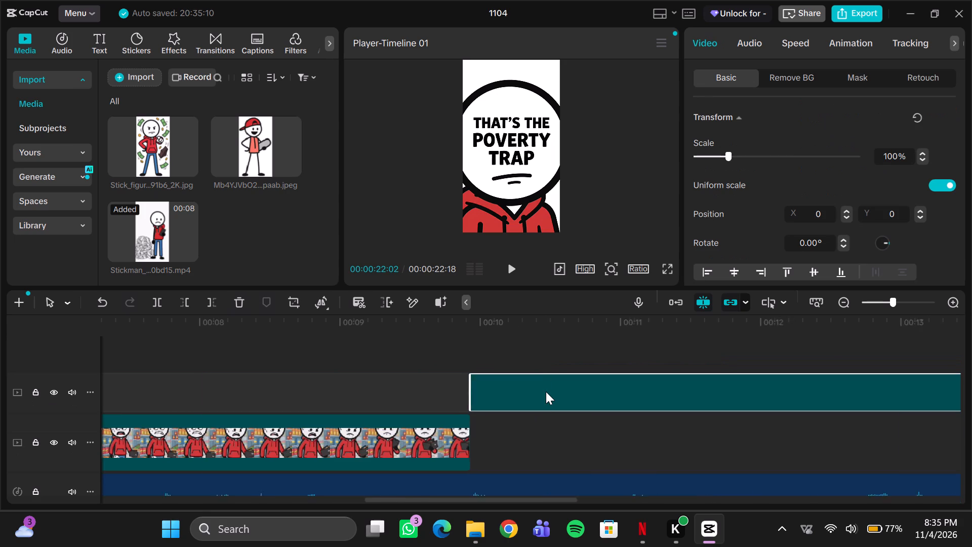
scroll(546, 392, "left", 2)
scroll(546, 392, "right", 1)
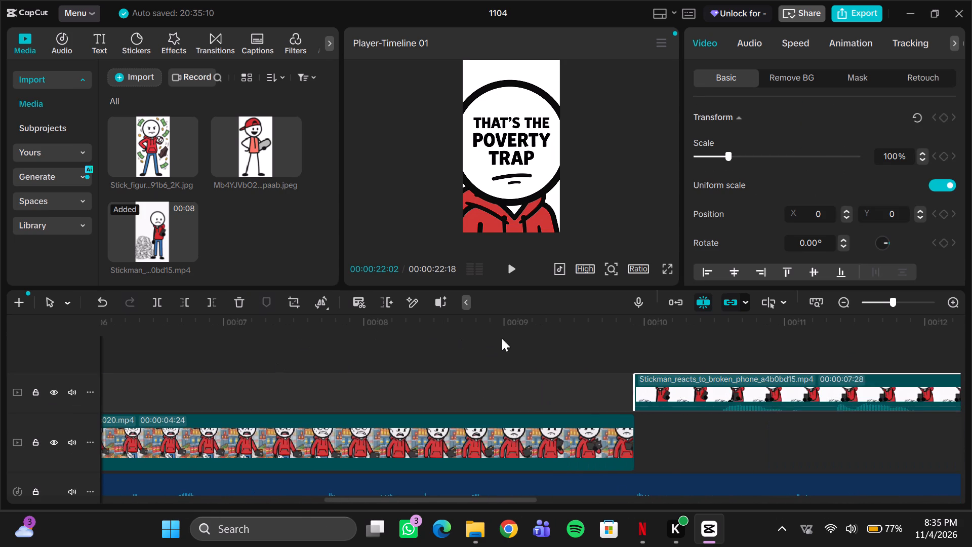
left_click(531, 326)
key("space")
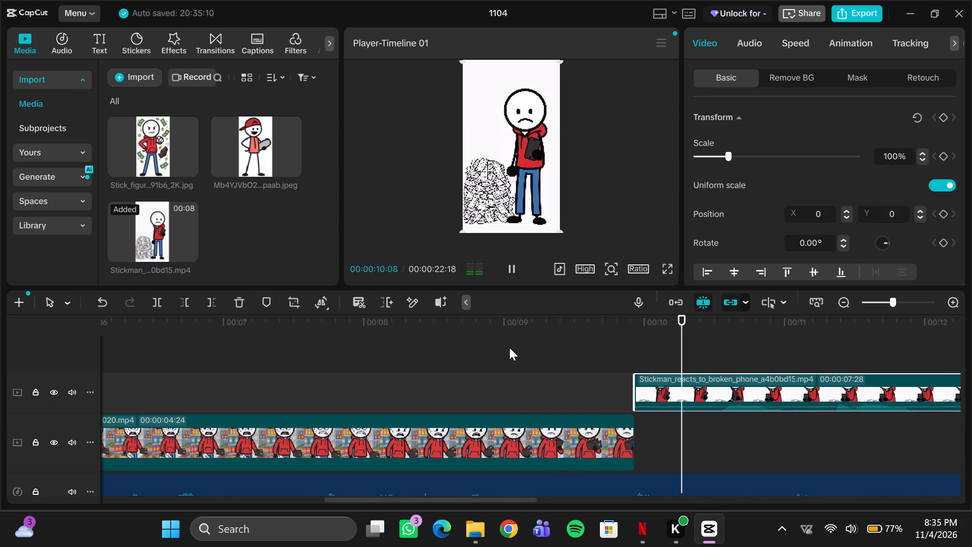
scroll(509, 347, "left", 2)
key("space")
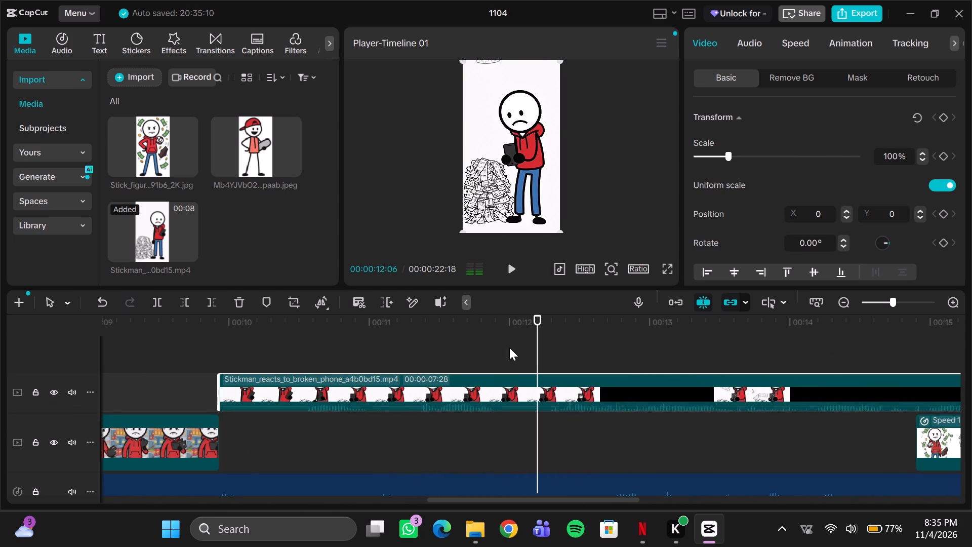
Set the broken-phone clip's speed to 1.60x and move it into the main-track gap before the pointing-at-camera clip.
left_click(792, 45)
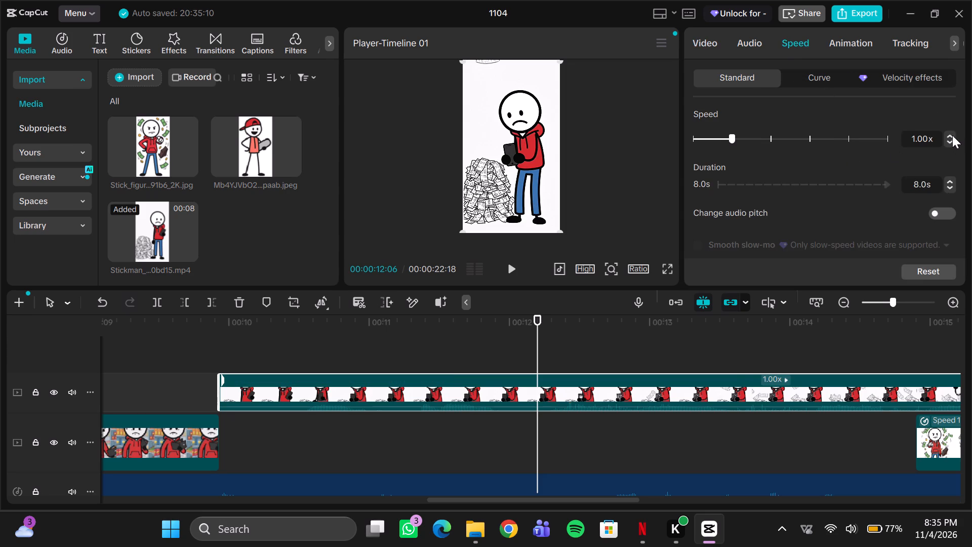
triple_click(952, 134)
triple_click(952, 134)
double_click(952, 134)
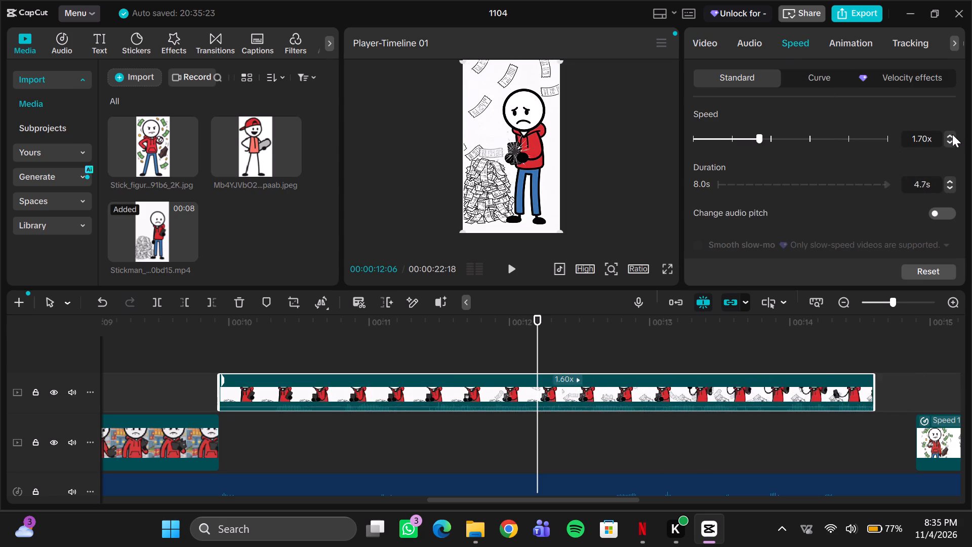
double_click(950, 142)
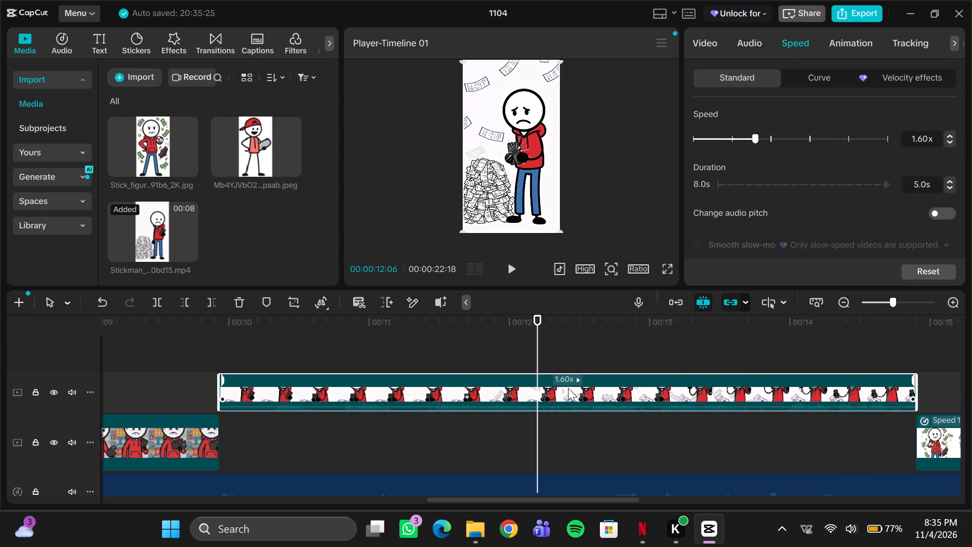
left_click_drag(568, 388, 569, 447)
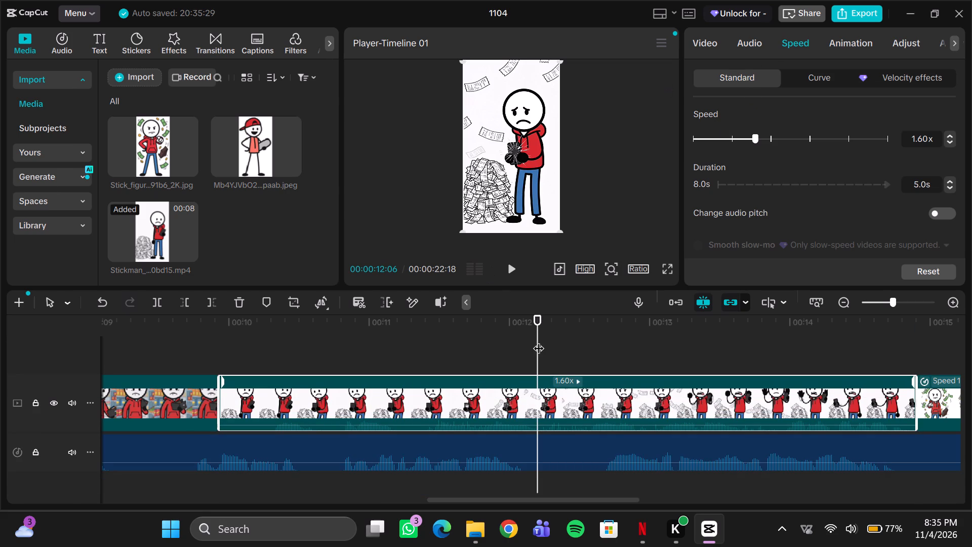
Mute the broken-phone clip's audio completely and replay it from just before its start through to 00:00:17:25.
left_click(751, 50)
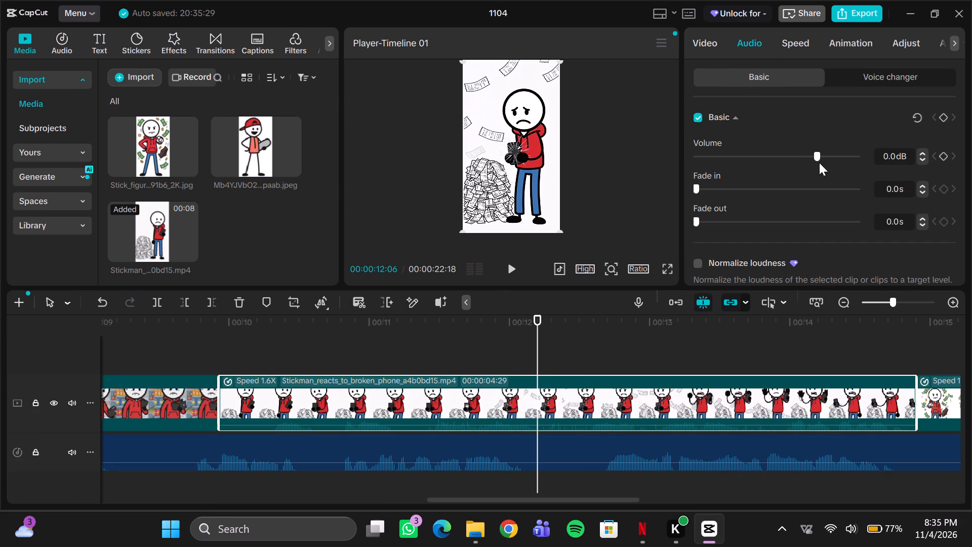
left_click_drag(818, 155, 428, 190)
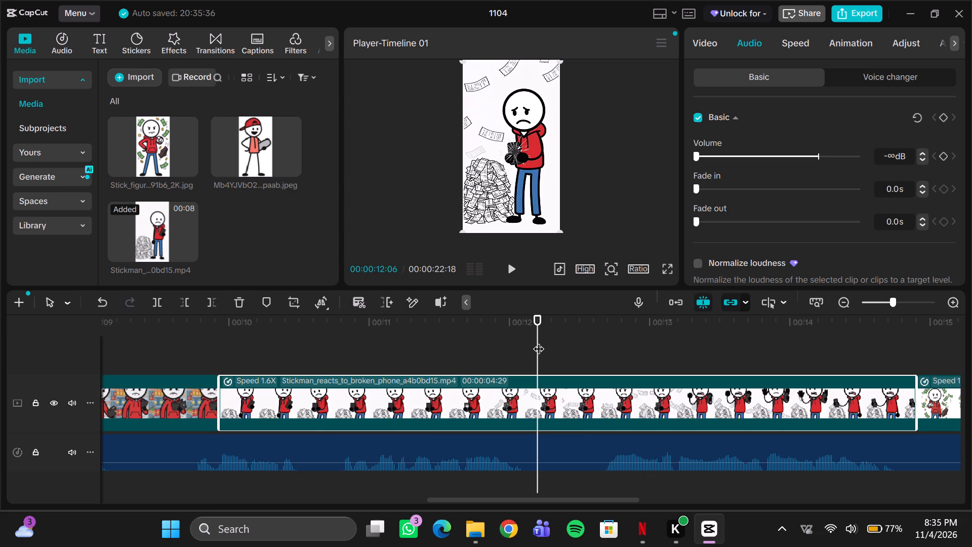
left_click_drag(538, 341, 178, 334)
key("space")
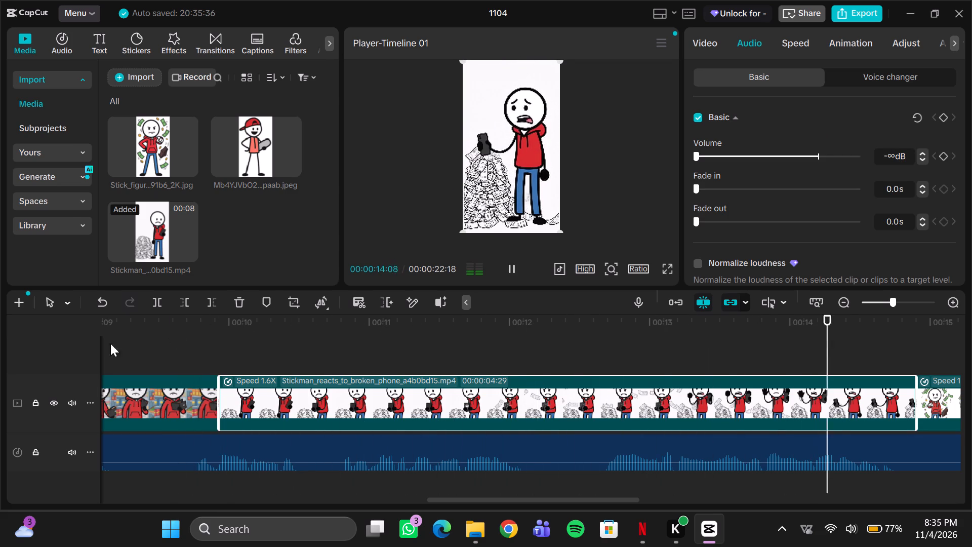
scroll(399, 327, "left", 3)
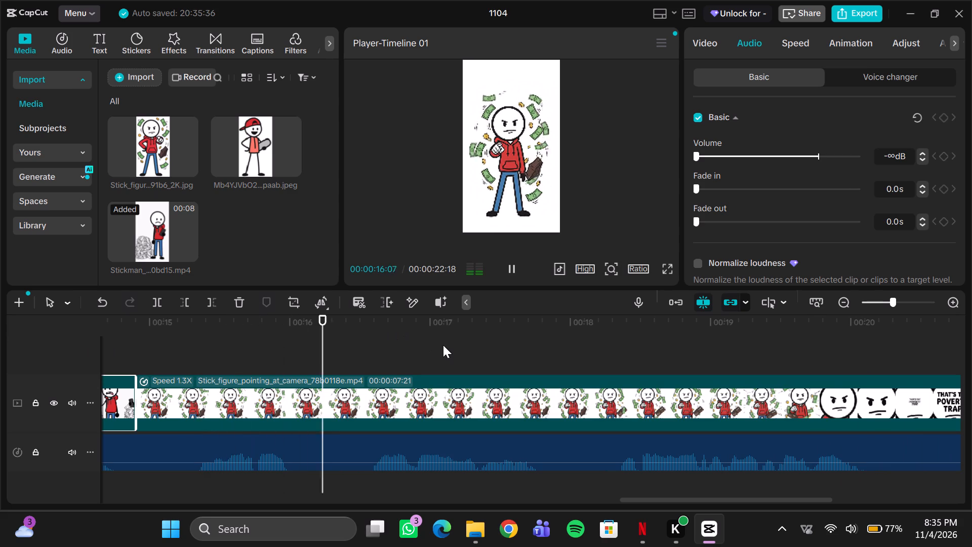
key("space")
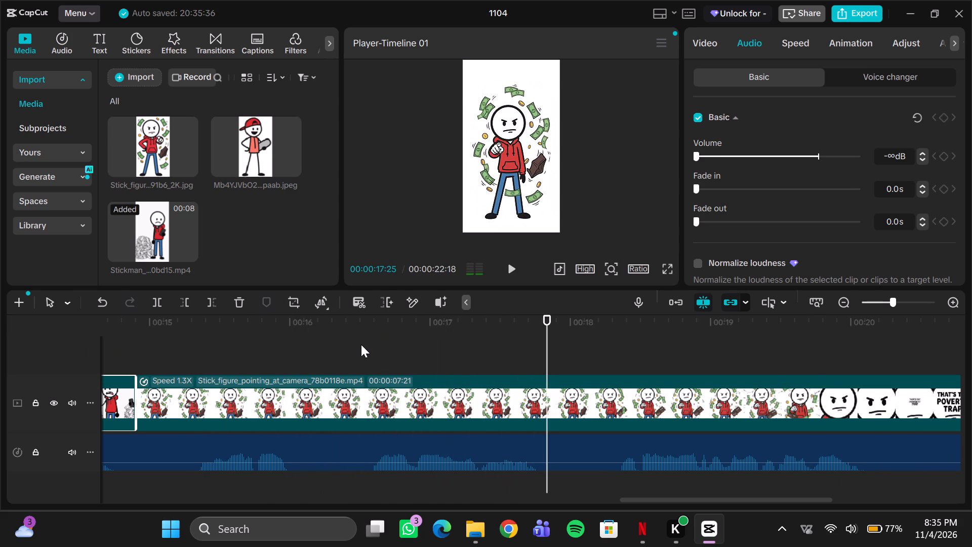
Play the sequence from 00:00:03:13 to 00:00:13:06, checking how the shoe, grocery and broken-phone clips fit the voiceover.
scroll(258, 348, "right", 3)
left_click(454, 321)
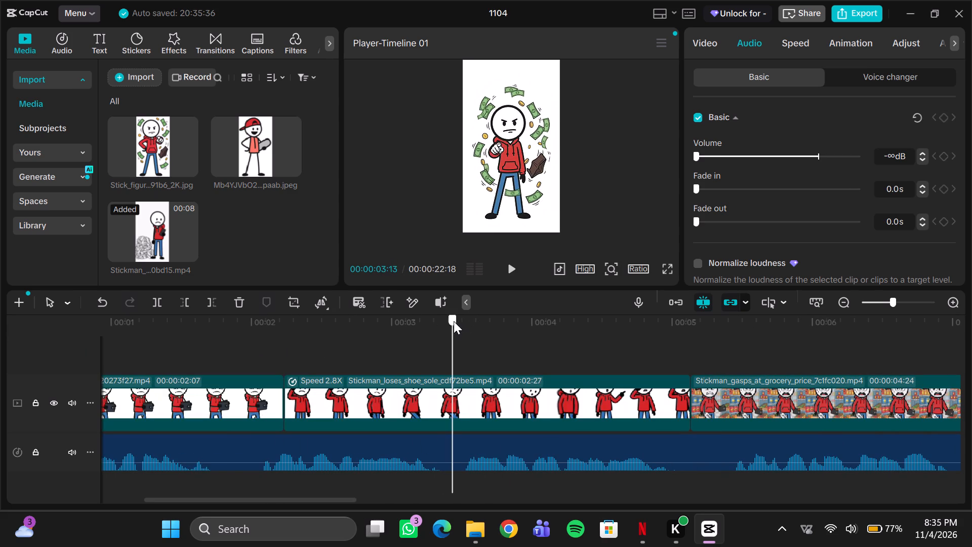
key("space")
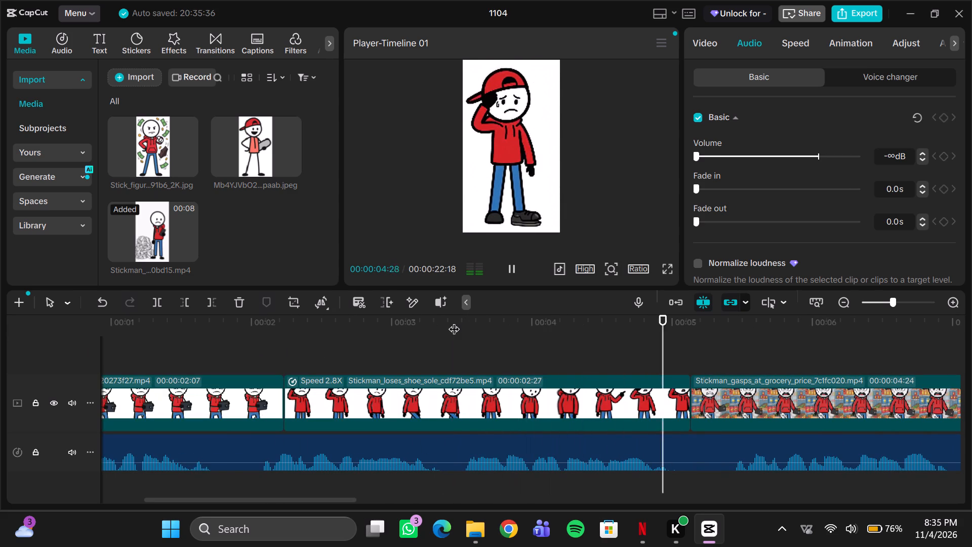
scroll(429, 354, "left", 2)
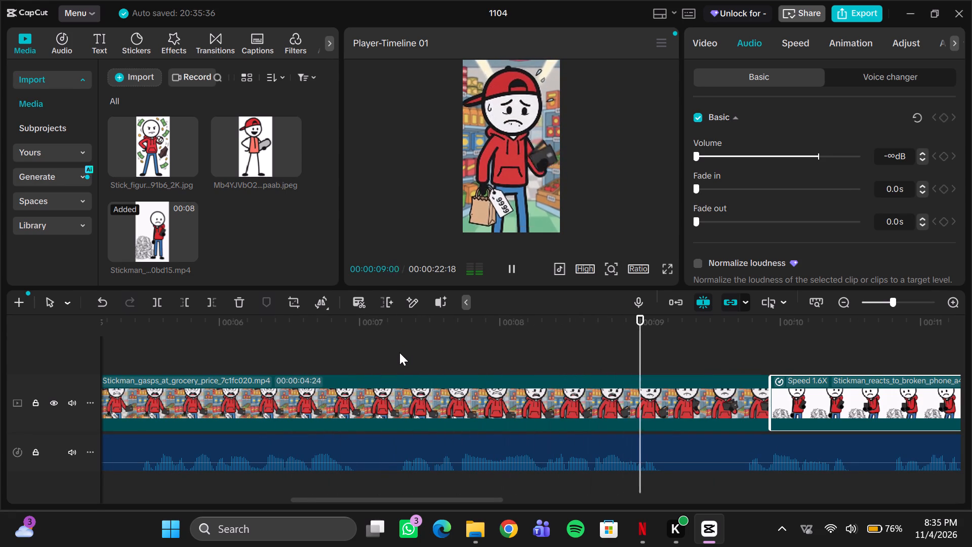
key("space")
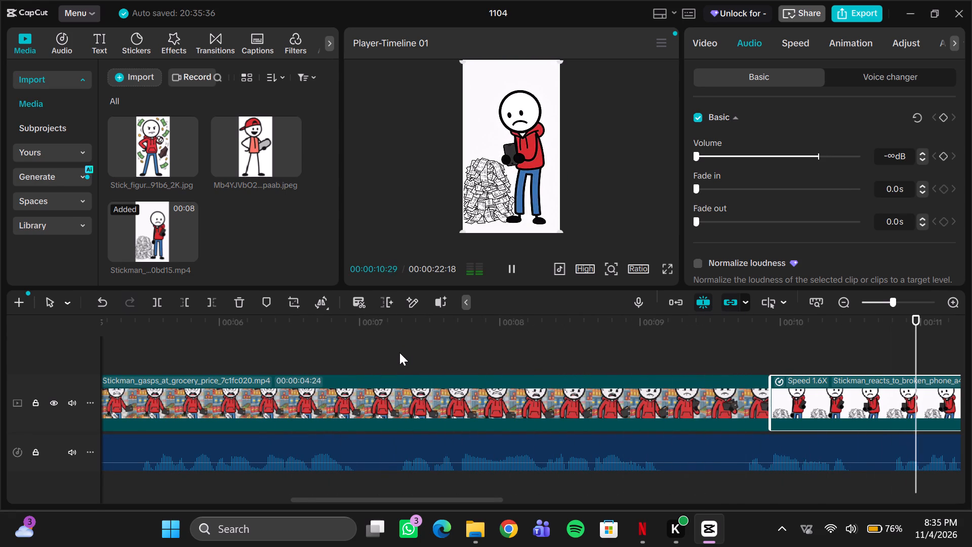
key("space")
key("space")
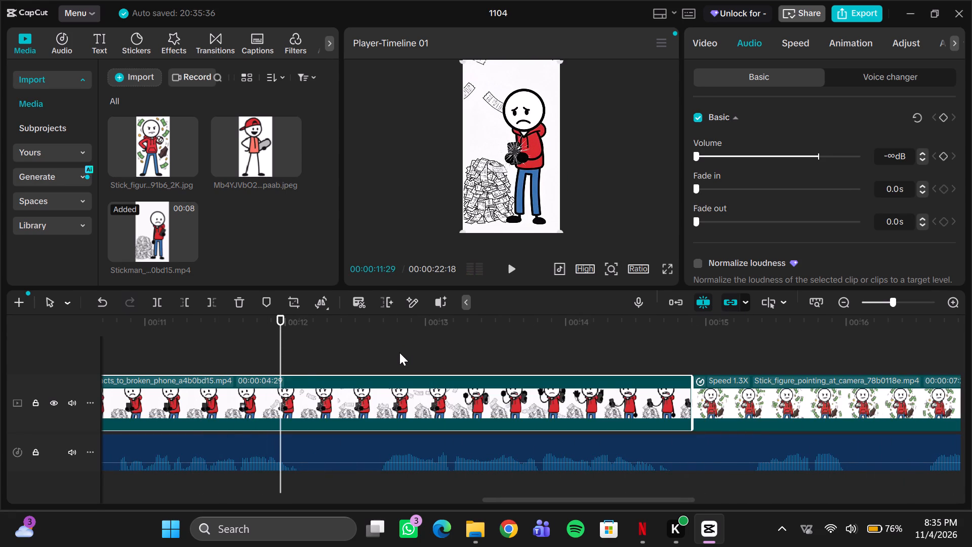
key("space")
key("space")
key("space")
key("space")
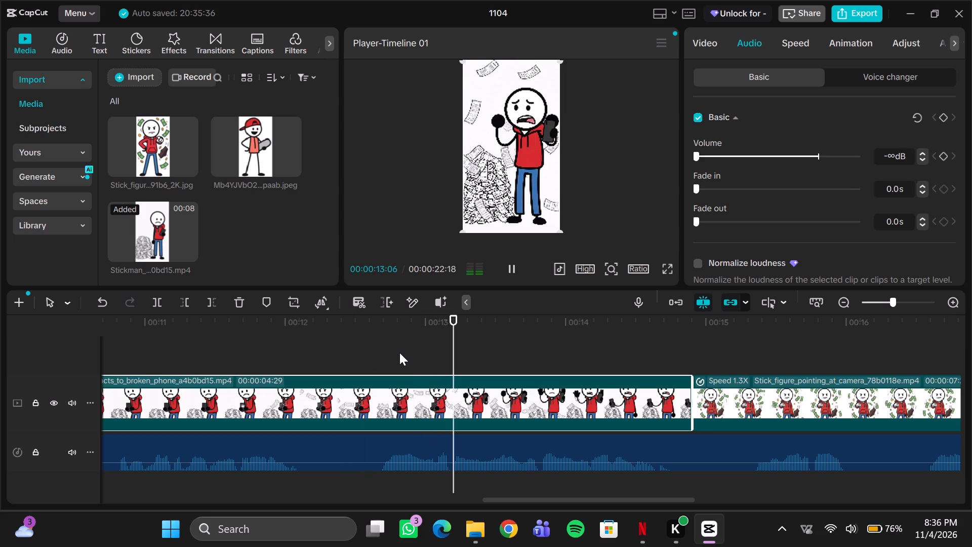
Trim off the broken-phone clip's end after 00:00:12:20 and close the gap before the pointing-at-camera clip.
left_click_drag(453, 347, 406, 347)
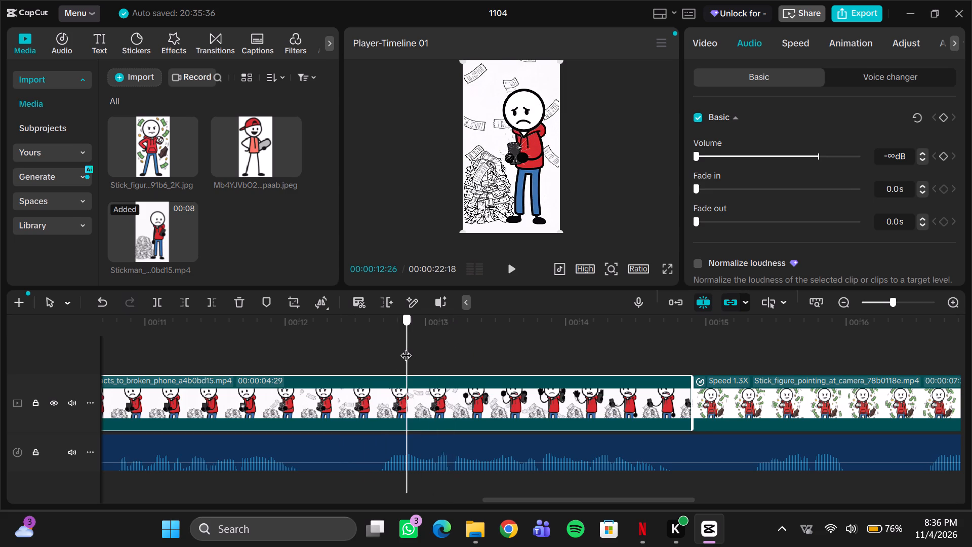
left_click_drag(406, 347, 382, 356)
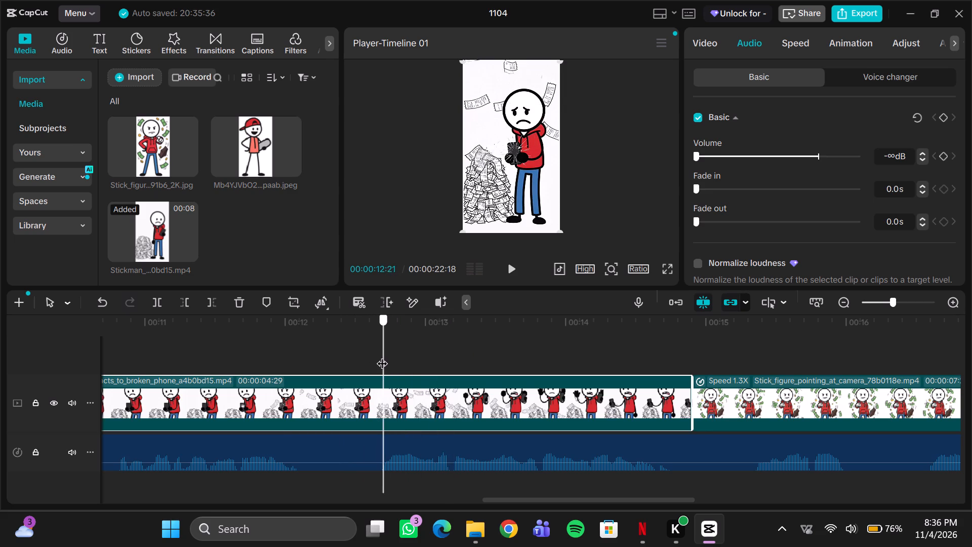
left_click_drag(382, 356, 380, 356)
key("w")
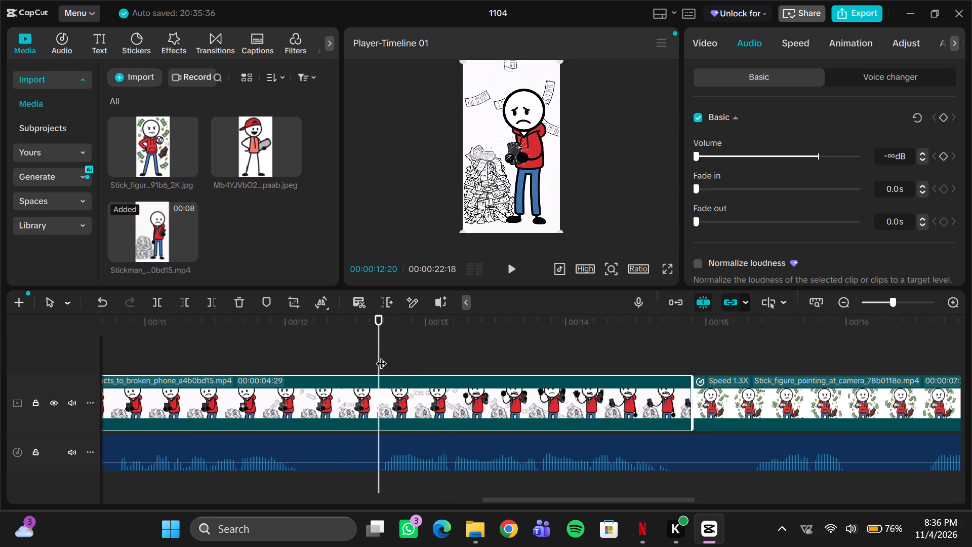
right_click(488, 388)
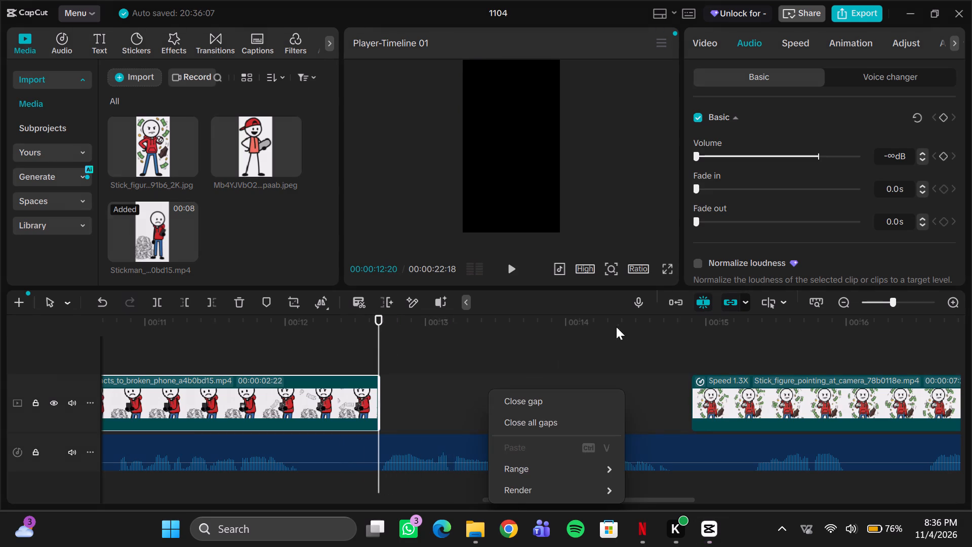
left_click(549, 407)
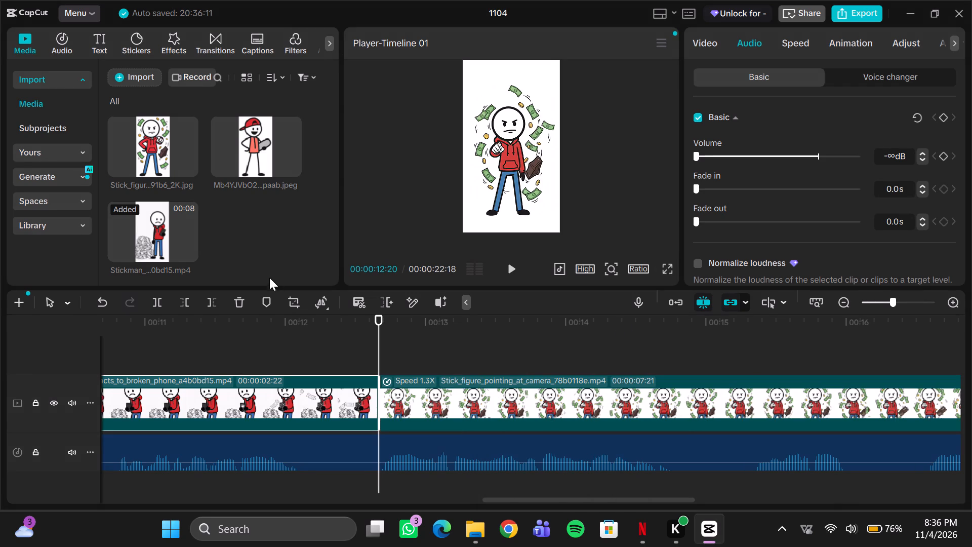
Play the shifted pointing-at-camera clip against the voiceover from 00:00:12:20 to 00:00:20:27.
key("space")
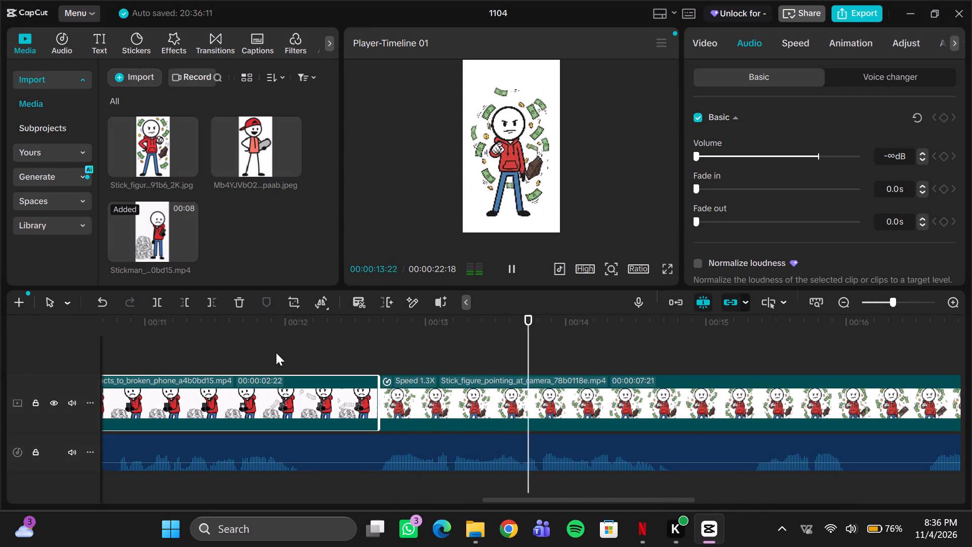
scroll(403, 354, "left", 2)
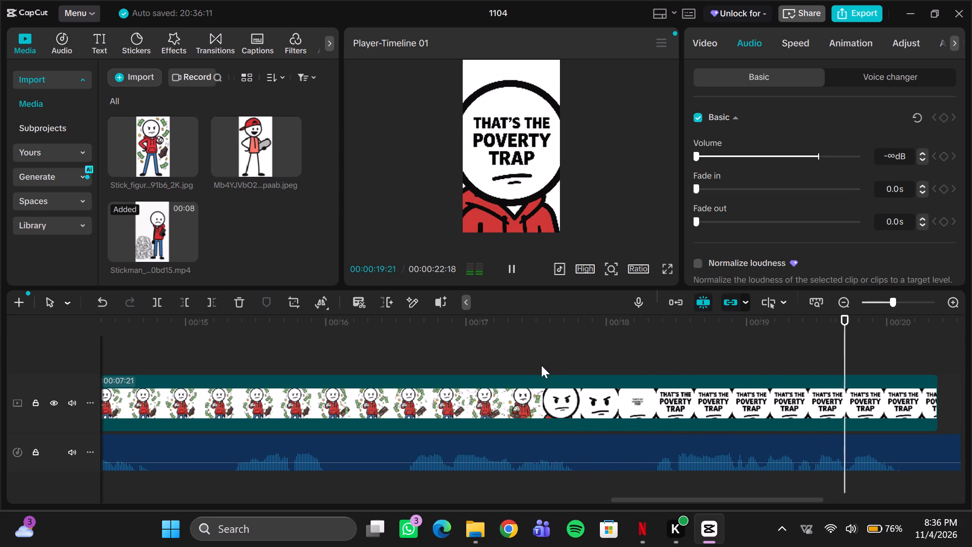
scroll(541, 365, "left", 1)
key("space")
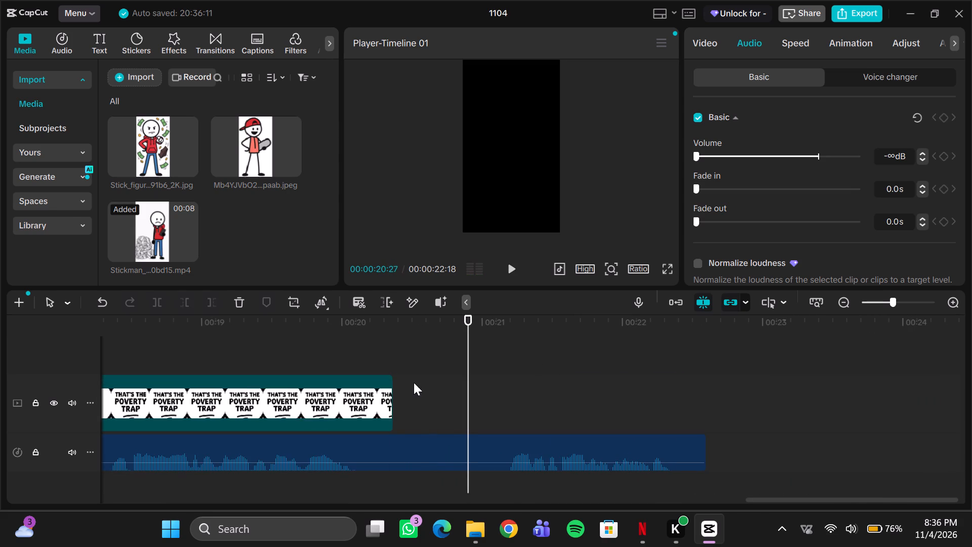
Replay the middle of the pointing-at-camera clip against the voiceover up to 00:00:16:23.
left_click(375, 389)
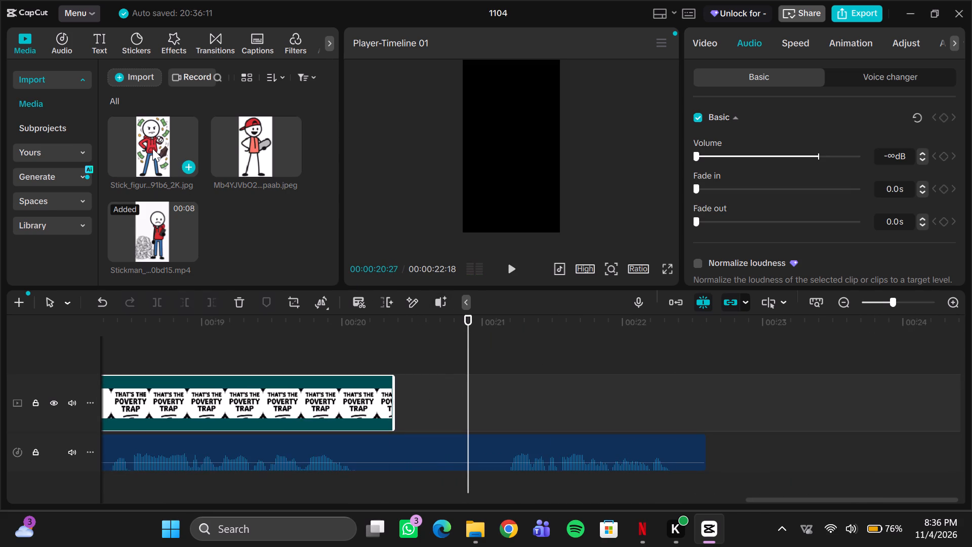
scroll(255, 217, "right", 1)
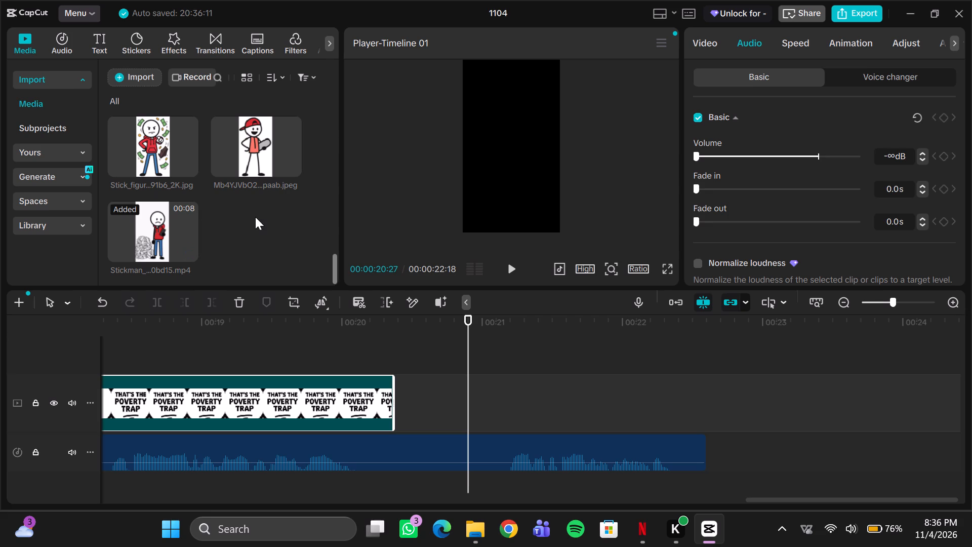
scroll(255, 217, "right", 1)
scroll(501, 383, "right", 5)
scroll(572, 393, "left", 1)
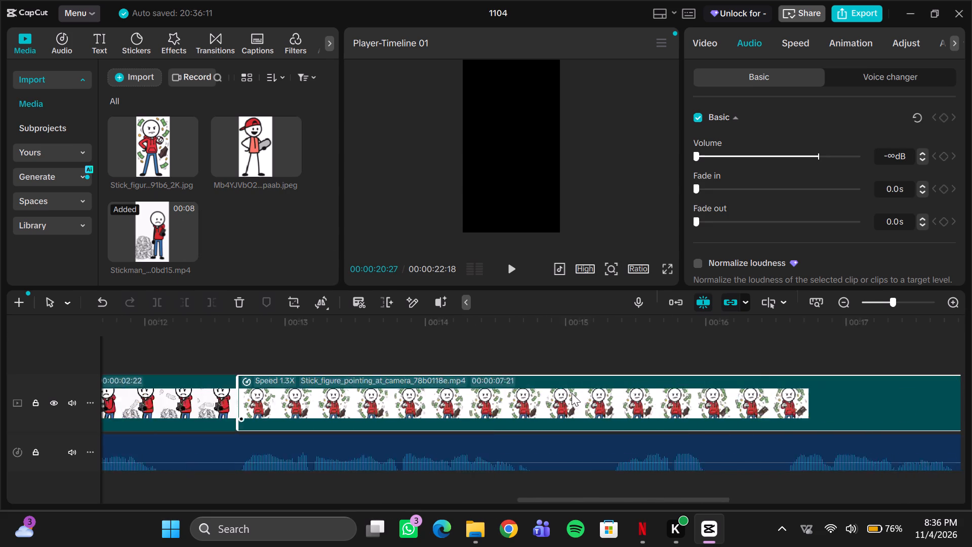
scroll(572, 393, "left", 1)
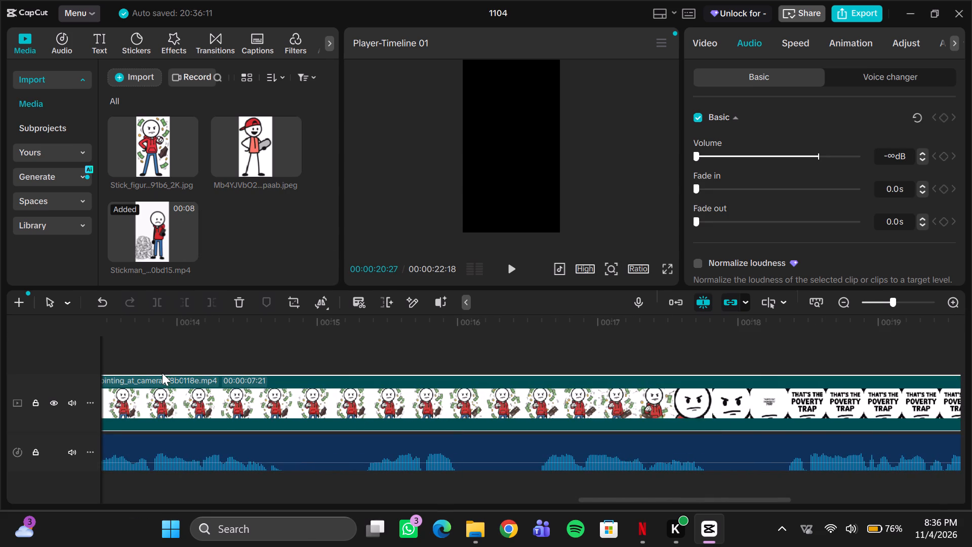
left_click(143, 354)
key("space")
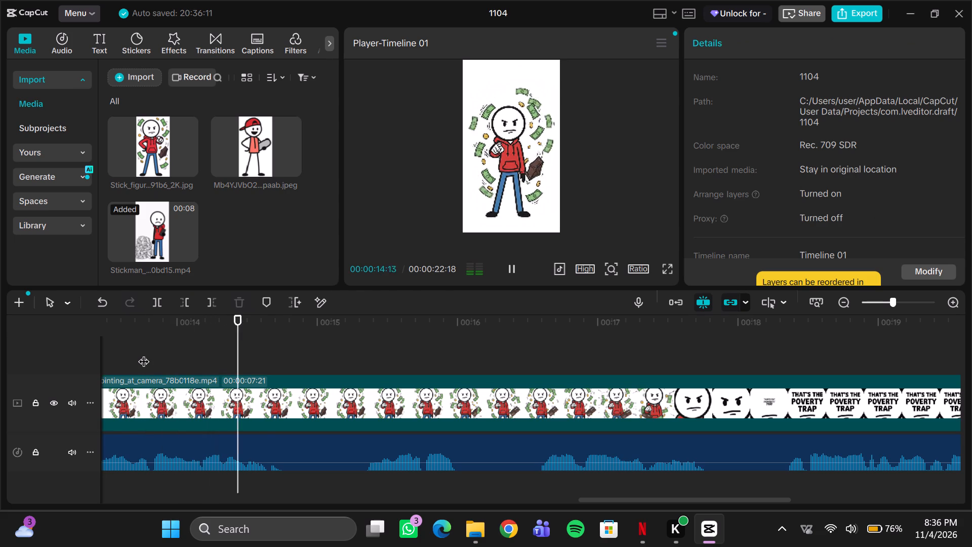
key("space")
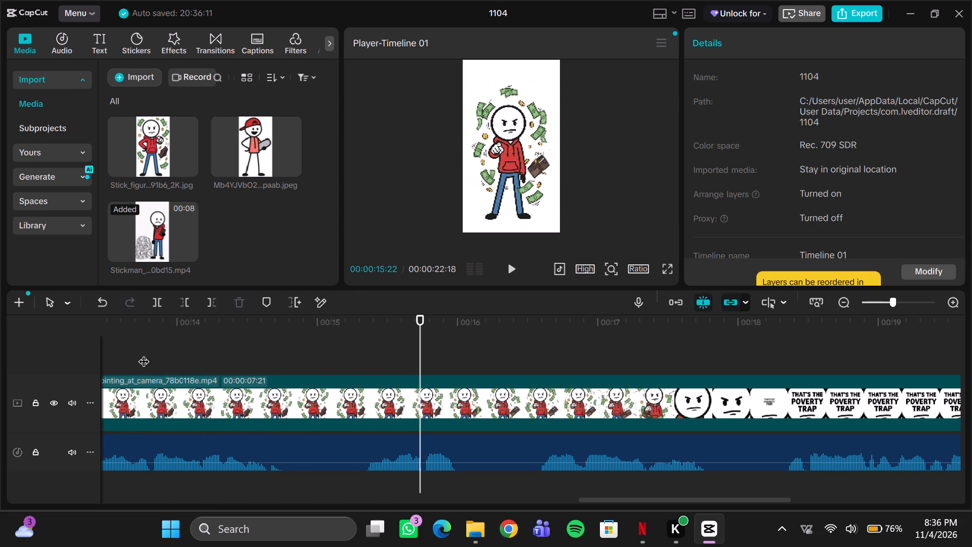
key("space")
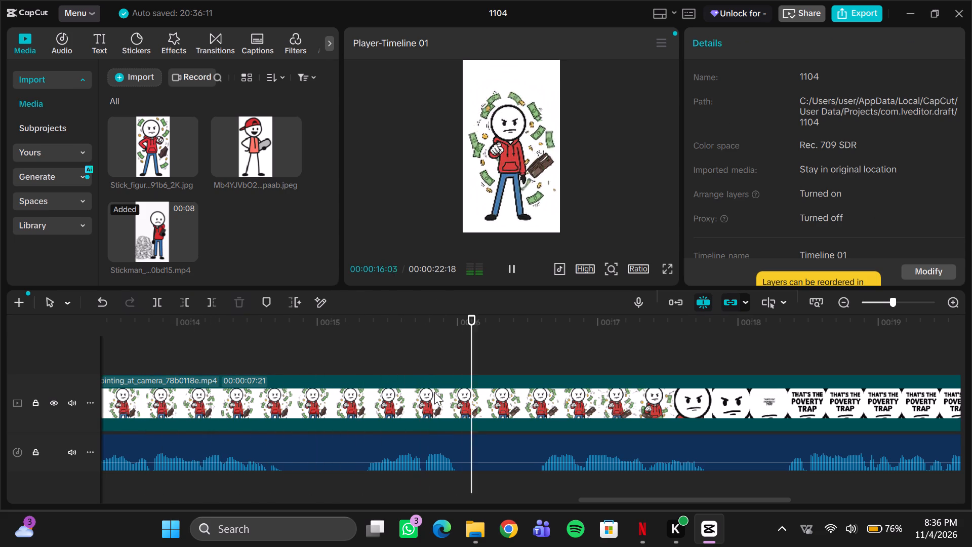
key("space")
scroll(84, 369, "left", 4)
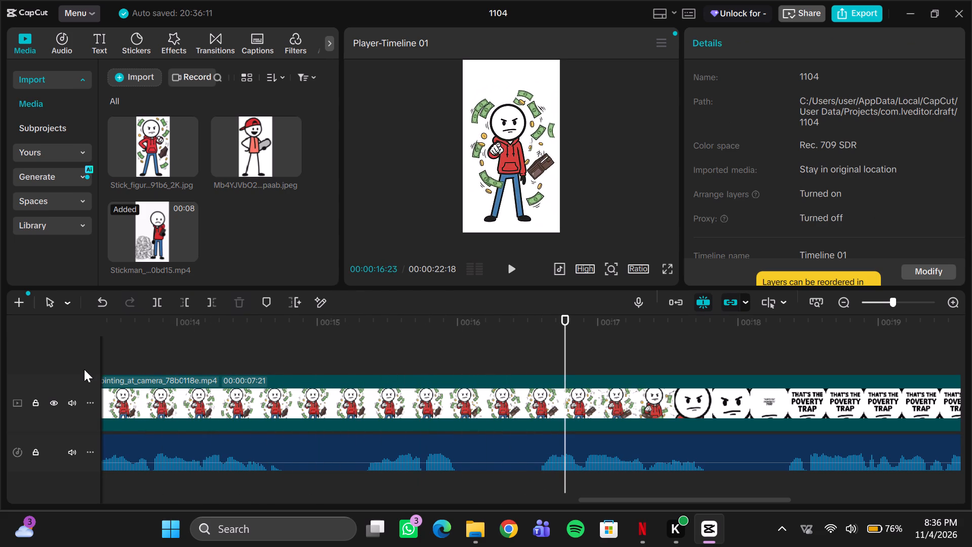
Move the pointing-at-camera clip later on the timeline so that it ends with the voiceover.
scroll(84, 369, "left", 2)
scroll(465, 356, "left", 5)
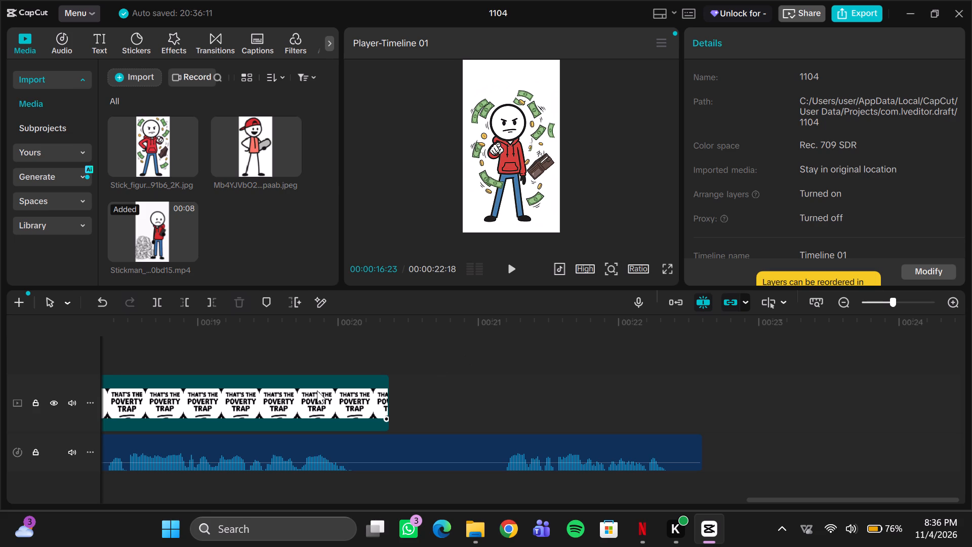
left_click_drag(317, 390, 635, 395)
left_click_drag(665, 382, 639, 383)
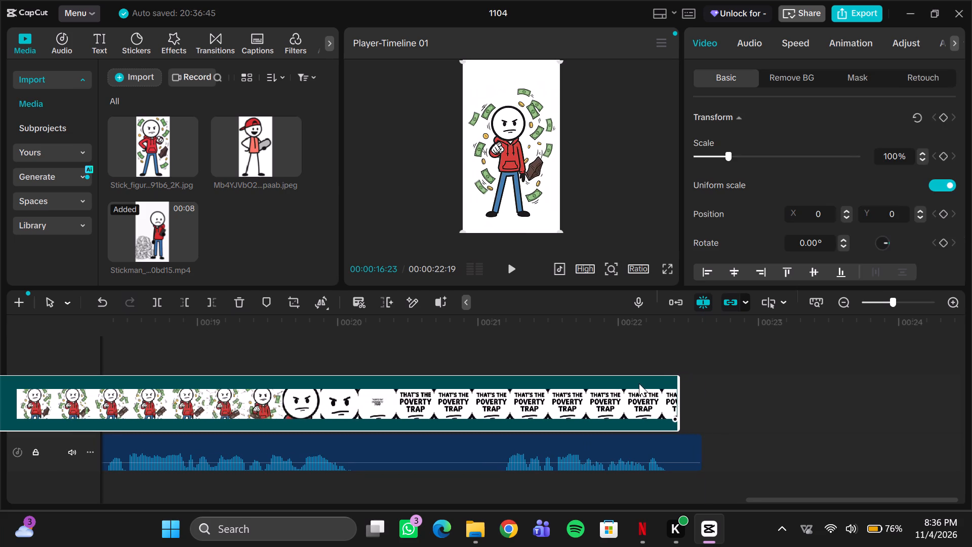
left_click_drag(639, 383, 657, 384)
Play from the broken-phone clip through the gap after it to 00:00:14:00, checking the voiceover timing.
scroll(526, 354, "right", 3)
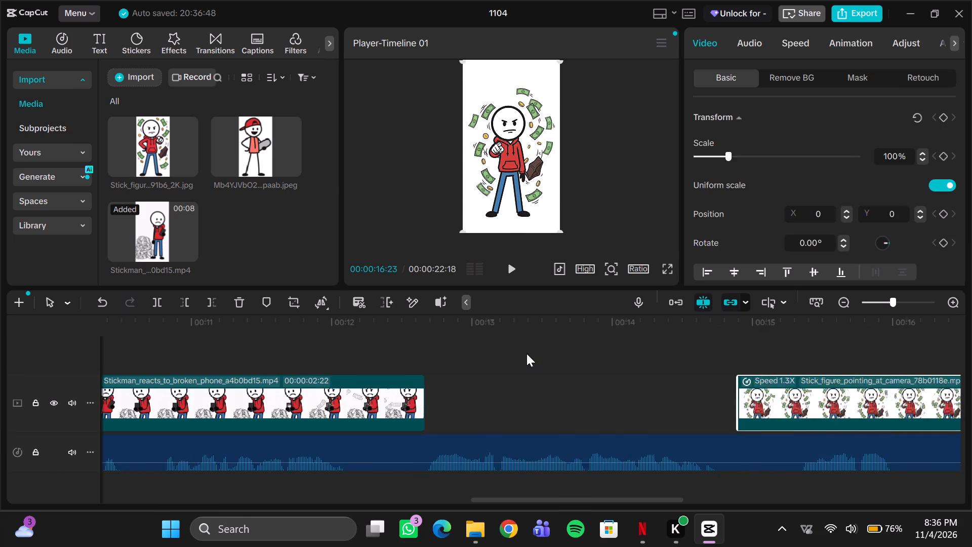
scroll(526, 354, "down", 1)
scroll(526, 354, "left", 1)
left_click(592, 383)
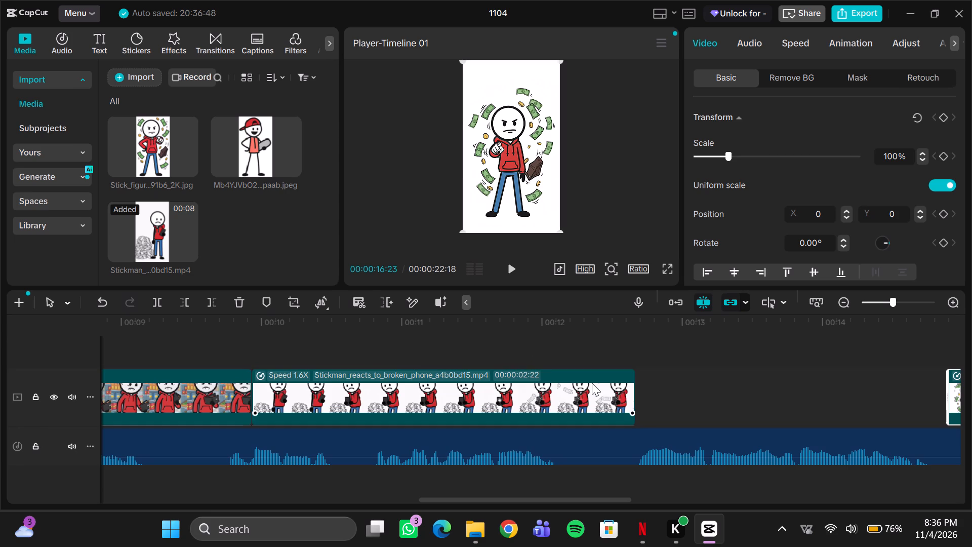
left_click(349, 344)
key("space")
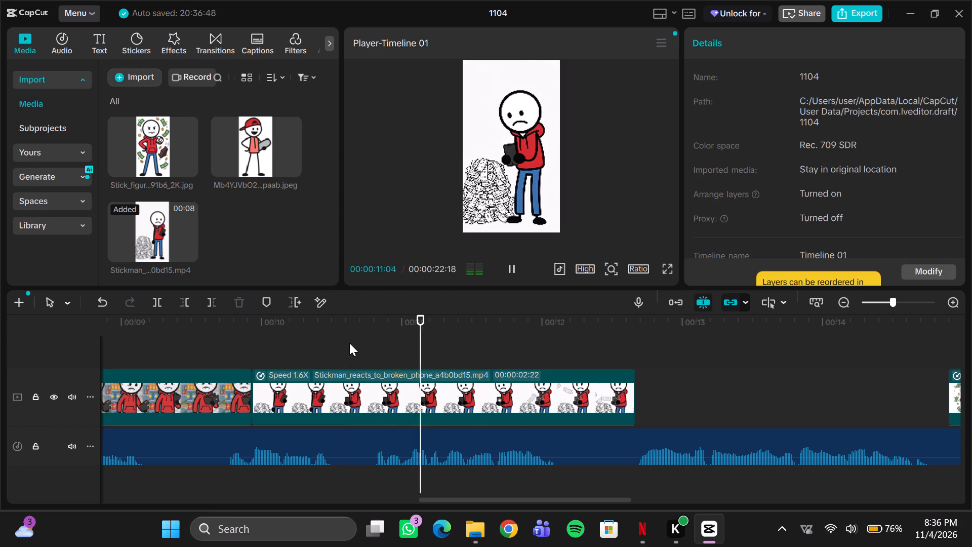
key("space")
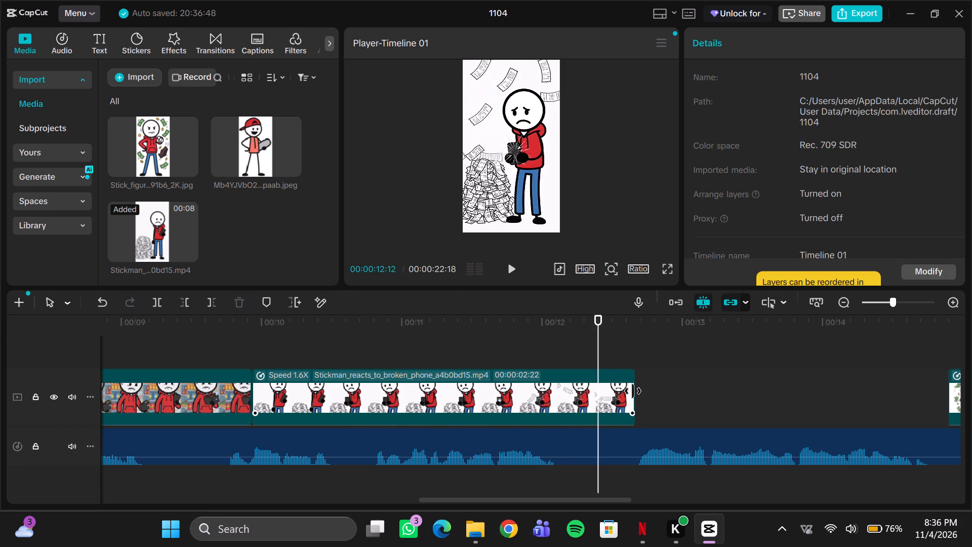
key("space")
key("space")
key("space")
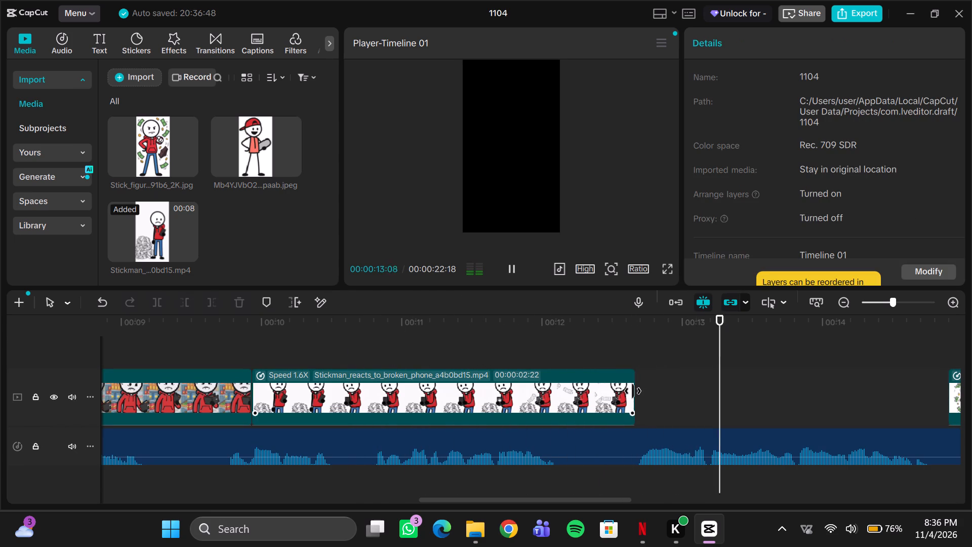
key("space")
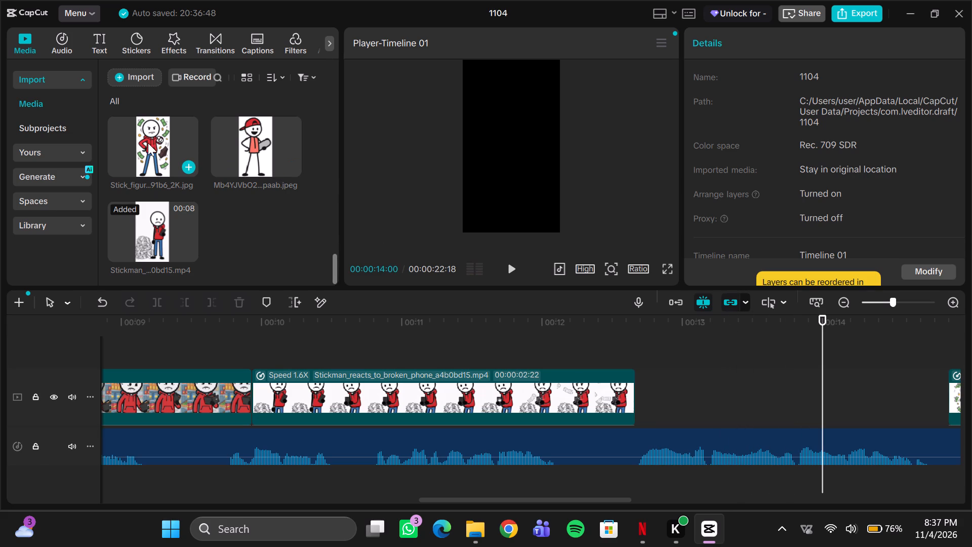
Set the pointing-at-camera clip's speed to 1.20x.
scroll(416, 304, "up", 1)
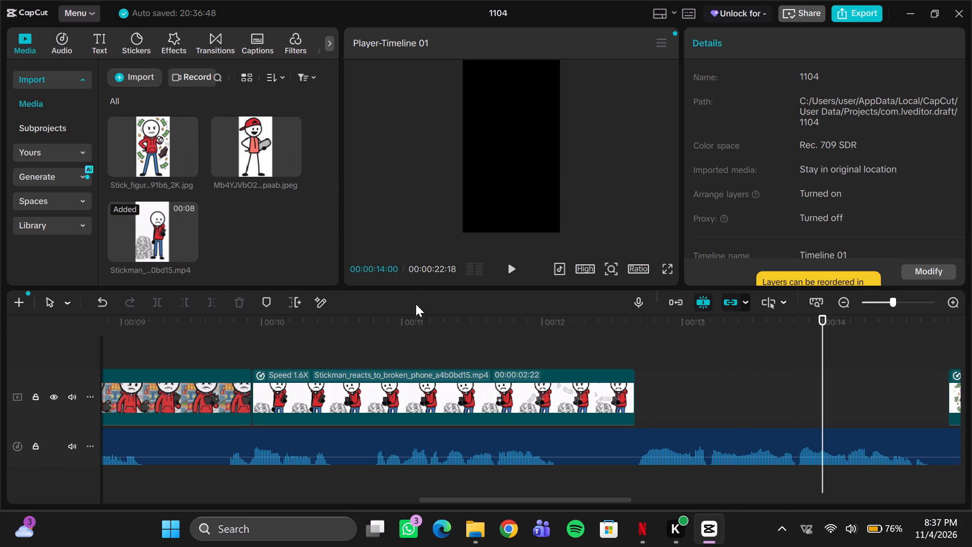
scroll(416, 304, "up", 1)
scroll(761, 381, "left", 2)
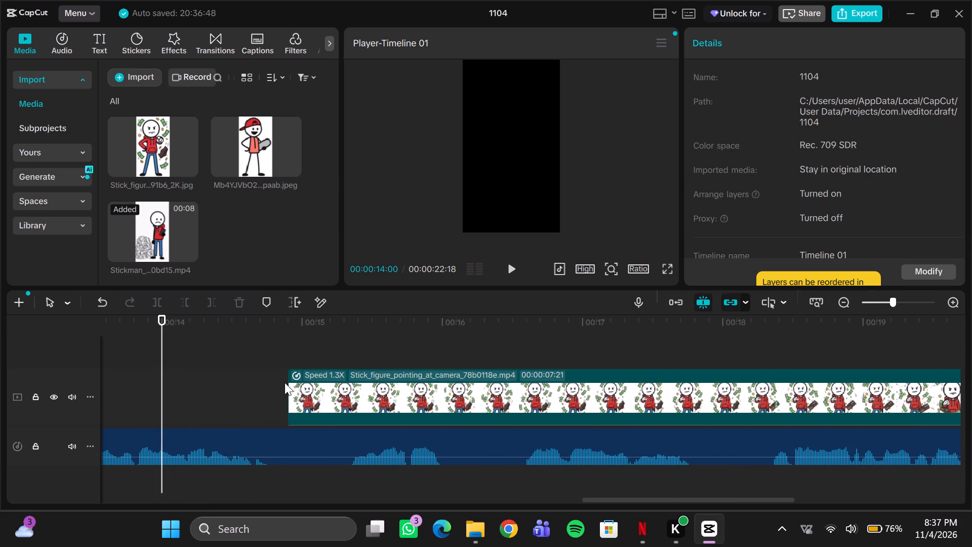
left_click(330, 392)
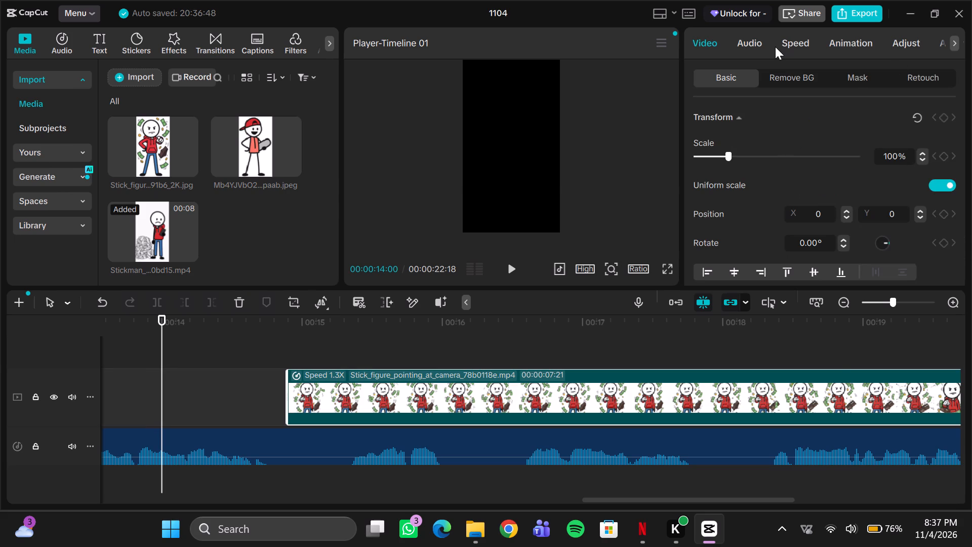
left_click(779, 46)
left_click(952, 133)
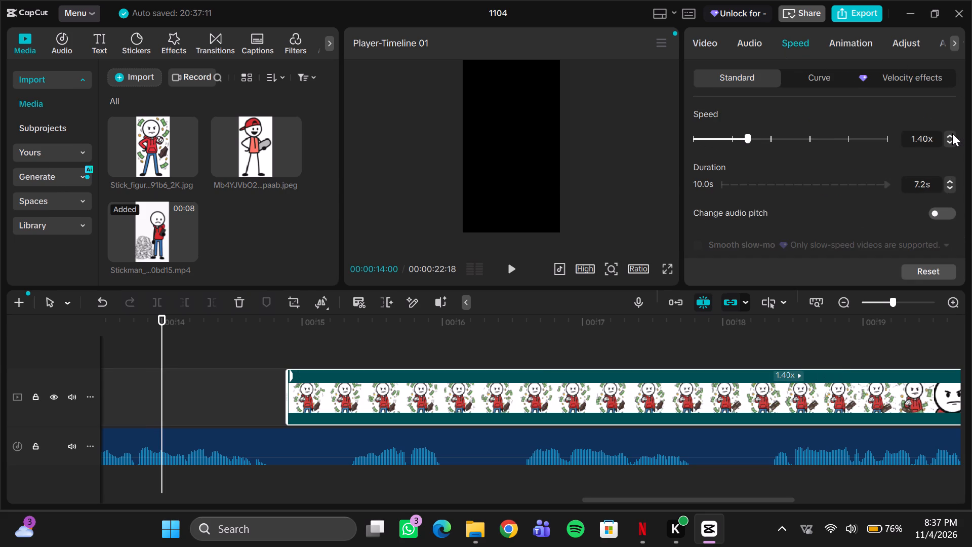
left_click(948, 144)
left_click(948, 144)
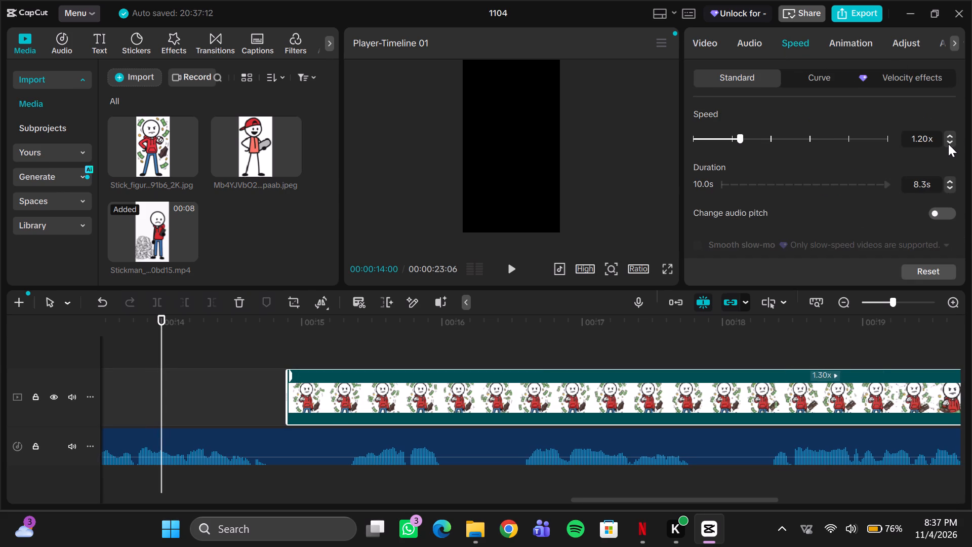
Move the pointing-at-camera clip back so that it starts directly at the end of the broken-phone clip.
left_click_drag(348, 399, 159, 398)
scroll(208, 387, "right", 1)
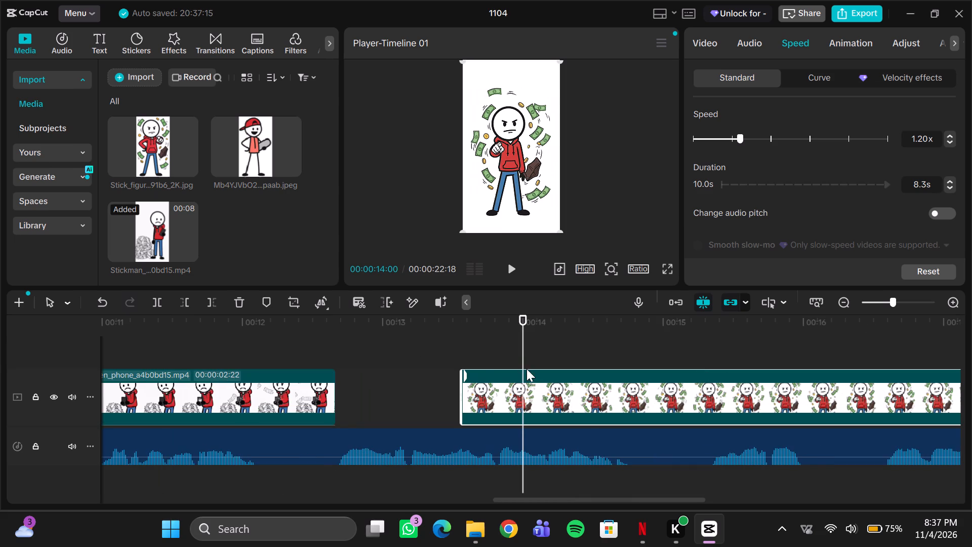
left_click_drag(526, 380, 402, 383)
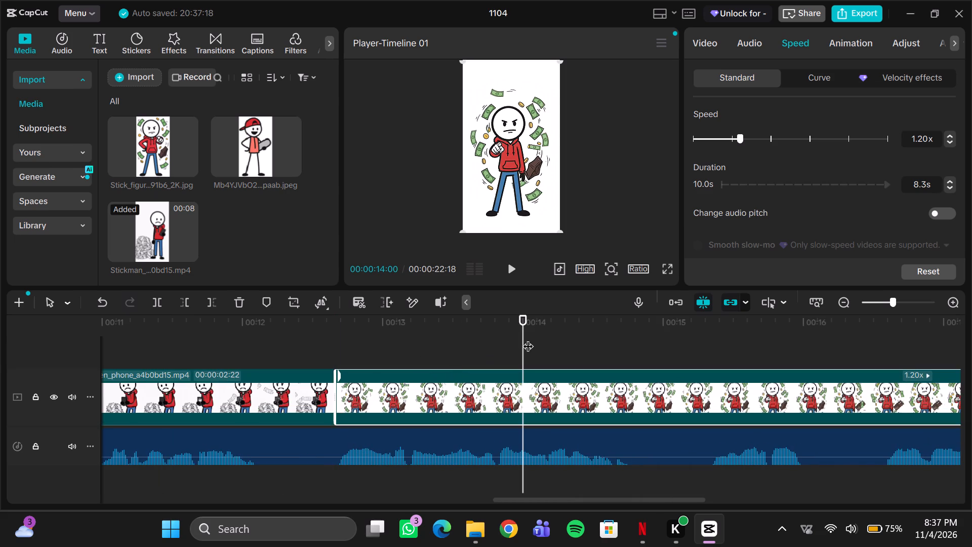
Play the slowed pointing-at-camera clip against the voiceover from its start to 00:00:20:10.
left_click_drag(521, 338, 330, 337)
key("space")
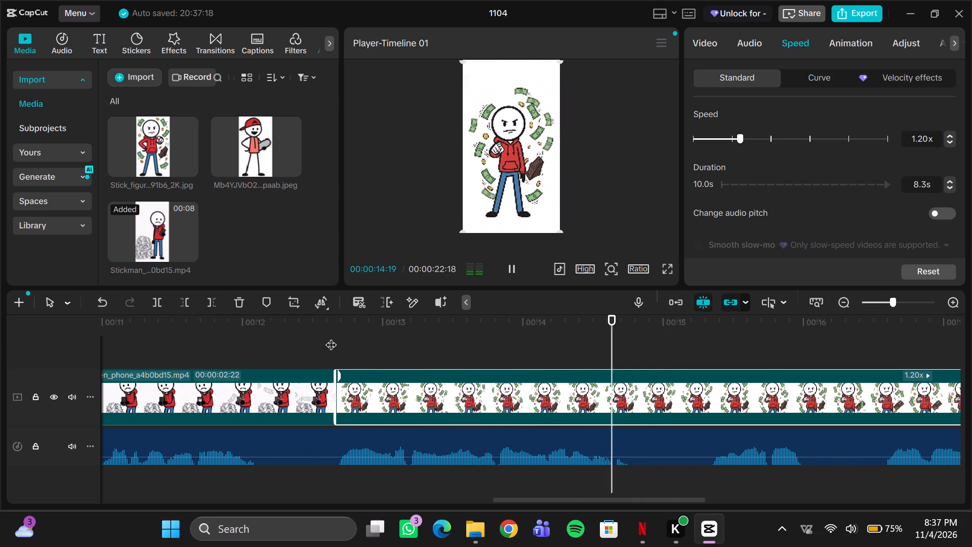
scroll(483, 361, "left", 1)
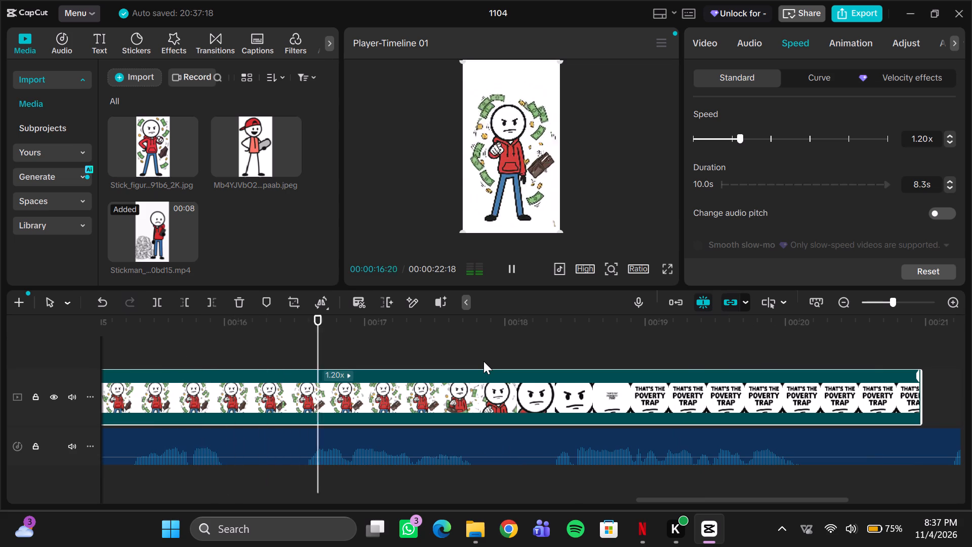
key("space")
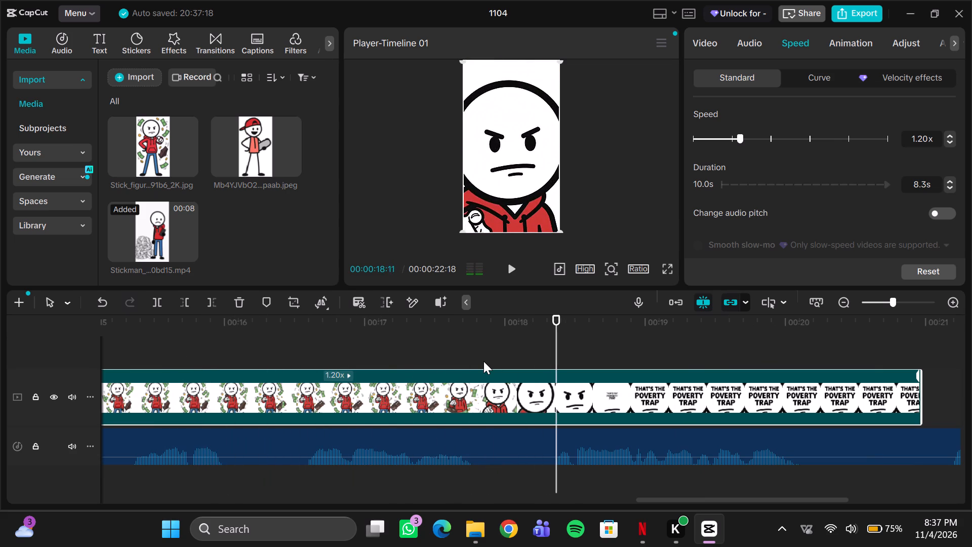
key("space")
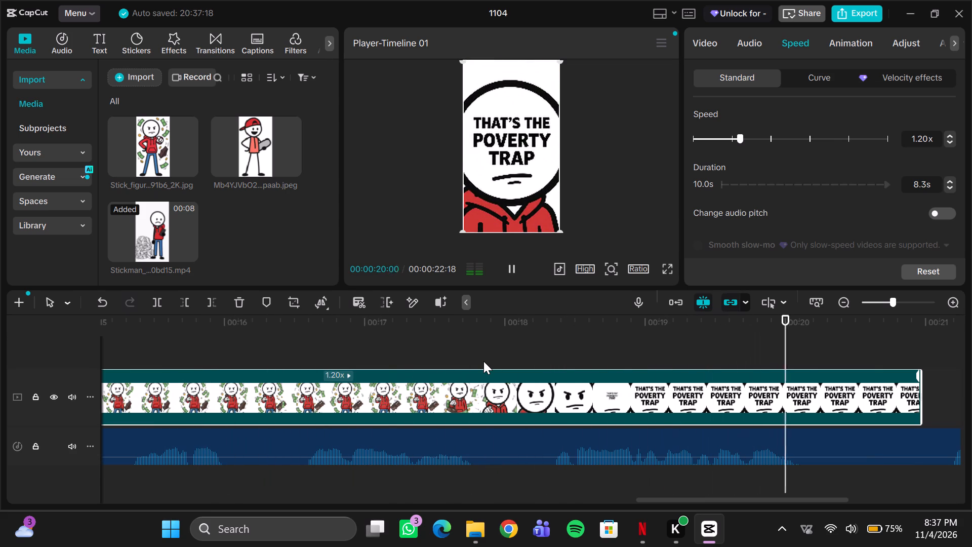
key("space")
Split the V1.mp3 voiceover at 00:00:20:04 and 00:00:21:05 to isolate the silent pause before its last phrase.
scroll(624, 369, "left", 3)
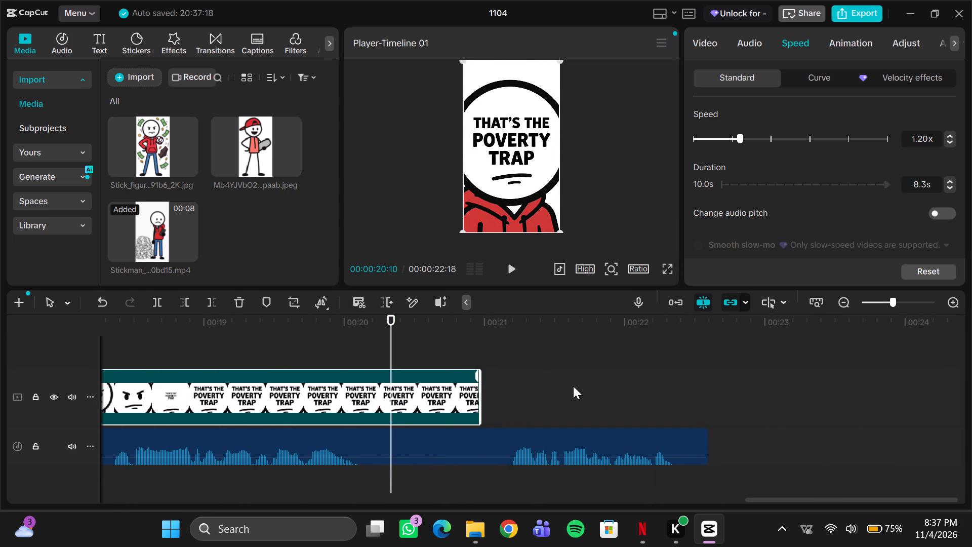
left_click(371, 437)
left_click_drag(390, 344, 387, 346)
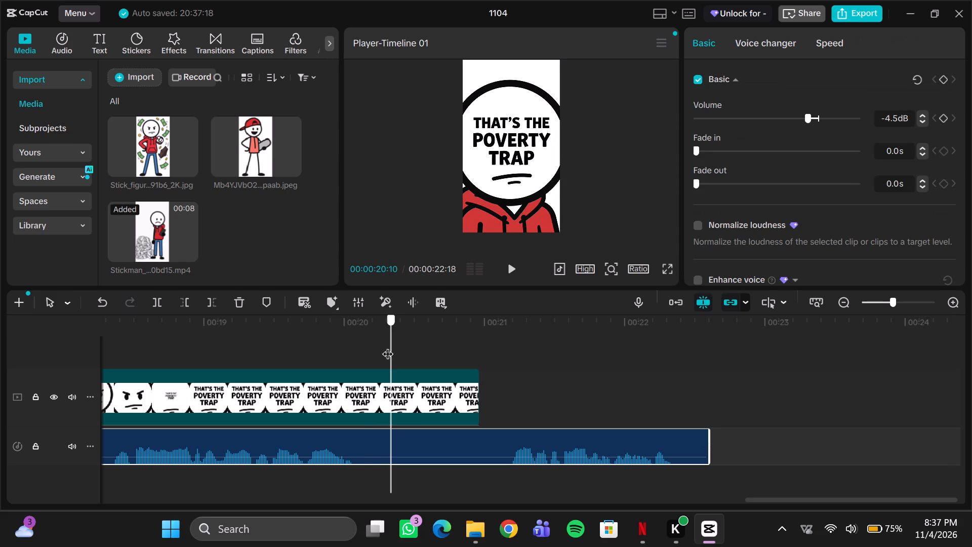
left_click_drag(387, 346, 361, 349)
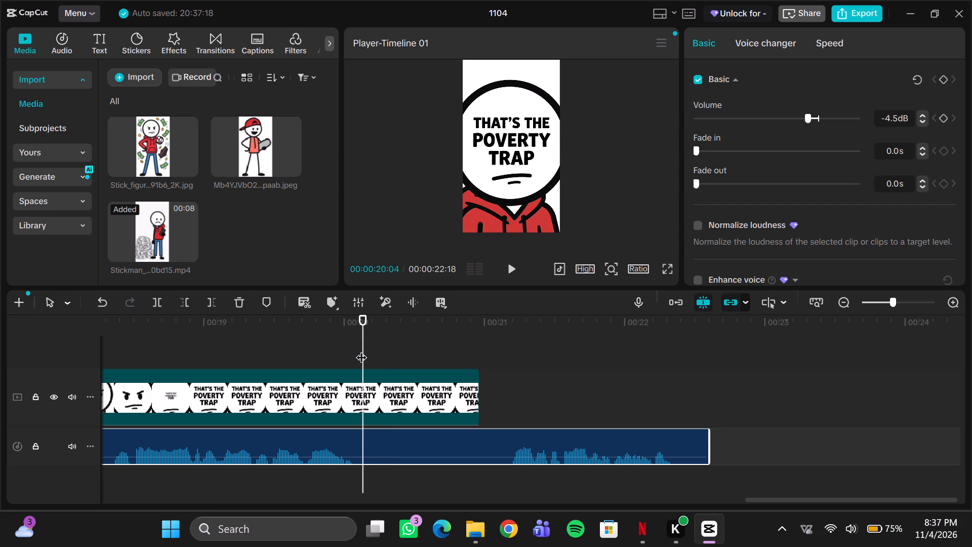
key("ctrl+b")
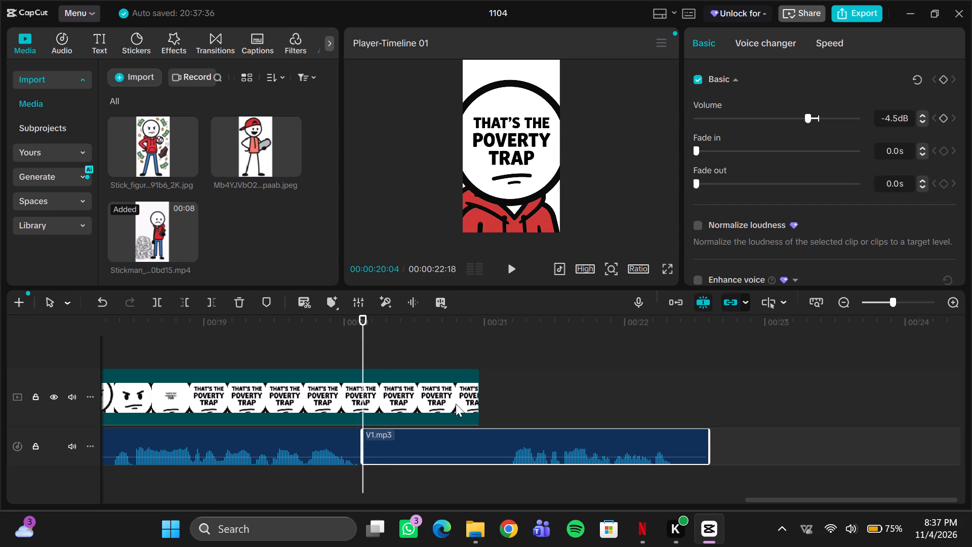
left_click_drag(361, 338, 501, 329)
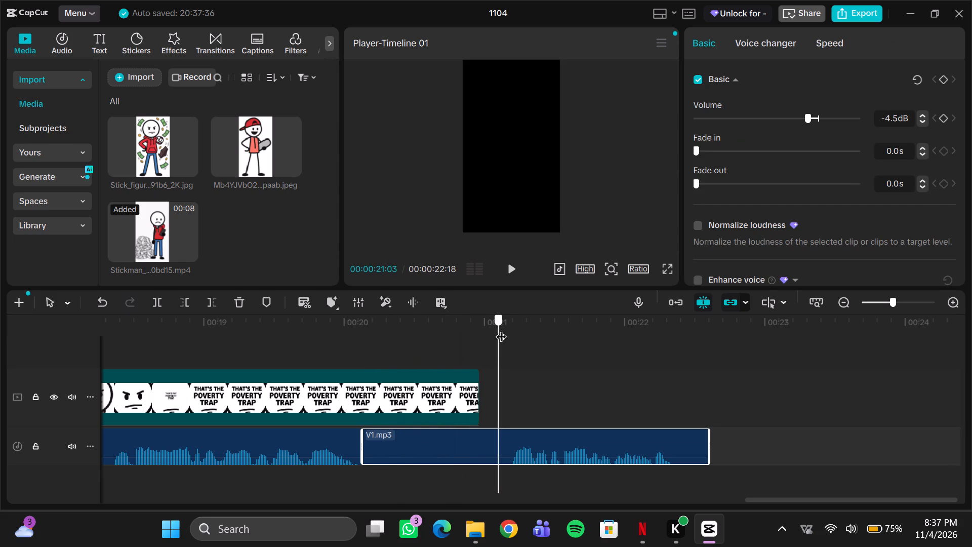
left_click_drag(501, 329, 507, 329)
key("ctrl+b")
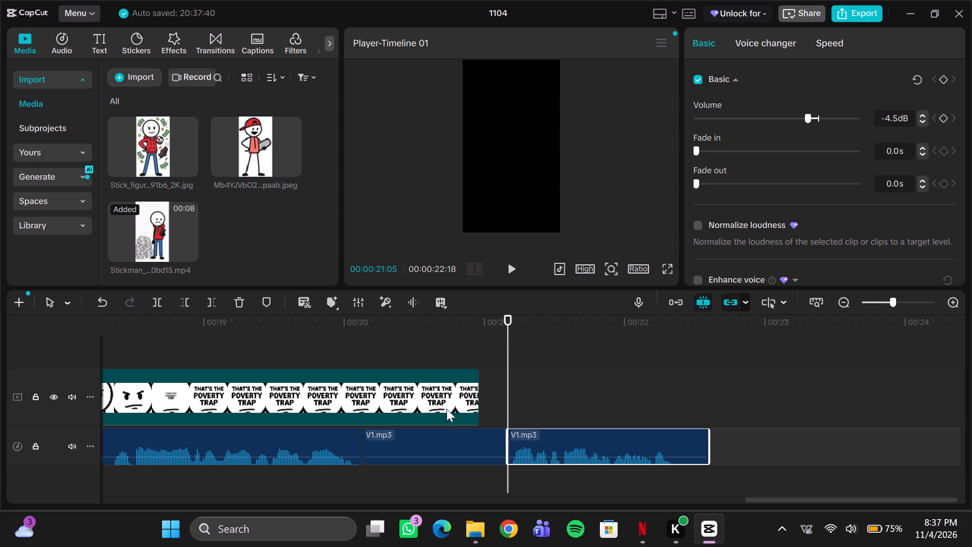
Delete the silent V1.mp3 segment between 00:00:20:04 and 00:00:21:05 and close the gap it leaves.
left_click(427, 446)
key("Delete")
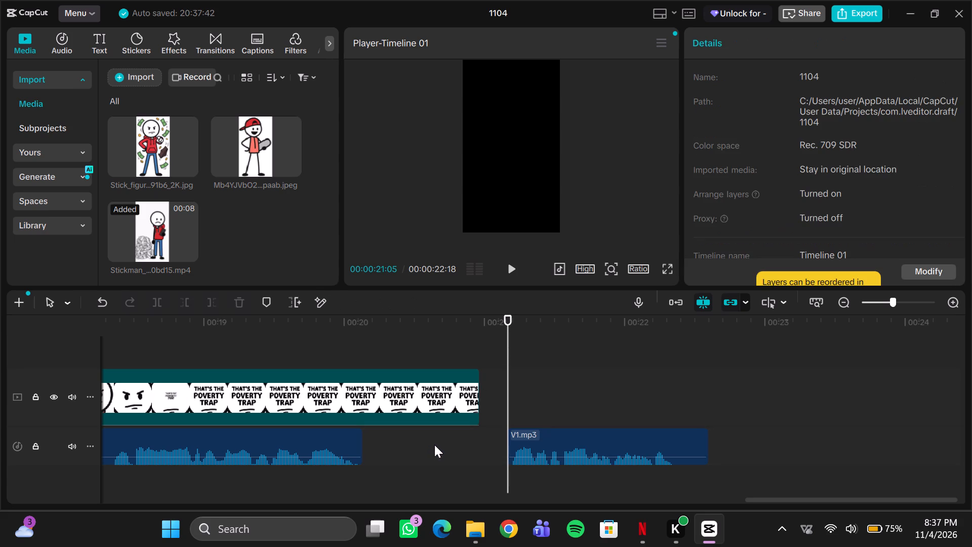
right_click(434, 445)
left_click(494, 403)
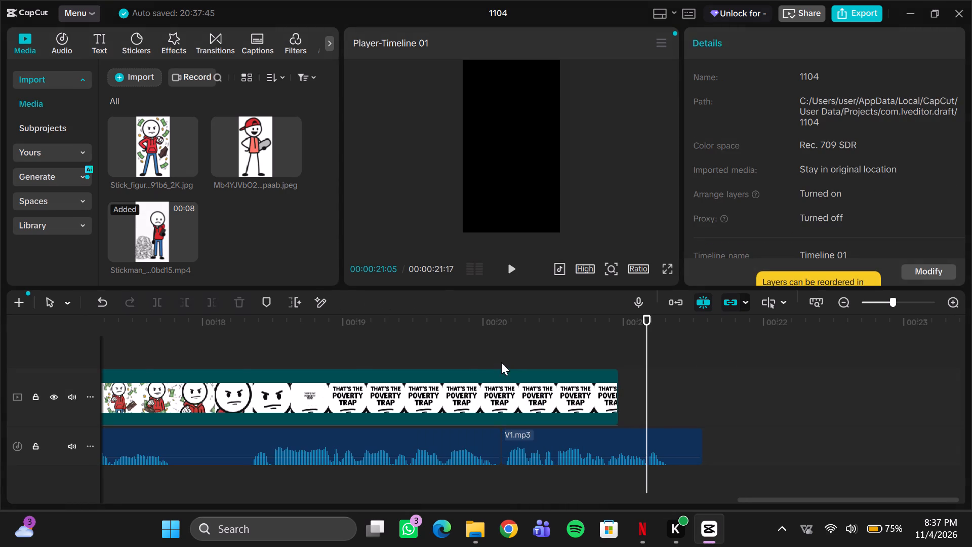
Trim the silent tail off the last V1.mp3 segment at 00:00:21:09.
left_click_drag(647, 380, 654, 380)
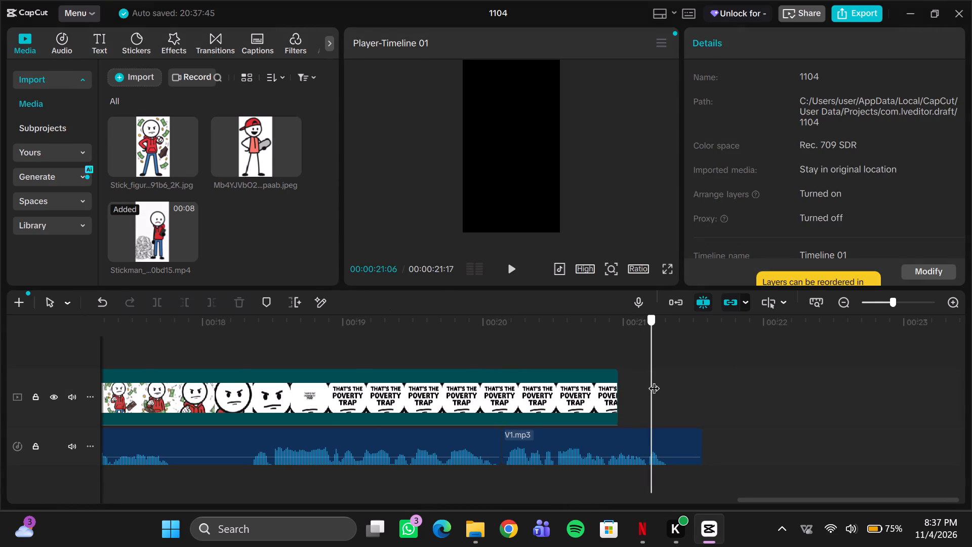
left_click_drag(654, 380, 667, 381)
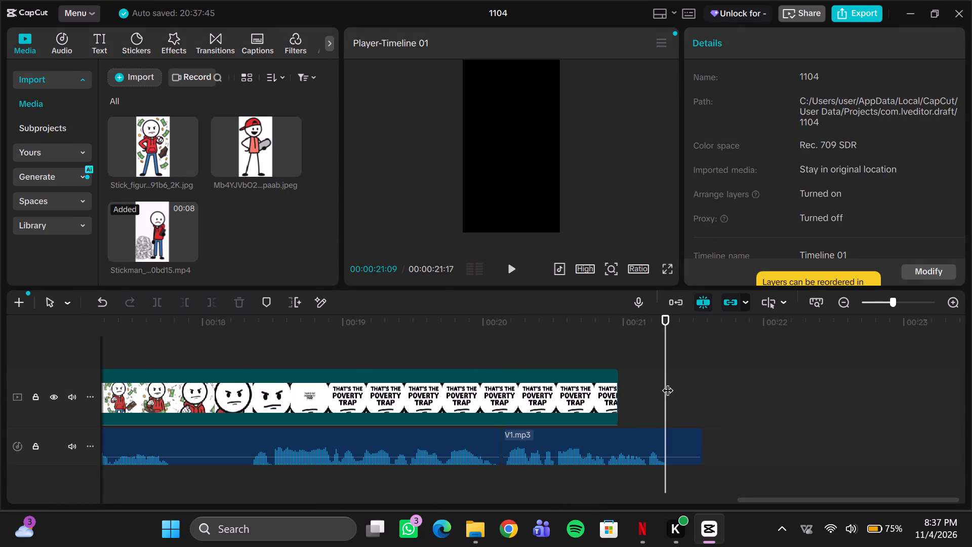
left_click(673, 451)
key("w")
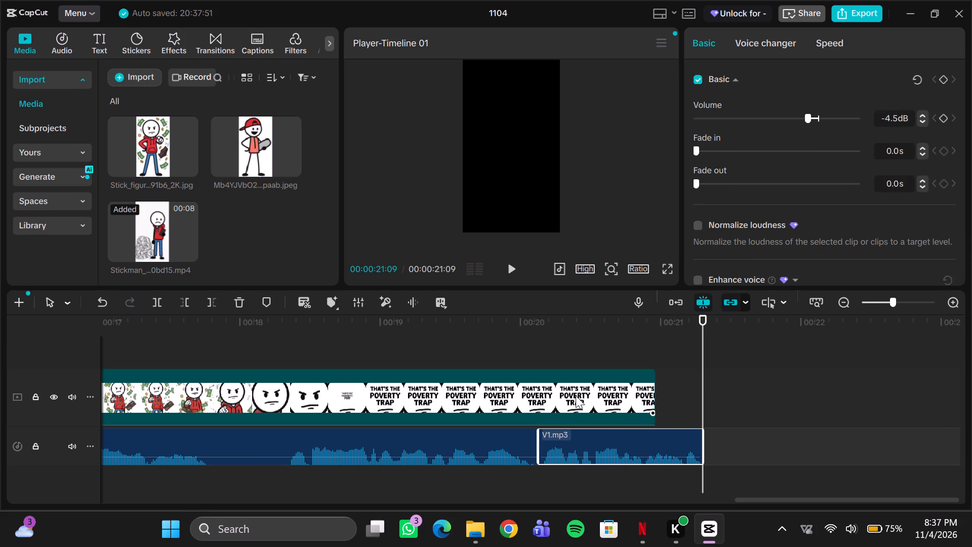
Move the pointing-at-camera clip later so that it ends together with the V1.mp3 voiceover.
scroll(576, 396, "right", 1)
left_click(639, 388)
left_click_drag(660, 388, 702, 383)
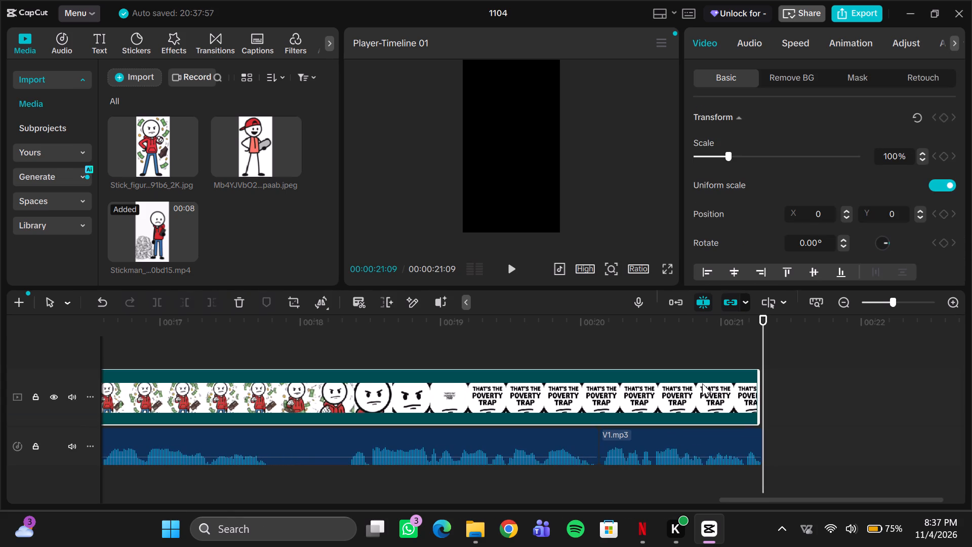
Play the timeline from 00:00:08:17 to 00:00:13:05 to check the clips against the voiceover.
scroll(428, 329, "right", 6)
left_click(505, 314)
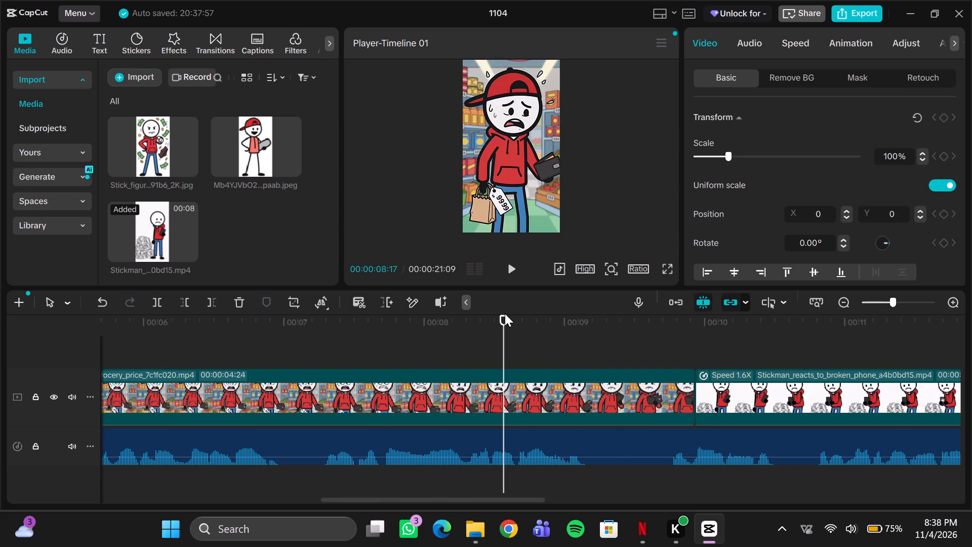
key("space")
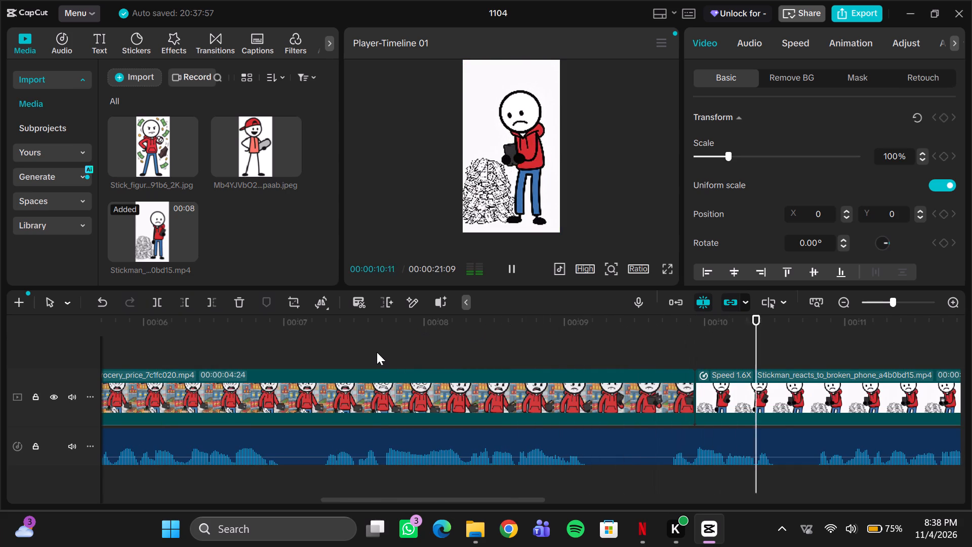
scroll(377, 352, "left", 2)
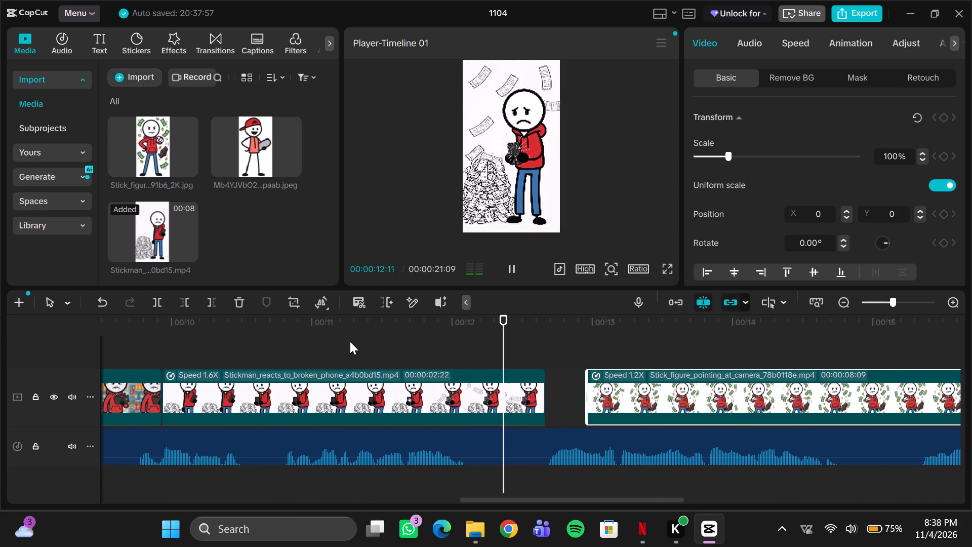
key("space")
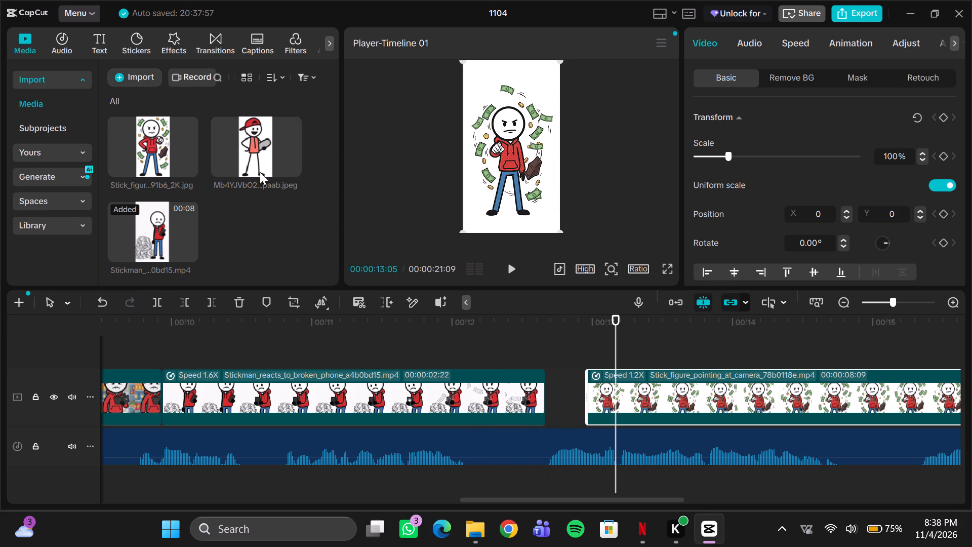
Fill the gap between the broken-phone and pointing-at-camera clips with the pointing-with-wallet image, trimmed to end at 00:00:12:29.
left_click_drag(149, 136, 546, 399)
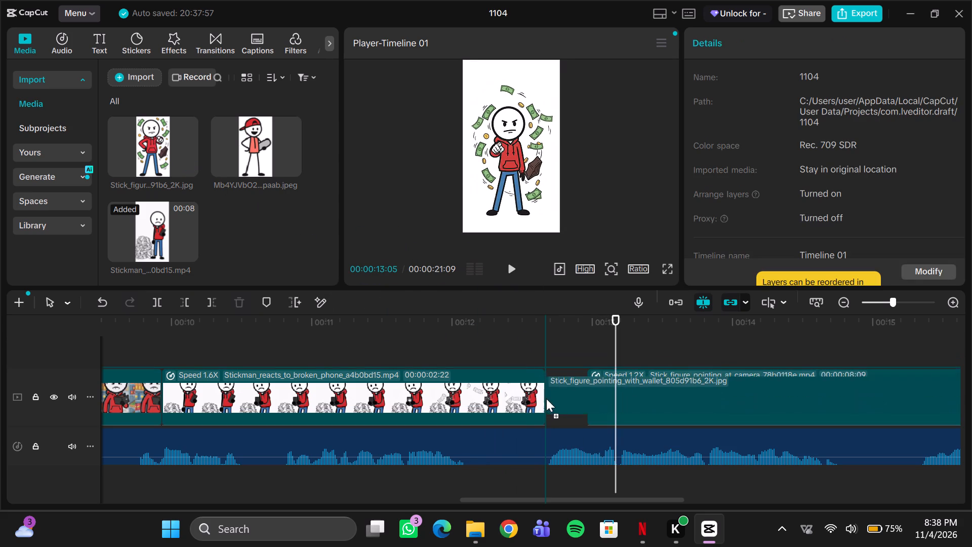
left_click_drag(546, 399, 545, 353)
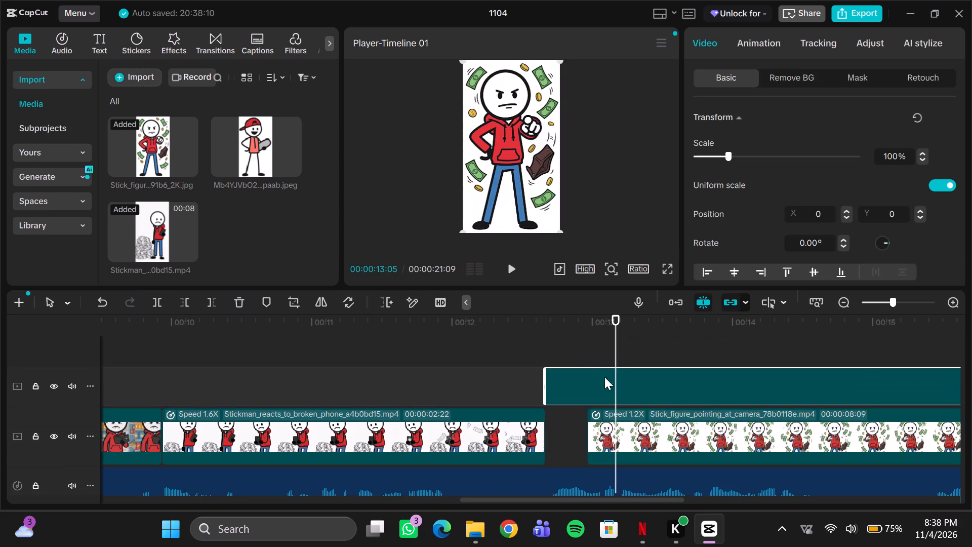
left_click_drag(618, 346, 591, 345)
key("w")
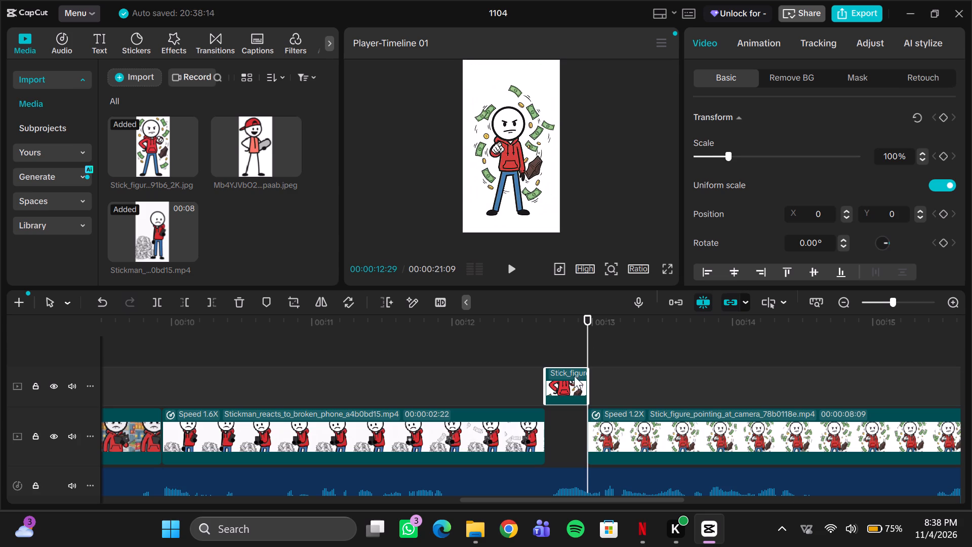
left_click_drag(567, 377, 564, 429)
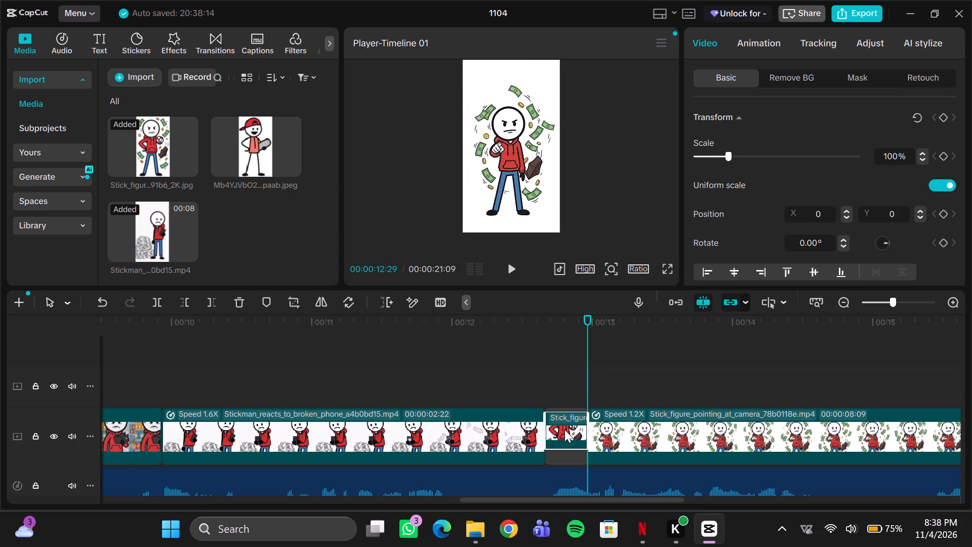
left_click_drag(564, 429, 564, 429)
Play the edit from the broken-phone clip to the end and replay the poverty-trap text section from 00:00:18:28 to 00:00:20:00.
left_click_drag(588, 341, 378, 348)
key("space")
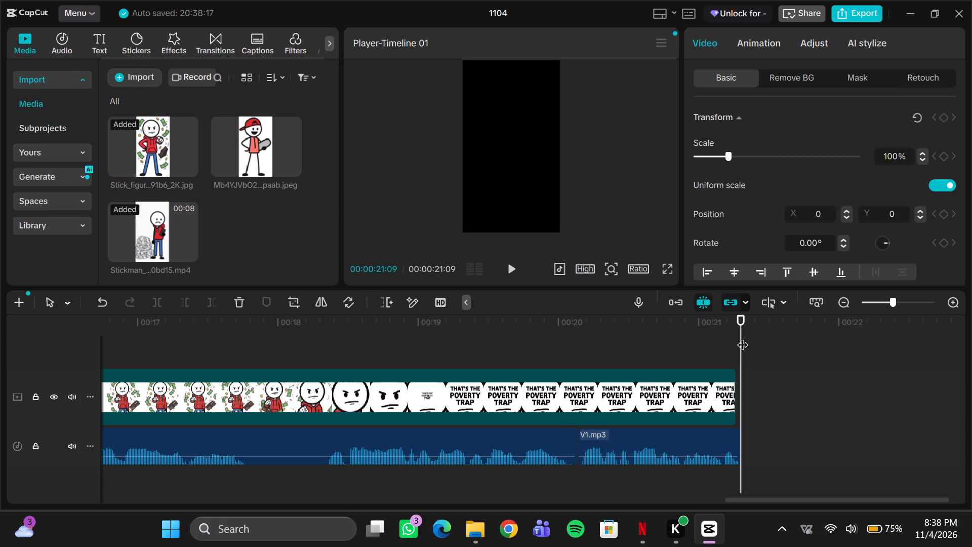
scroll(213, 192, "up", 1)
scroll(240, 221, "down", 1)
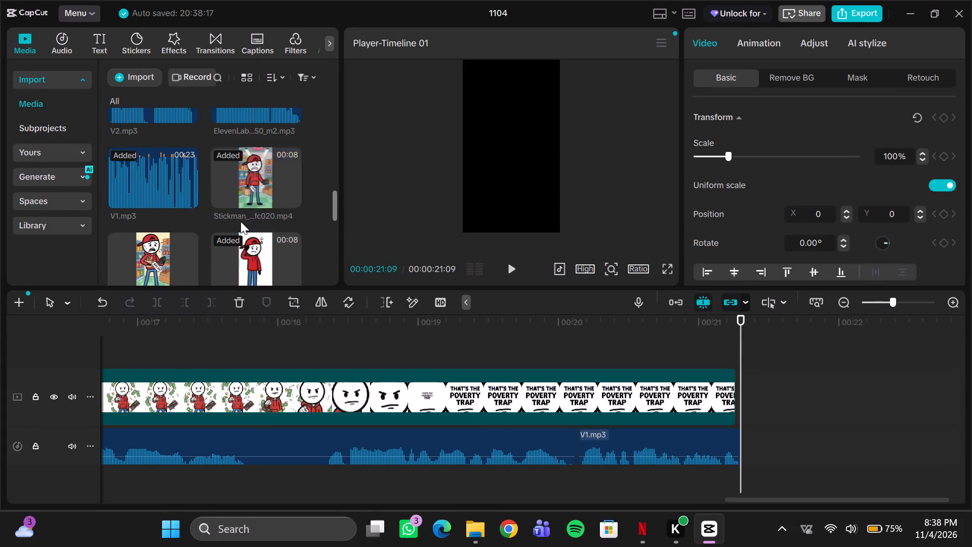
scroll(240, 221, "down", 1)
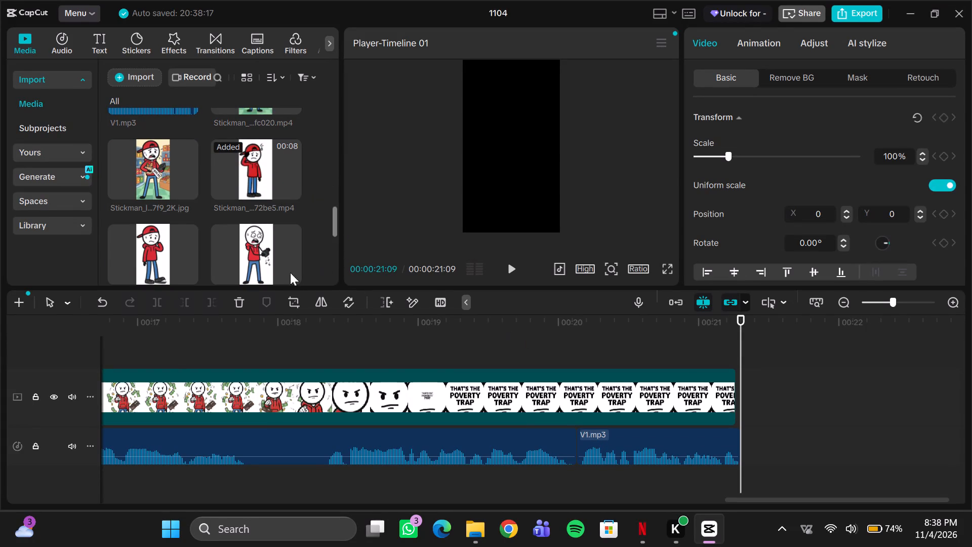
scroll(272, 253, "down", 1)
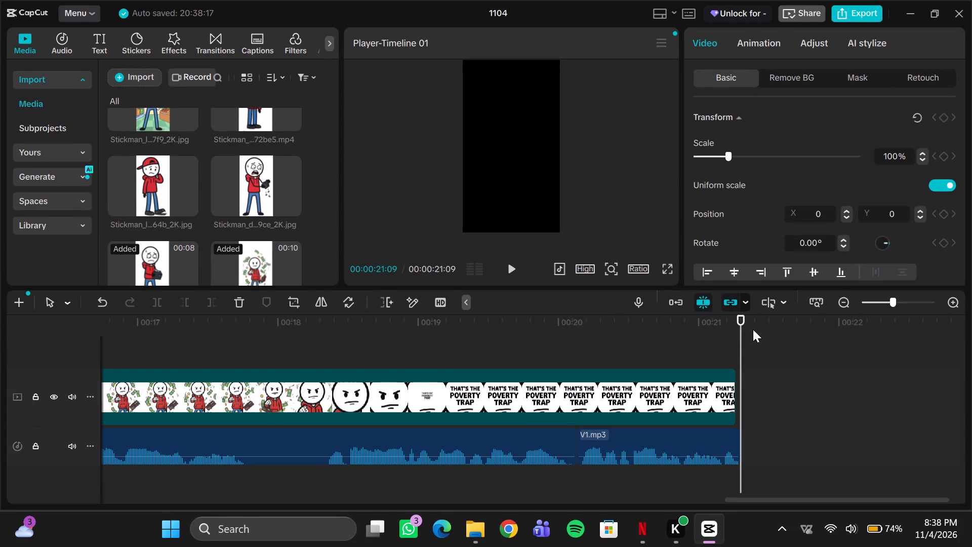
left_click_drag(743, 332, 409, 355)
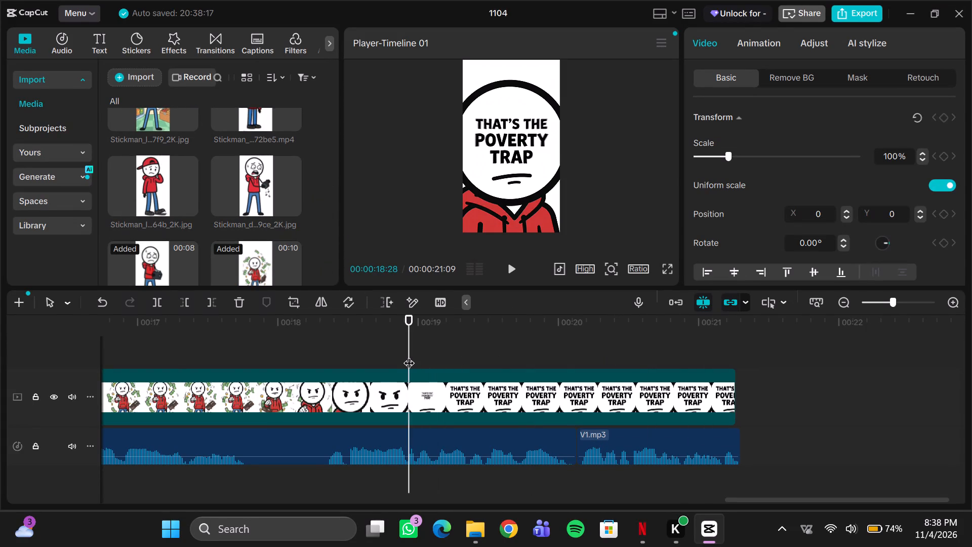
key("space")
key("space")
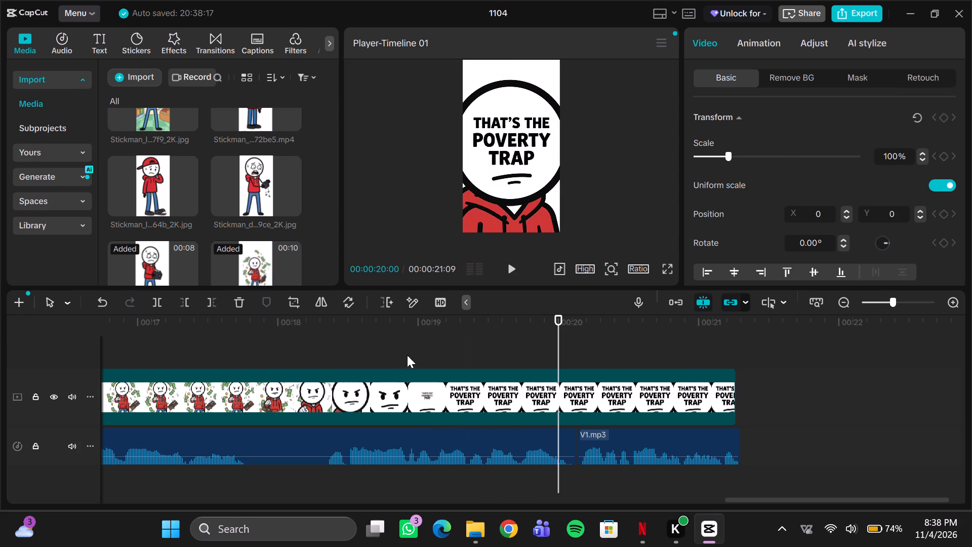
Split the pointing-at-camera clip at 00:00:18:13, during the zoom onto the face before the poverty-trap text.
left_click_drag(561, 346, 371, 363)
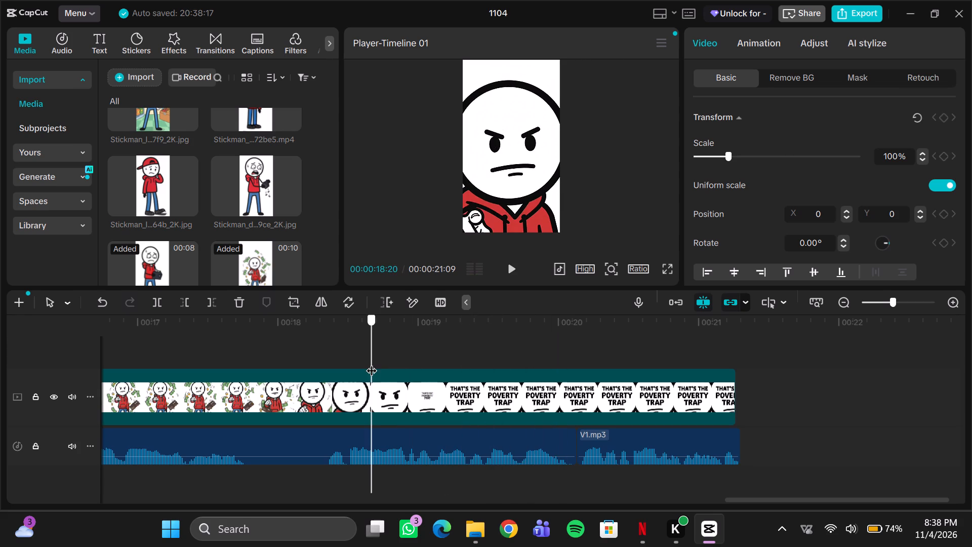
left_click_drag(371, 363, 291, 370)
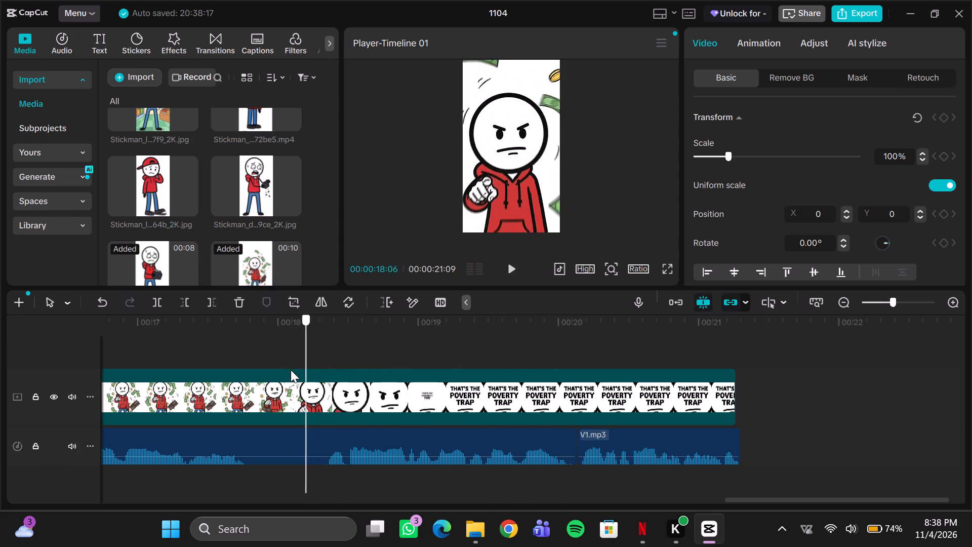
left_click_drag(291, 370, 383, 378)
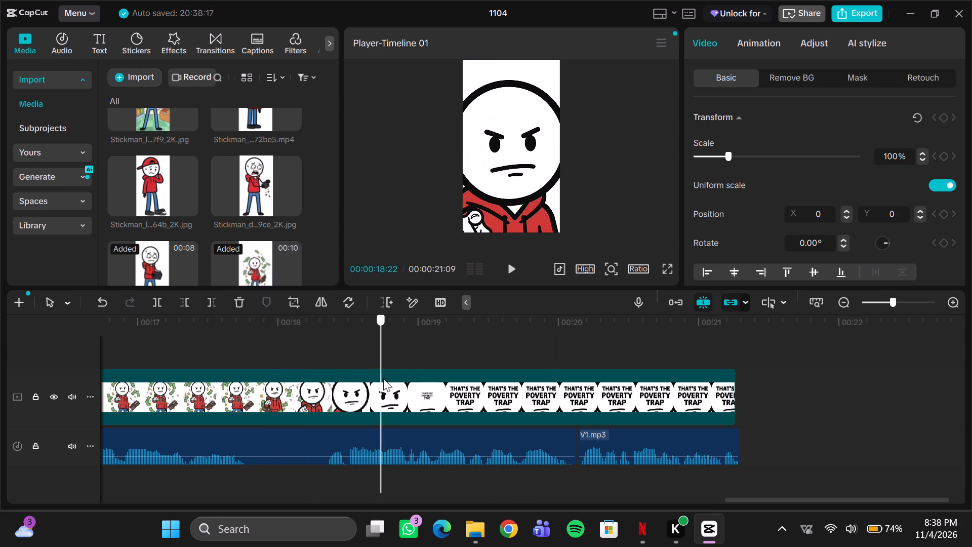
left_click_drag(383, 378, 399, 378)
left_click(399, 378)
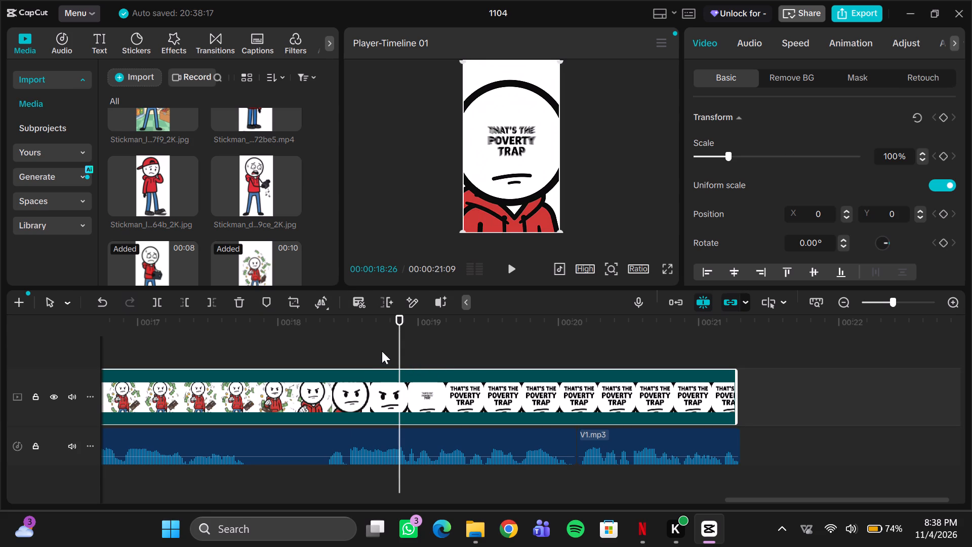
left_click_drag(398, 344, 295, 355)
key("space")
key("space")
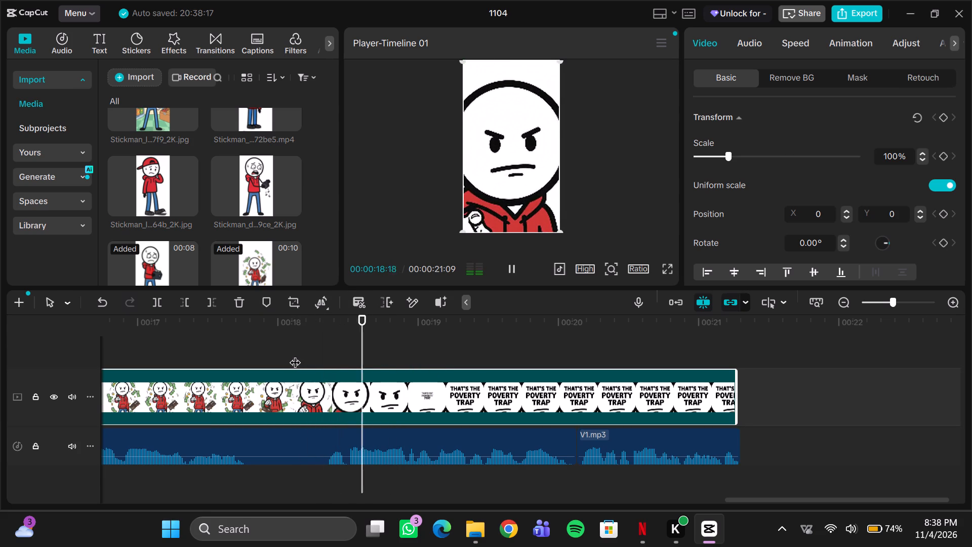
left_click_drag(376, 353, 372, 353)
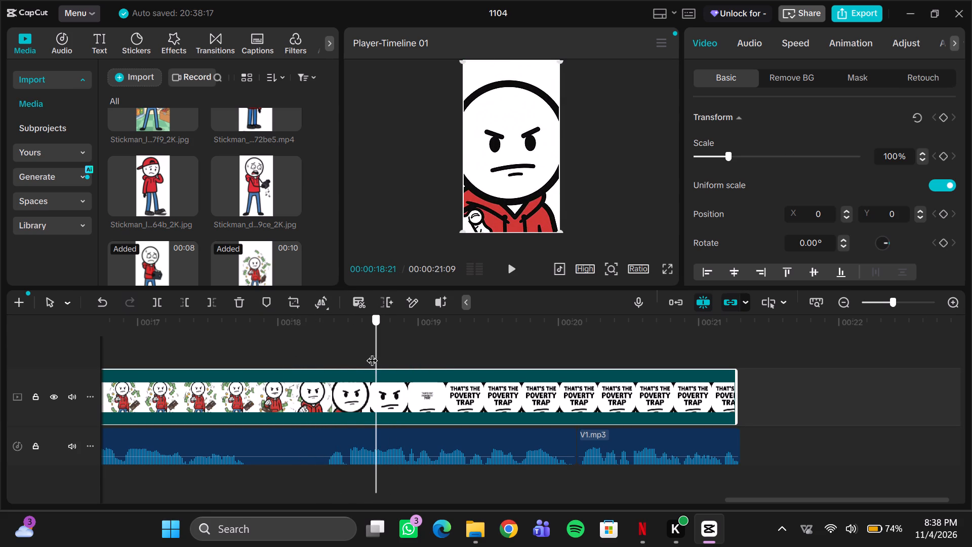
left_click_drag(372, 353, 331, 361)
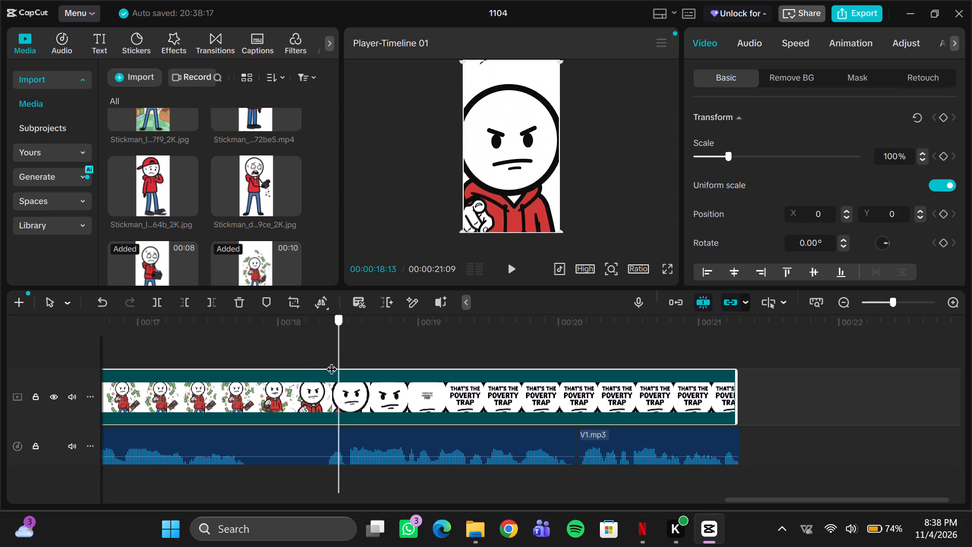
left_click_drag(331, 361, 339, 361)
key("ctrl+b")
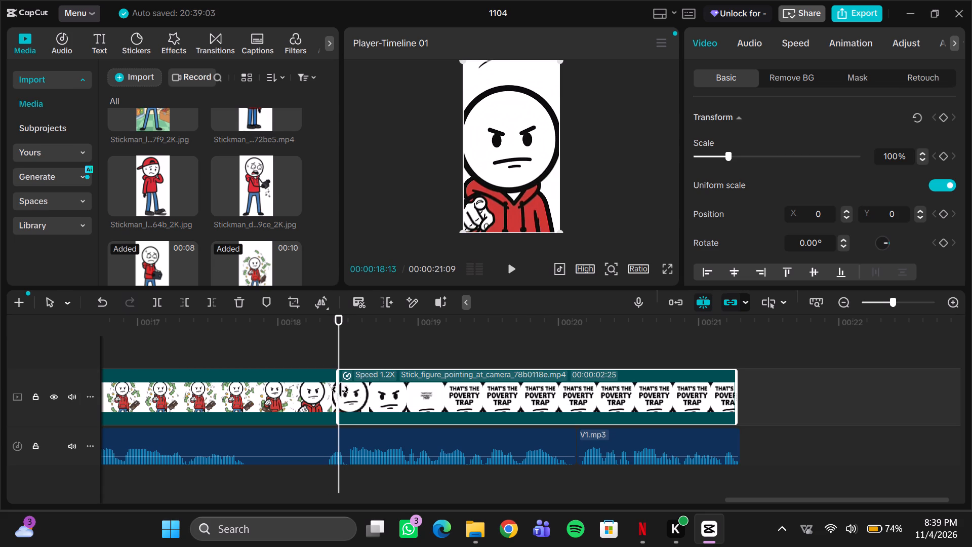
Move the split-off poverty-trap part past the end of the voiceover, starting at about 00:00:21:12.
left_click_drag(386, 390, 800, 382)
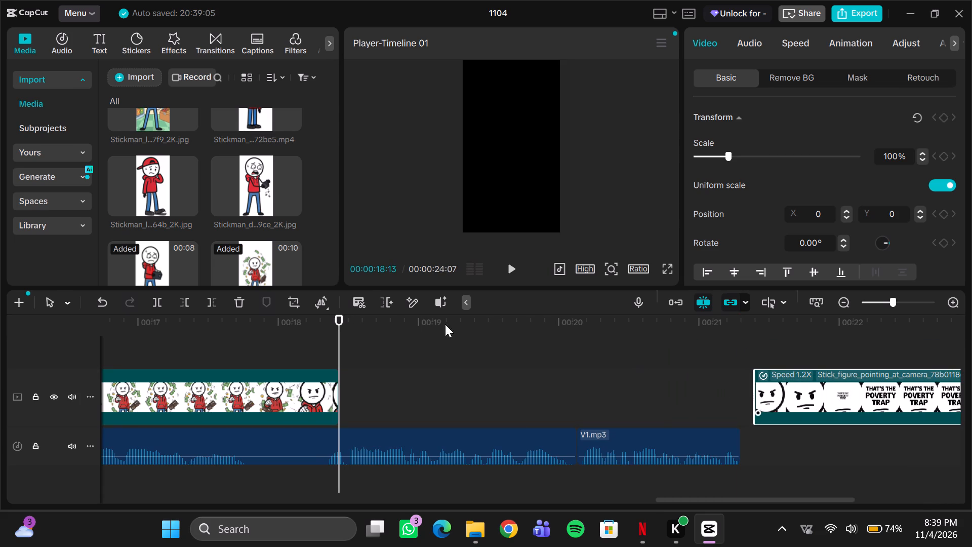
Place the Stickman_reacting_to_empty_wallet video above the main track, starting at 00:00:18:13 where the first pointing-at-camera part ends.
scroll(207, 199, "down", 1)
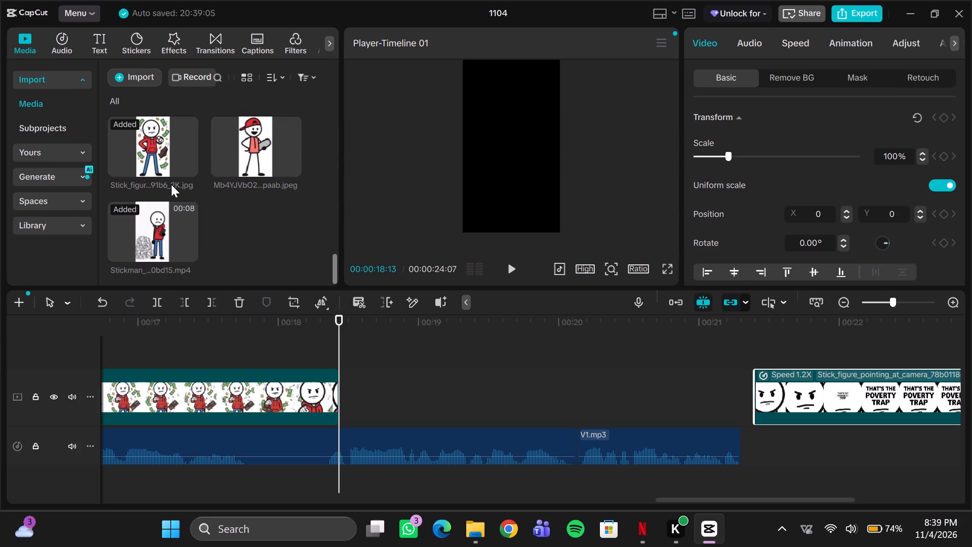
scroll(171, 184, "up", 1)
scroll(166, 209, "down", 1)
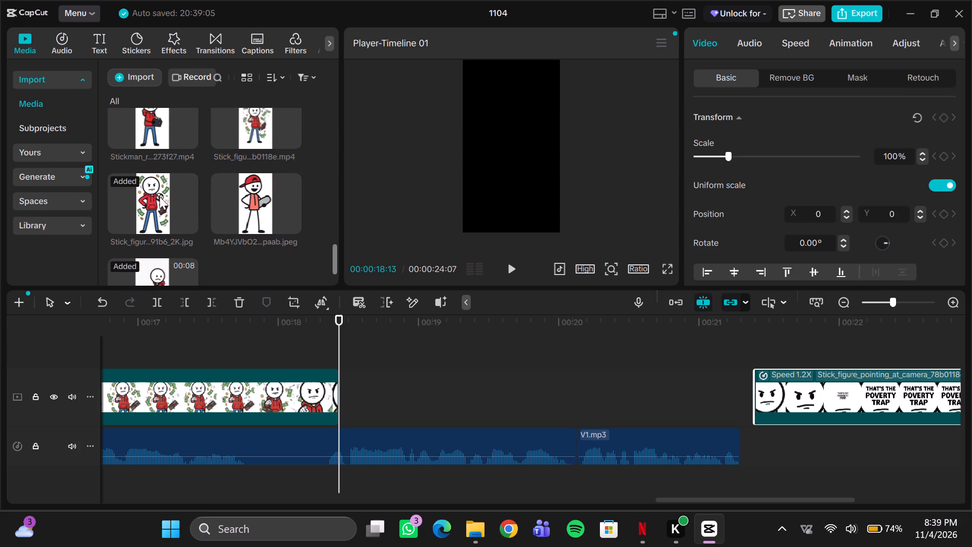
scroll(212, 128, "up", 1)
scroll(175, 208, "down", 1)
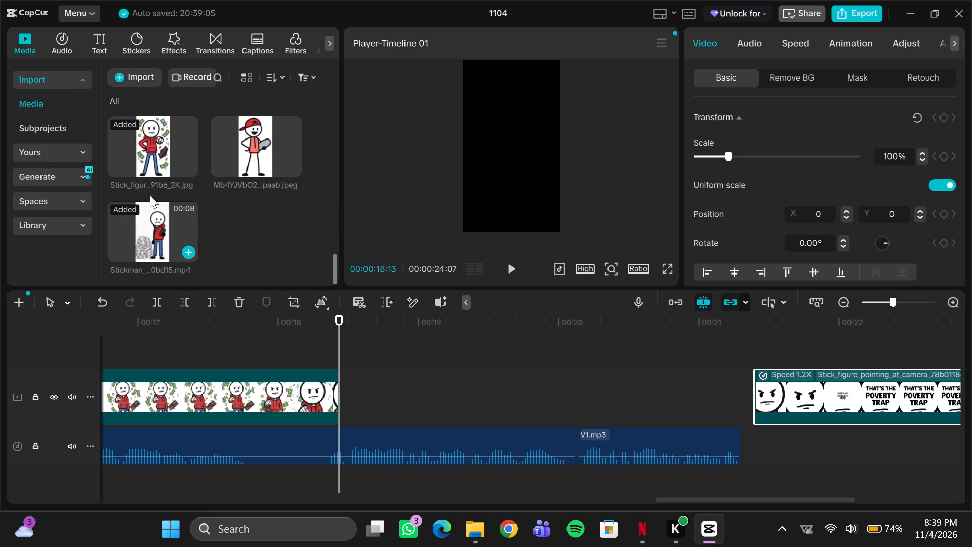
left_click_drag(159, 146, 244, 274)
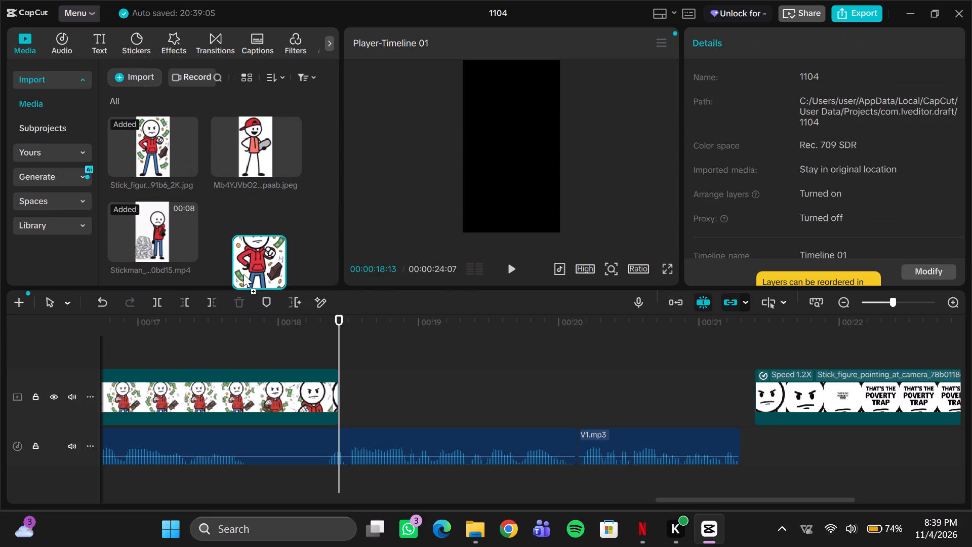
left_click_drag(244, 274, 160, 154)
scroll(163, 158, "up", 1)
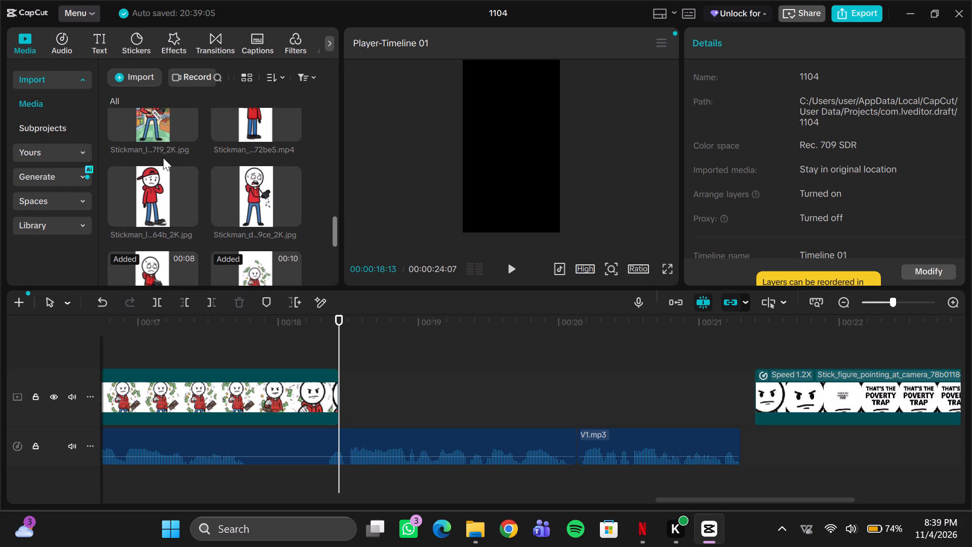
scroll(160, 197, "down", 1)
left_click_drag(168, 155, 338, 365)
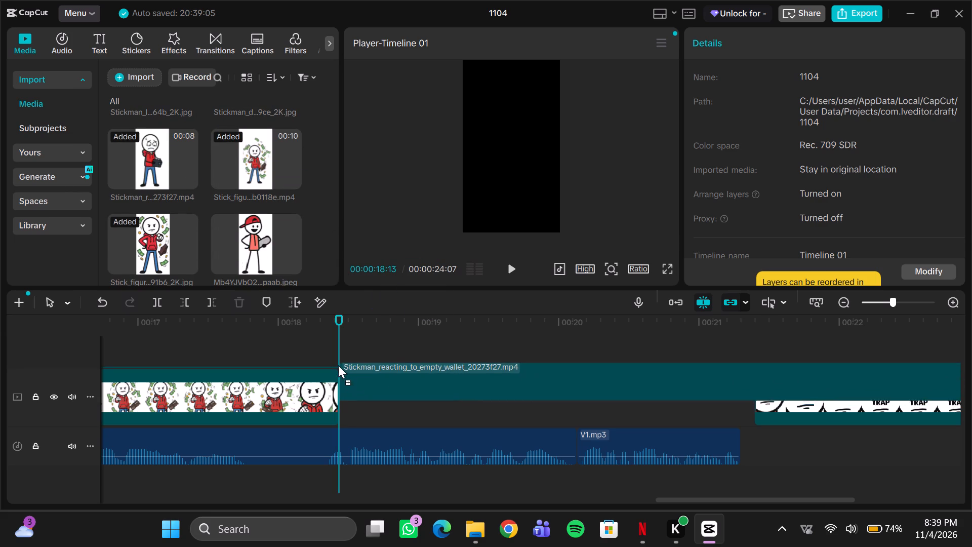
left_click_drag(338, 365, 338, 356)
Play the inserted empty-wallet clip against the voiceover and mute its audio completely.
key("space")
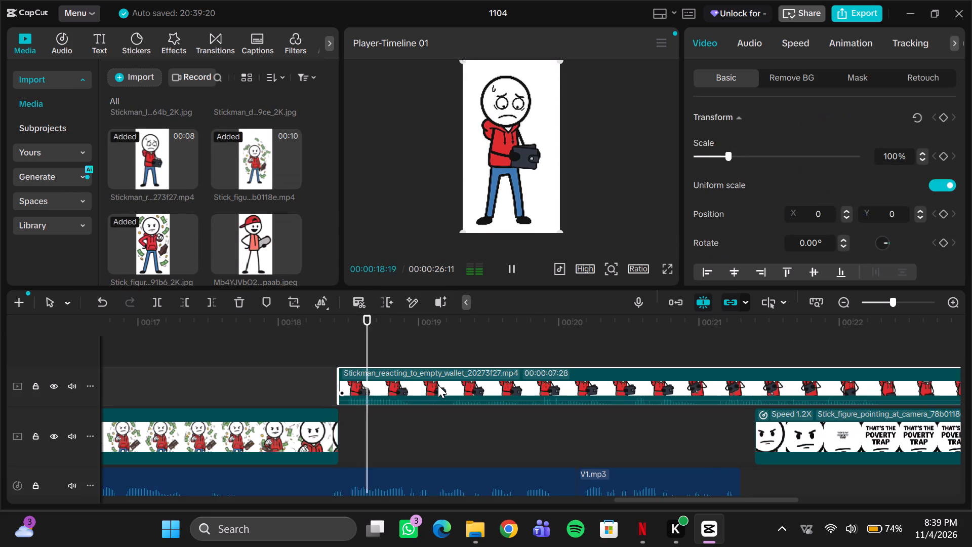
key("space")
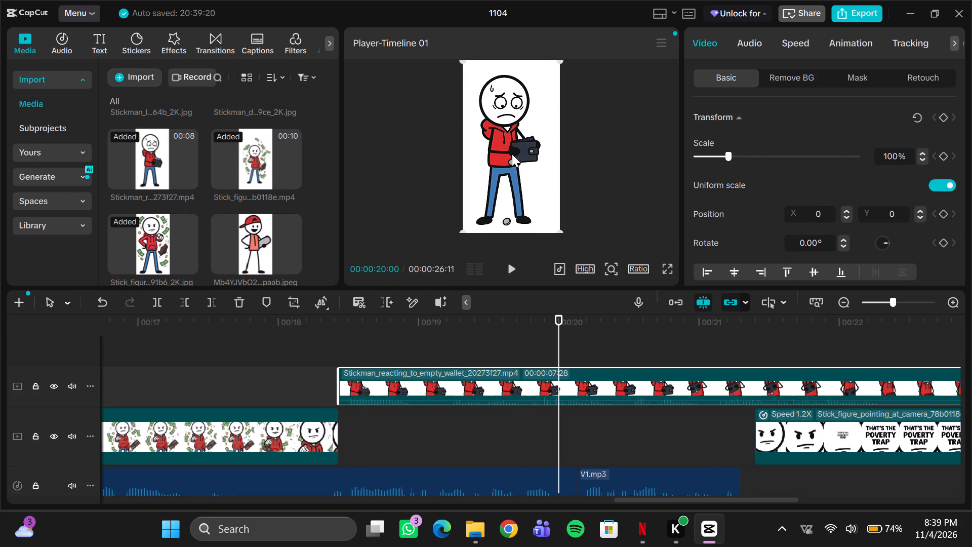
left_click(747, 47)
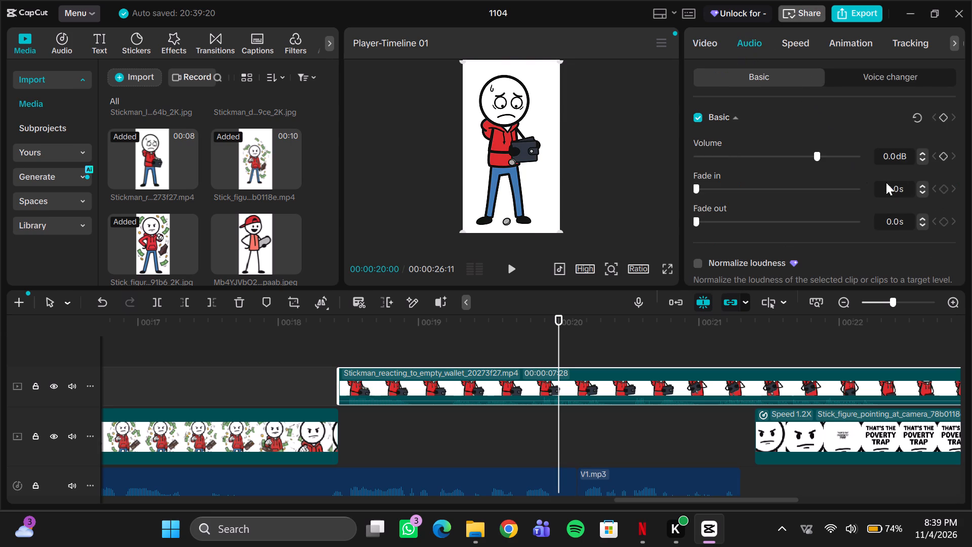
left_click_drag(818, 154, 461, 176)
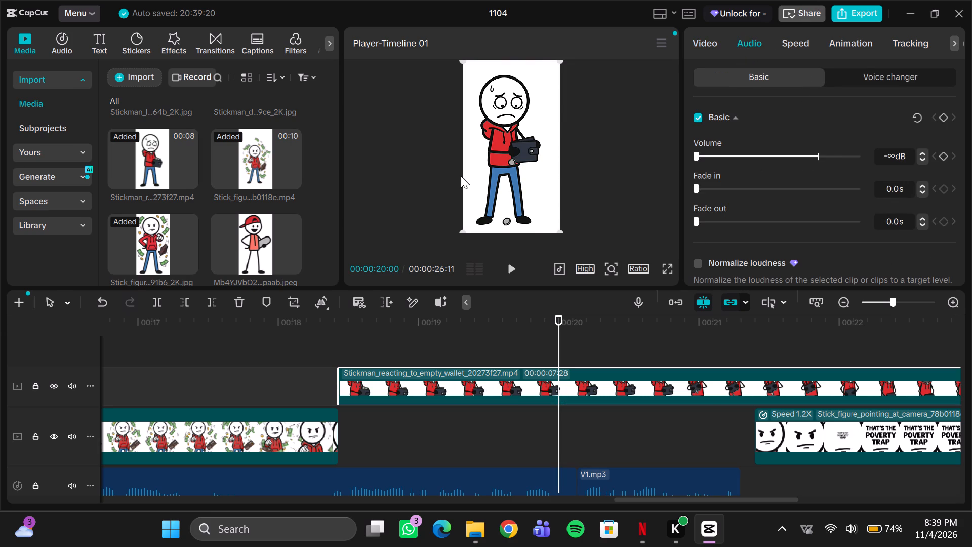
Trim the inserted empty-wallet clip to end at 00:00:20:04, where the last voiceover phrase begins.
left_click_drag(555, 343, 268, 315)
key("space")
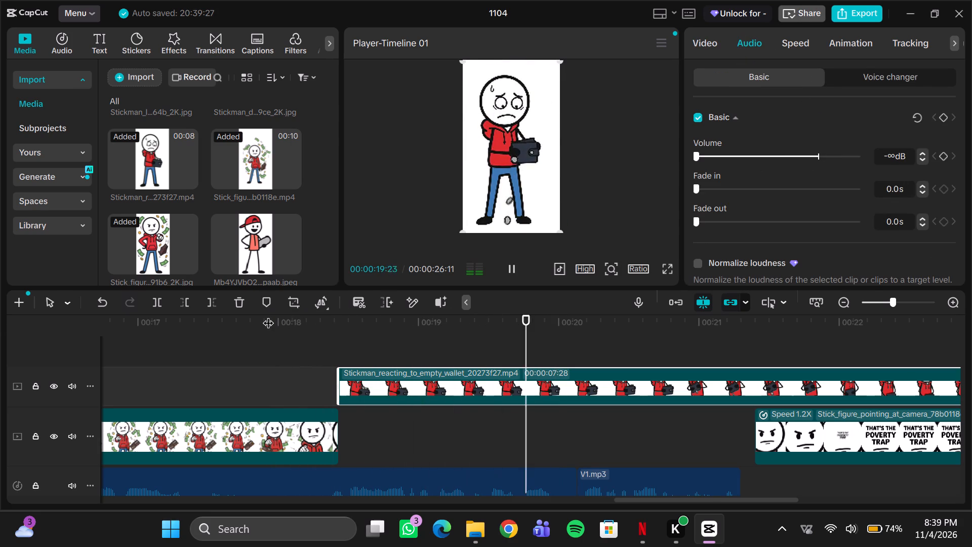
key("space")
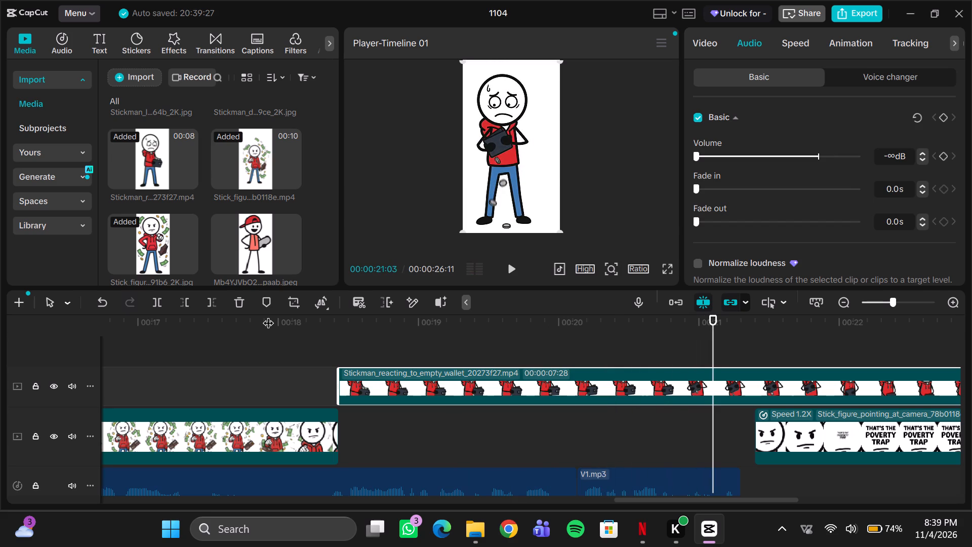
left_click_drag(715, 335, 605, 345)
left_click_drag(605, 345, 358, 343)
key("space")
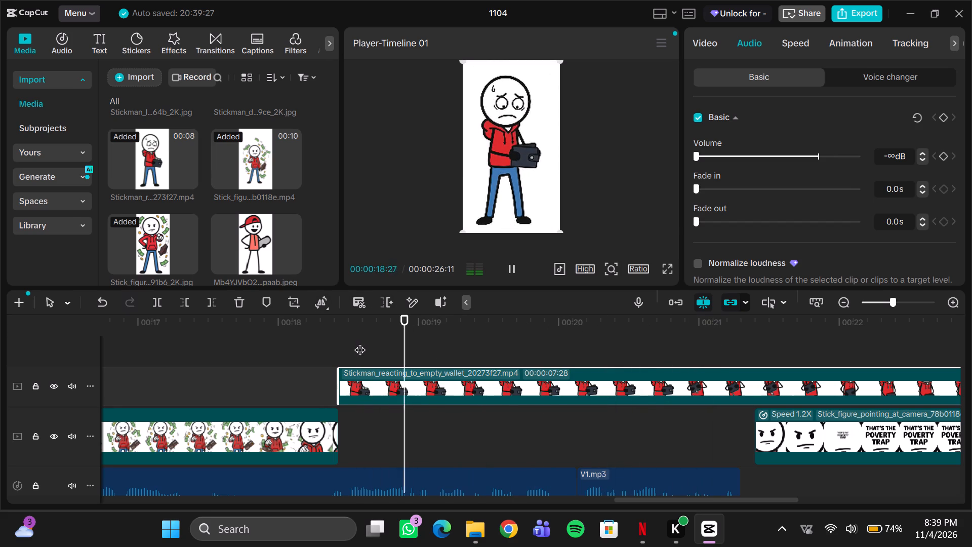
key("space")
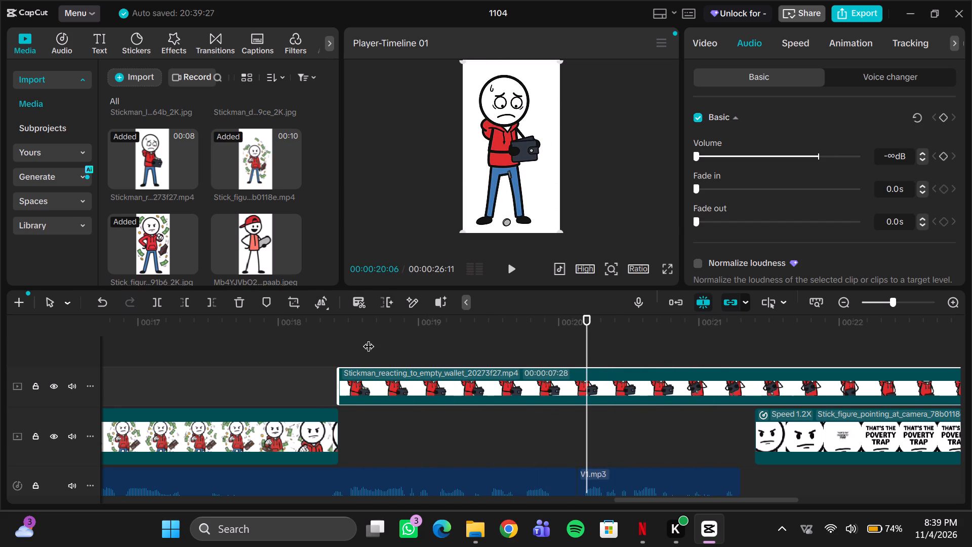
left_click_drag(585, 336, 581, 338)
left_click(579, 377)
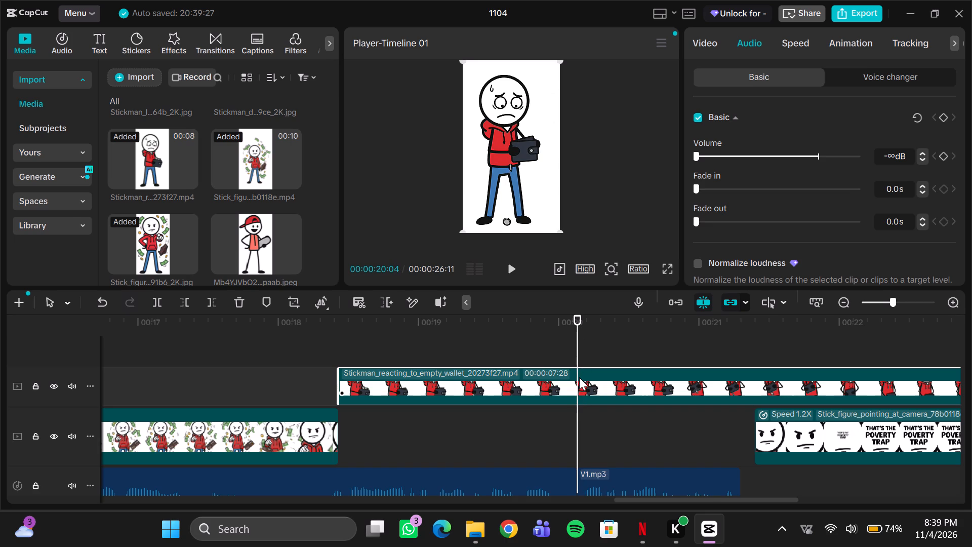
key("w")
Move the poverty-trap part back to start at 00:00:20:04, fit the empty-wallet clip into the main-track gap, and play the join.
left_click_drag(788, 423, 776, 421)
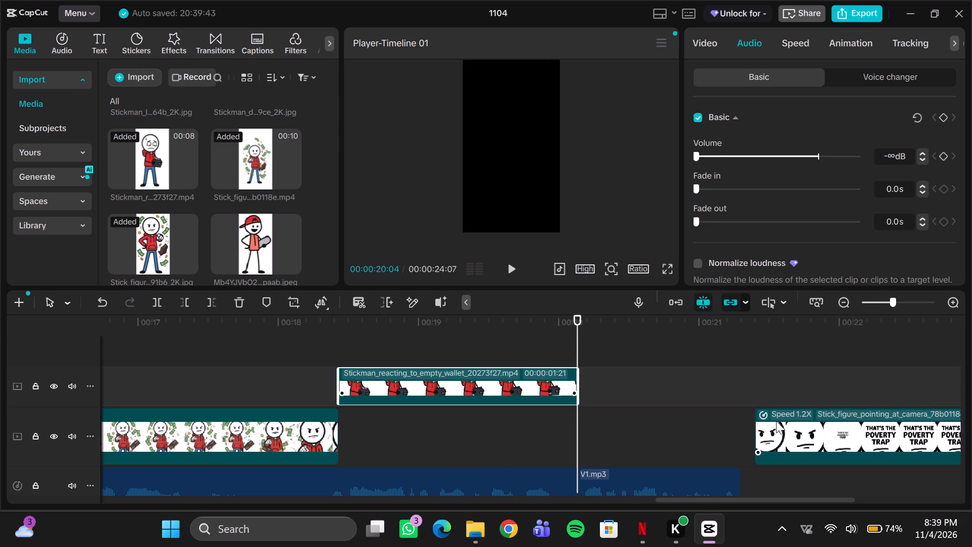
left_click_drag(776, 421, 614, 426)
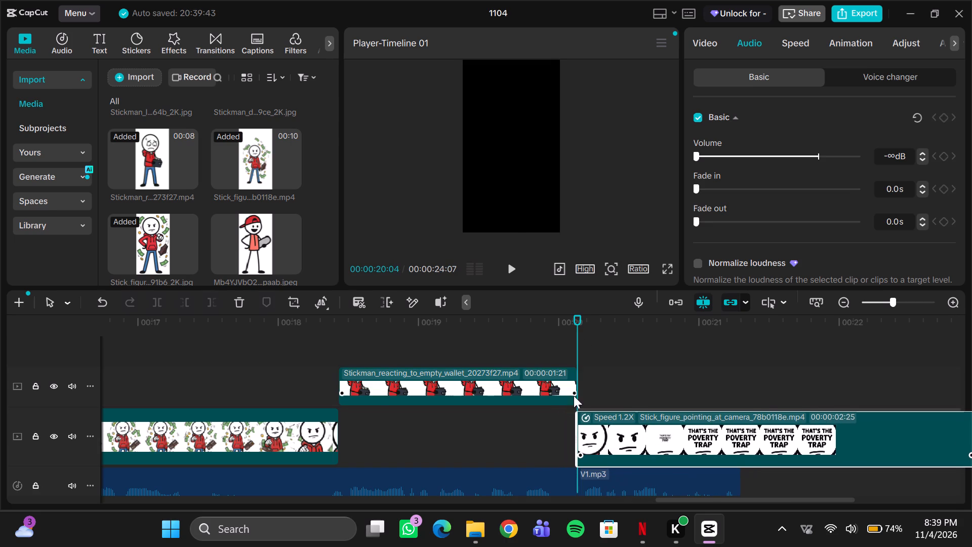
left_click_drag(483, 381, 483, 427)
key("space")
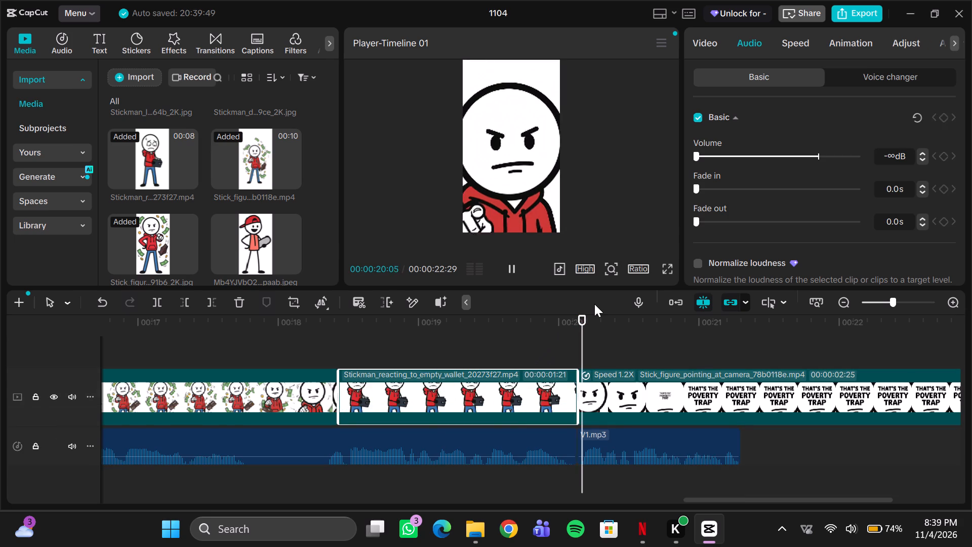
key("space")
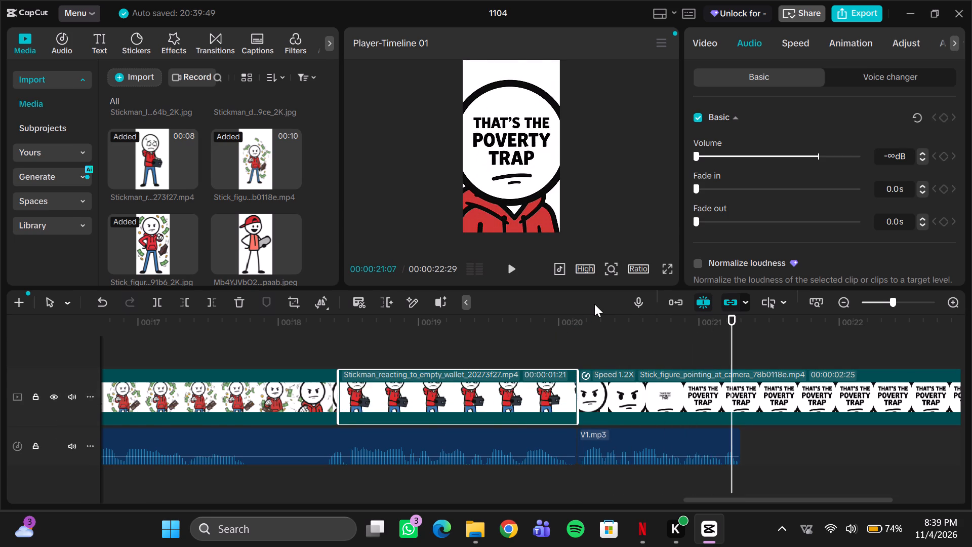
key("space")
key("space")
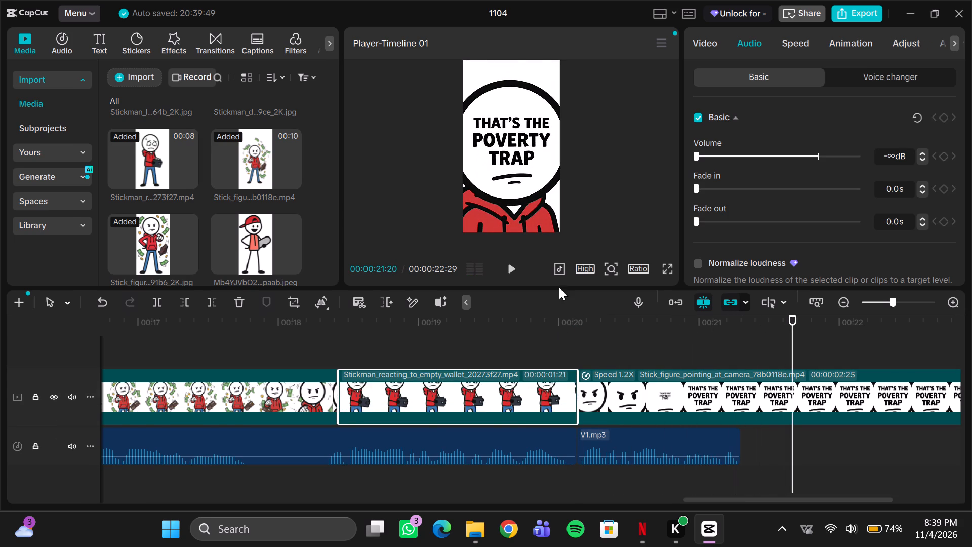
Add the V2.mp3 voiceover directly after V1.mp3 on the audio track and play it through to the end.
scroll(313, 215, "up", 3)
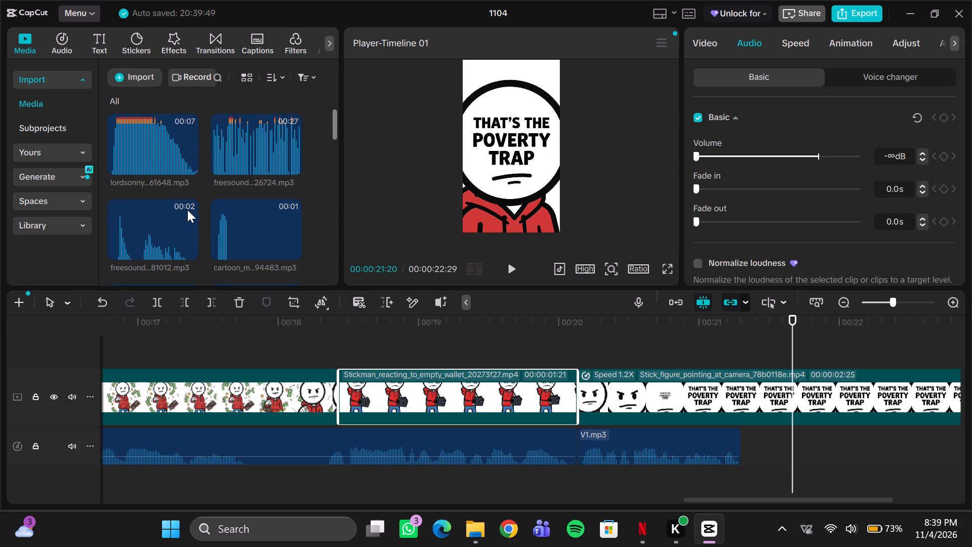
scroll(187, 210, "down", 1)
scroll(271, 215, "down", 1)
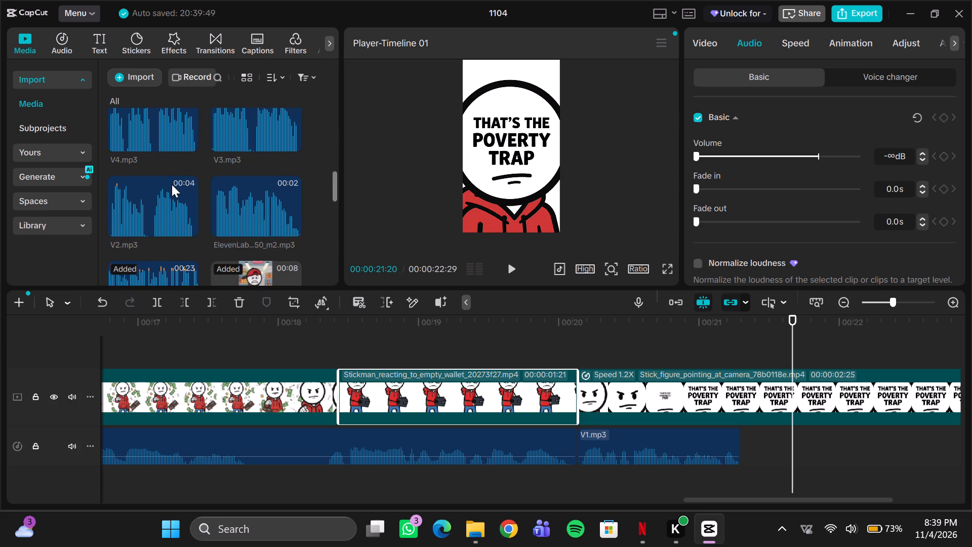
left_click_drag(142, 215, 368, 301)
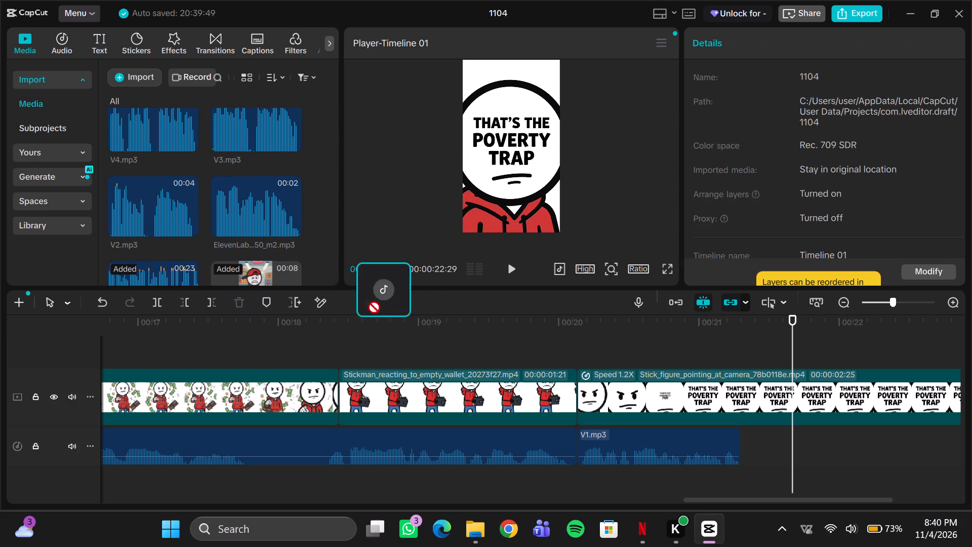
left_click_drag(368, 301, 738, 445)
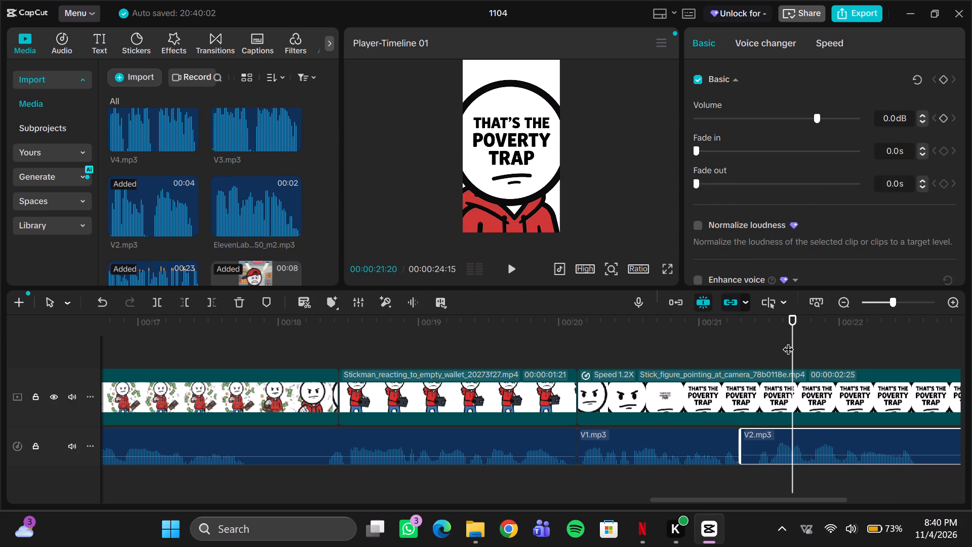
left_click_drag(788, 341, 715, 344)
key("space")
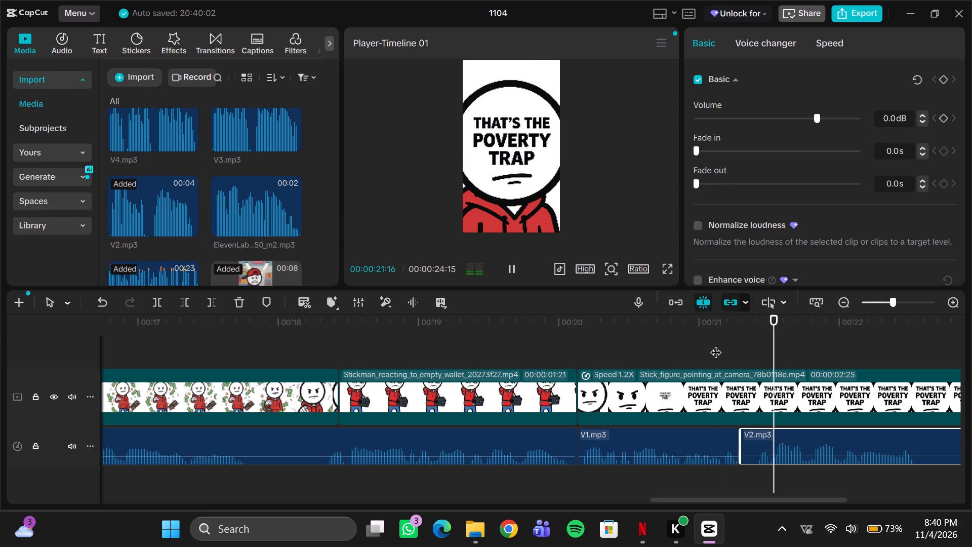
scroll(715, 344, "left", 2)
scroll(559, 352, "left", 2)
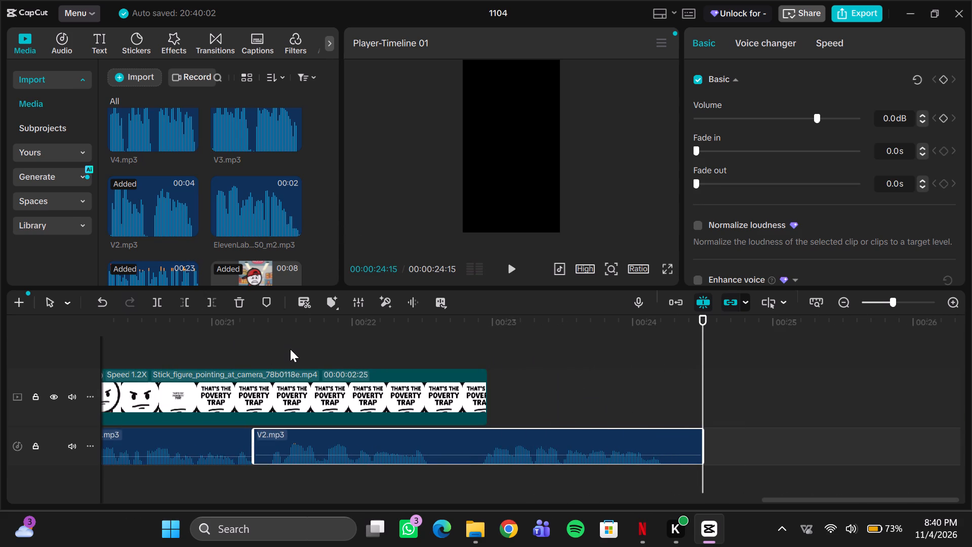
Play the timeline from 00:00:02:03 into the poverty-trap part to check the clips against the V1.mp3 voiceover.
scroll(290, 349, "right", 7)
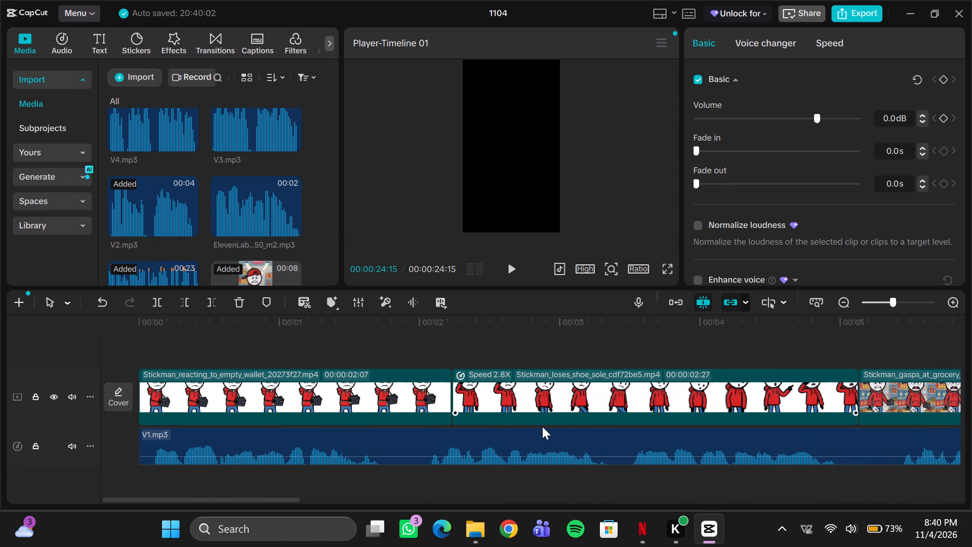
left_click(433, 315)
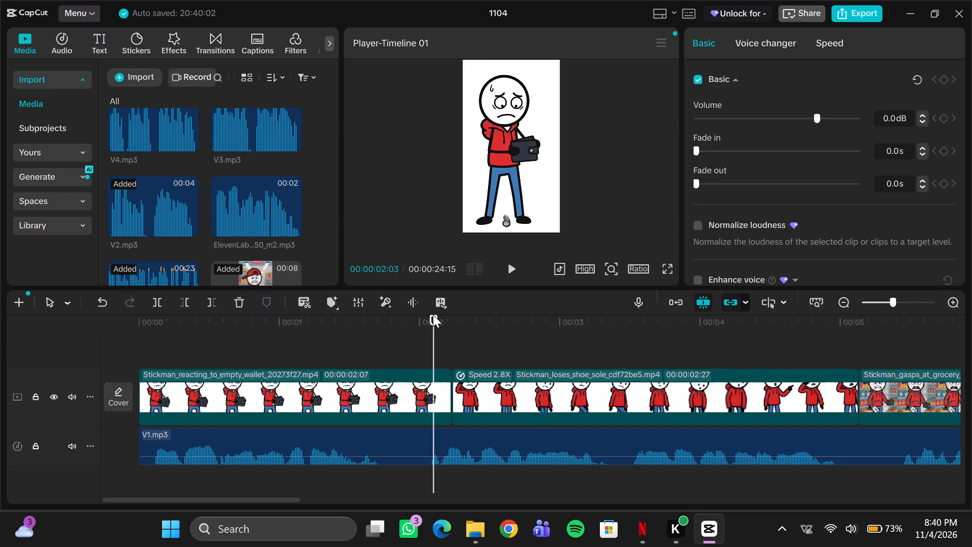
key("space")
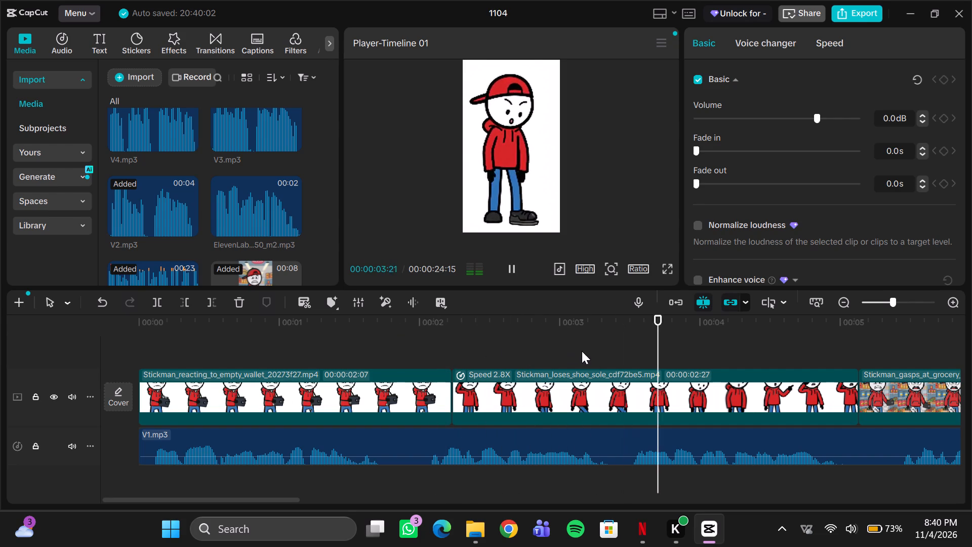
scroll(586, 350, "left", 4)
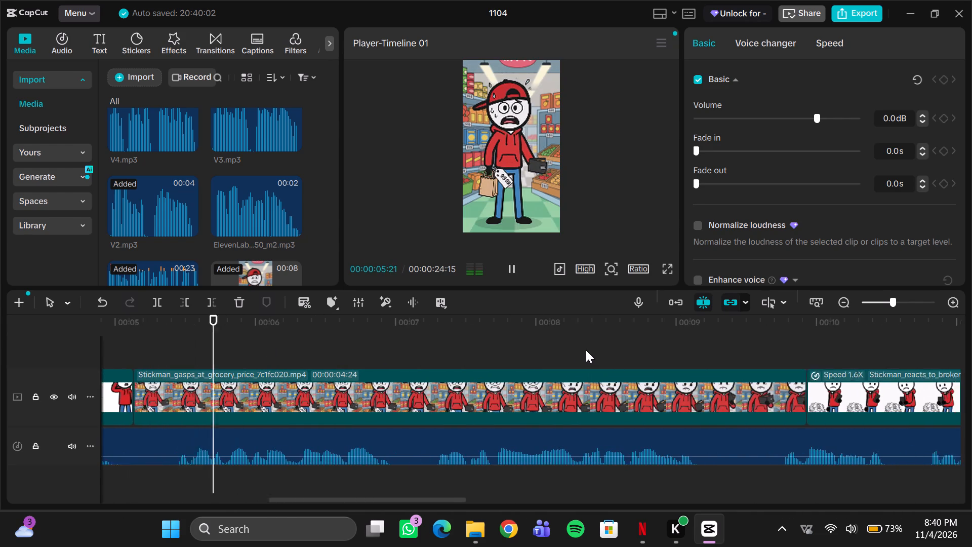
scroll(586, 350, "left", 1)
scroll(677, 384, "left", 1)
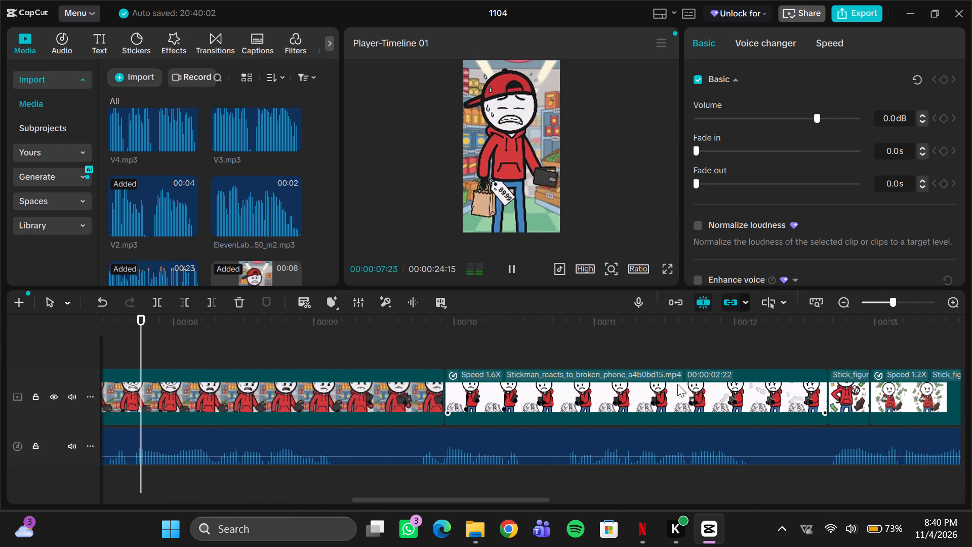
scroll(677, 384, "left", 6)
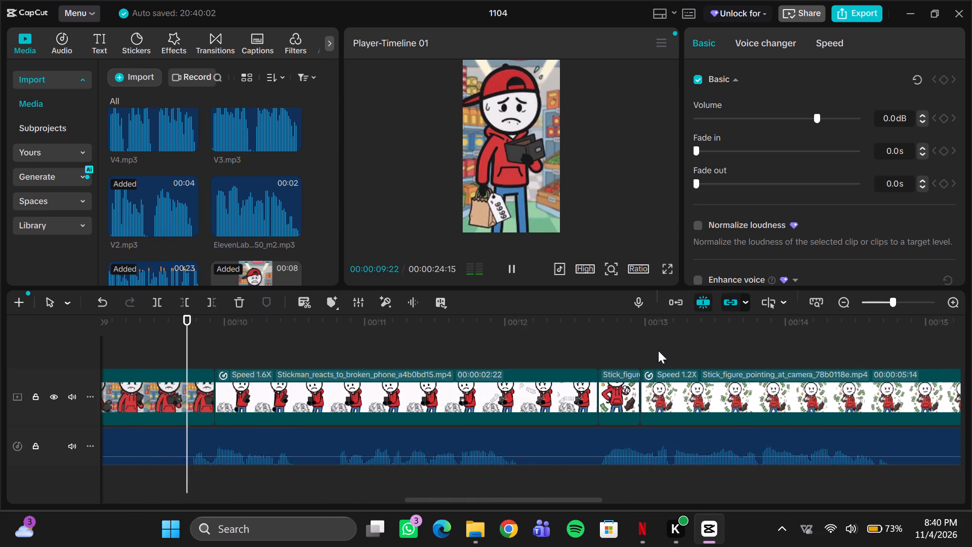
scroll(658, 350, "left", 5)
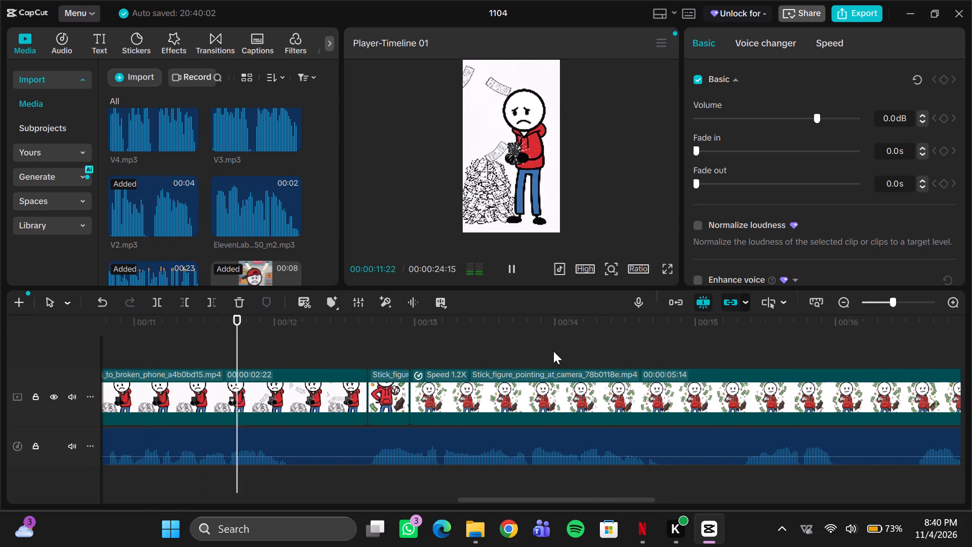
scroll(553, 351, "left", 2)
scroll(630, 340, "left", 2)
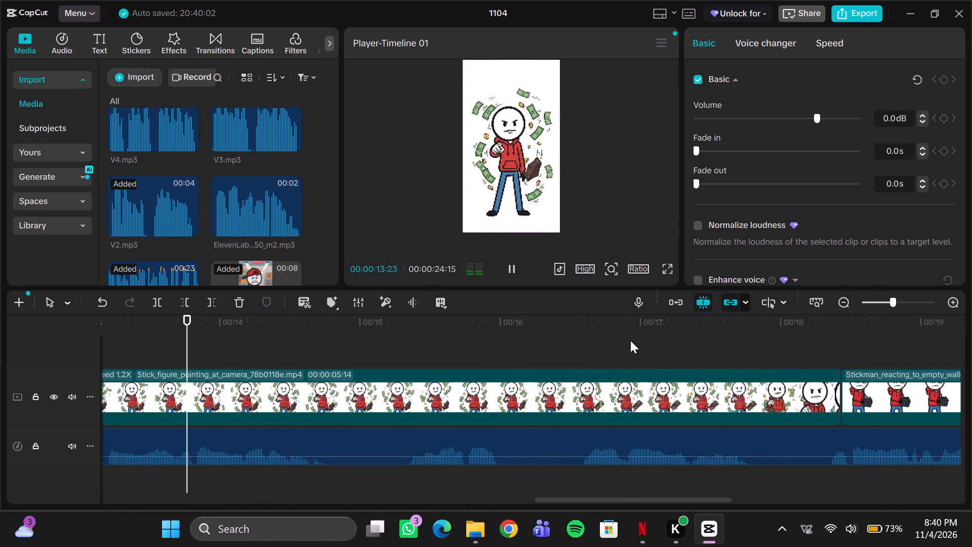
scroll(630, 340, "left", 2)
scroll(436, 350, "left", 1)
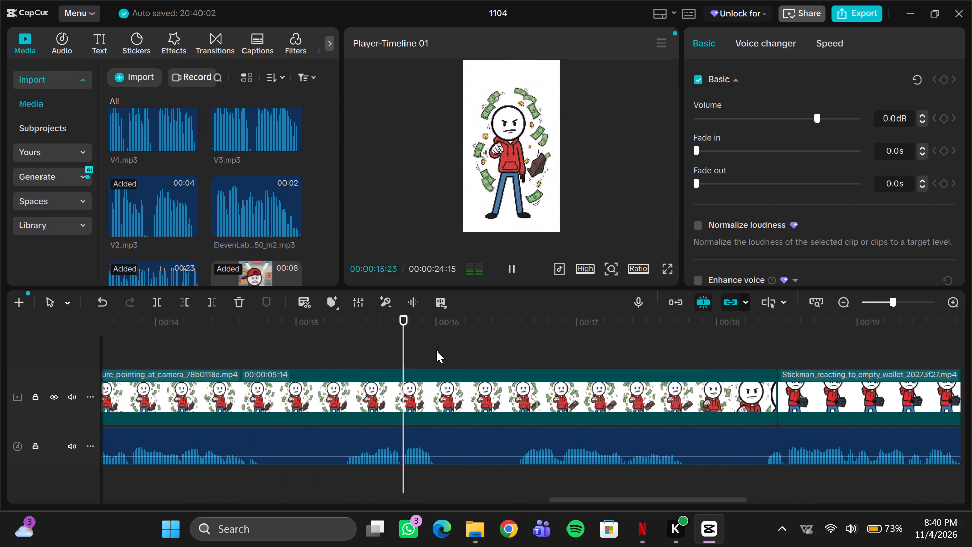
scroll(436, 350, "left", 8)
scroll(436, 350, "right", 9)
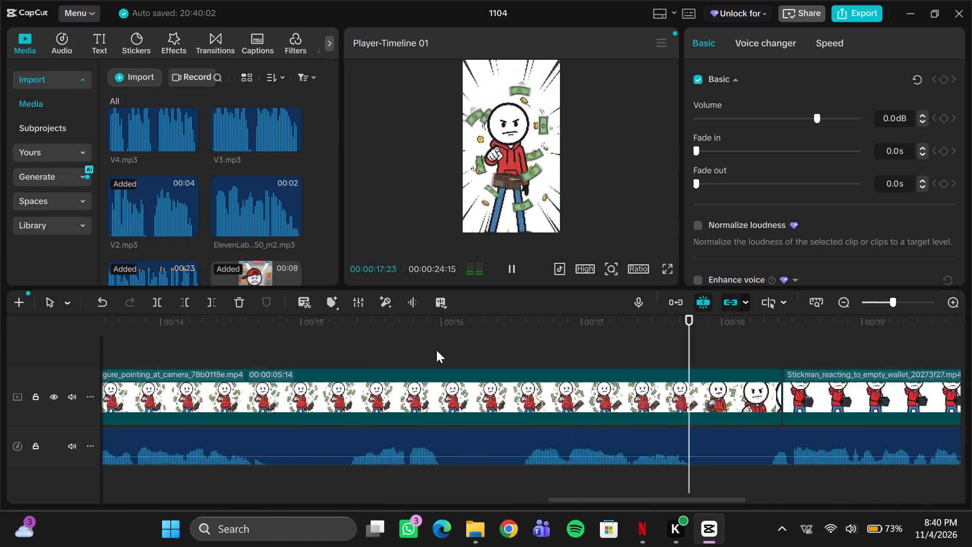
scroll(436, 350, "right", 6)
scroll(436, 350, "right", 17)
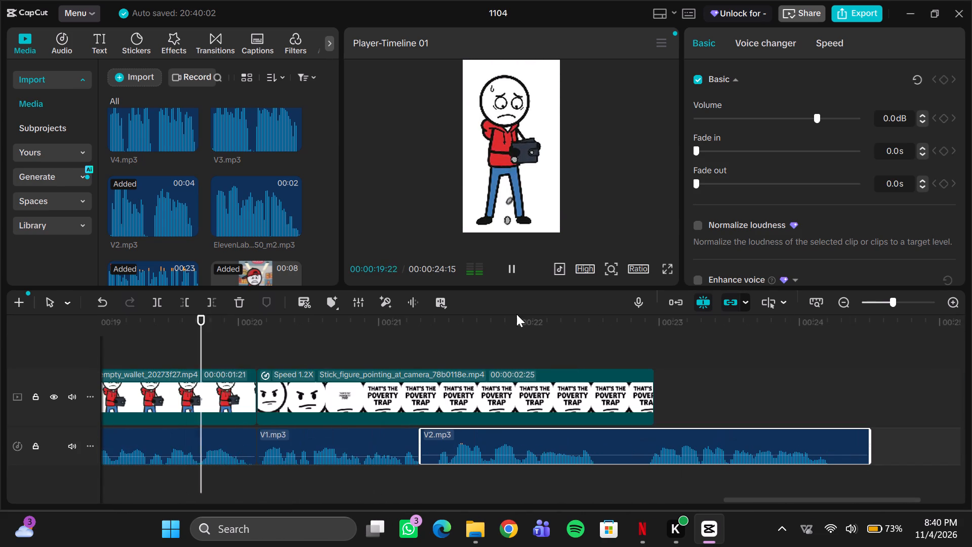
key("space")
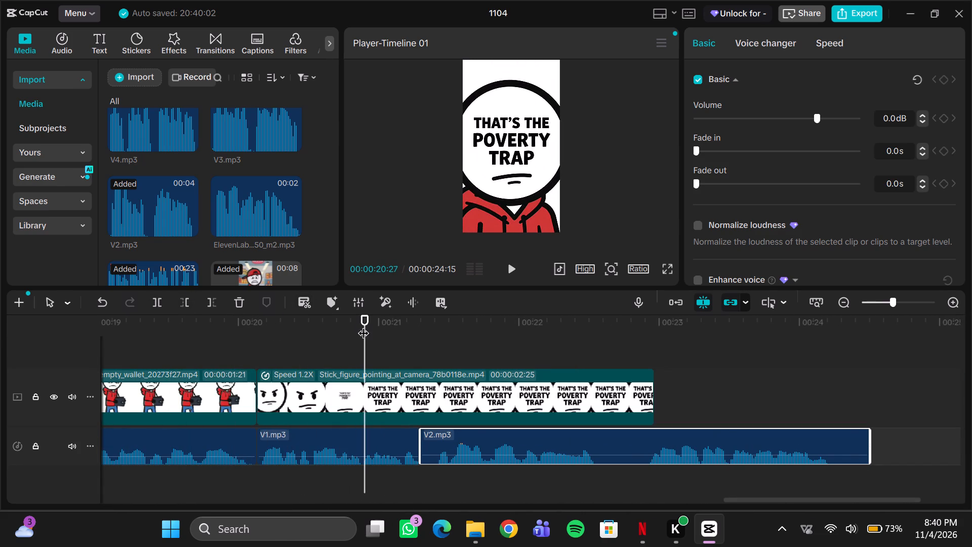
Play the whole timeline again from 00:00:00:00 through the end of V2.mp3 to check how the voiceovers follow each other.
left_click_drag(363, 333, 0, 365)
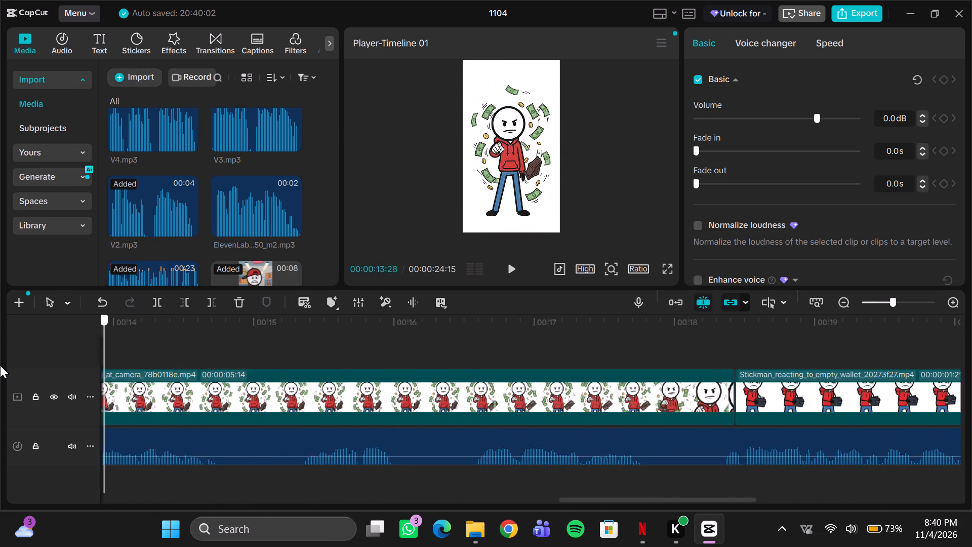
left_click_drag(0, 365, 0, 367)
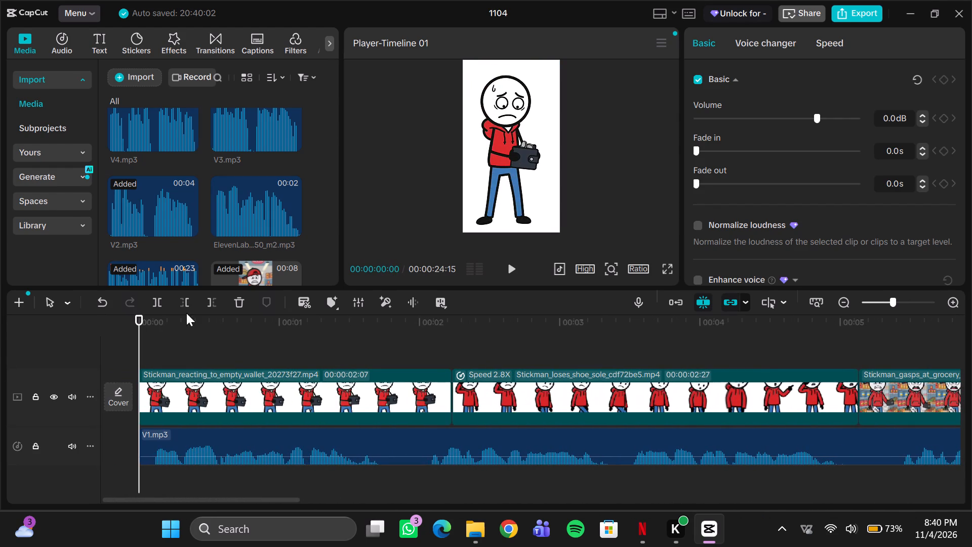
key("space")
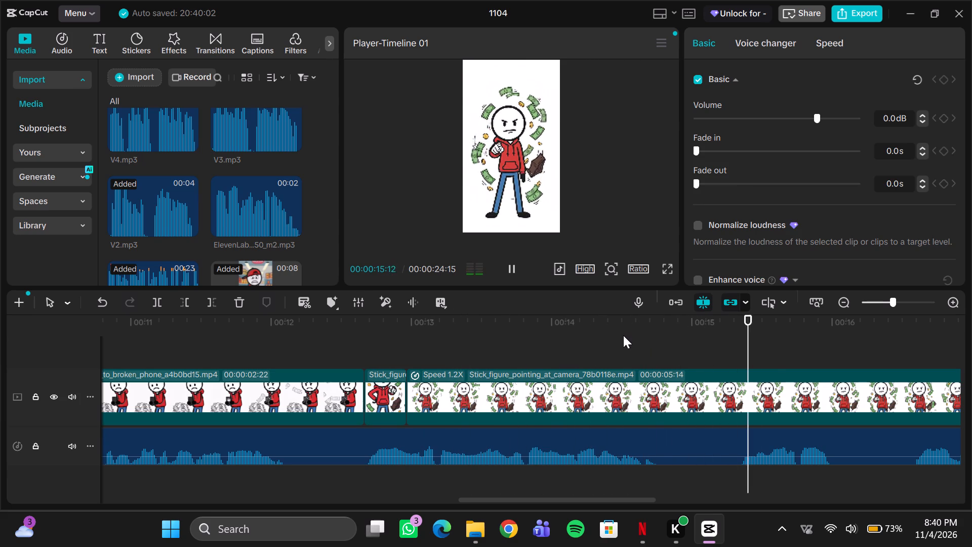
scroll(642, 344, "left", 4)
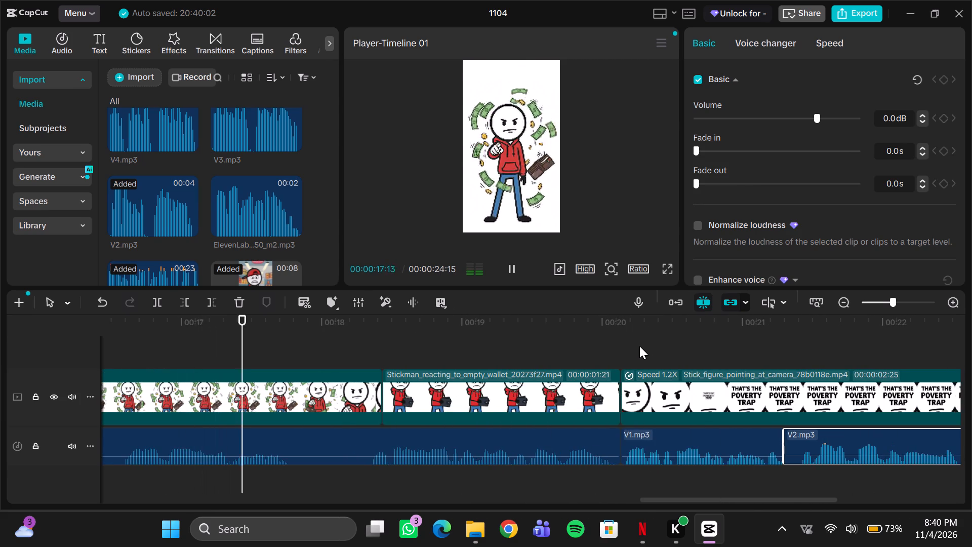
scroll(639, 346, "left", 1)
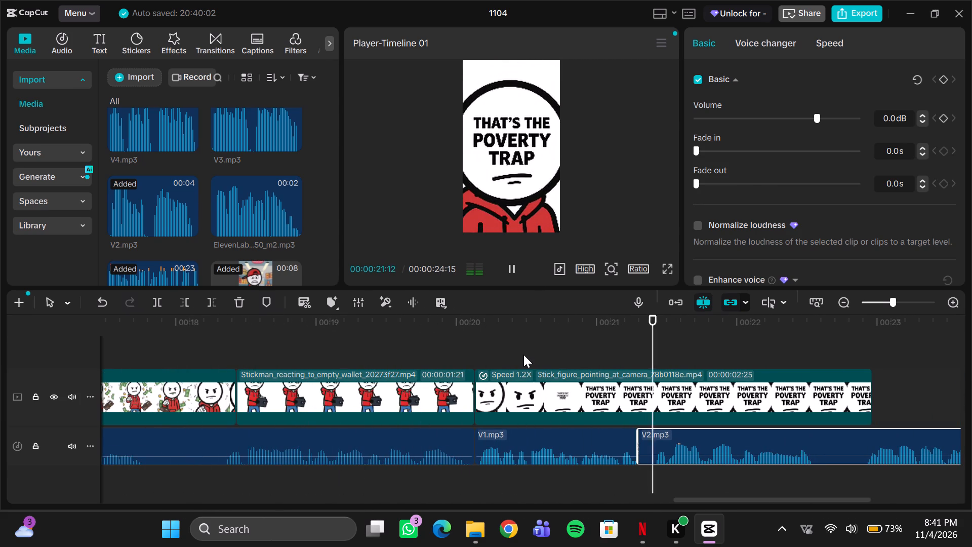
right_click(523, 355)
key("space")
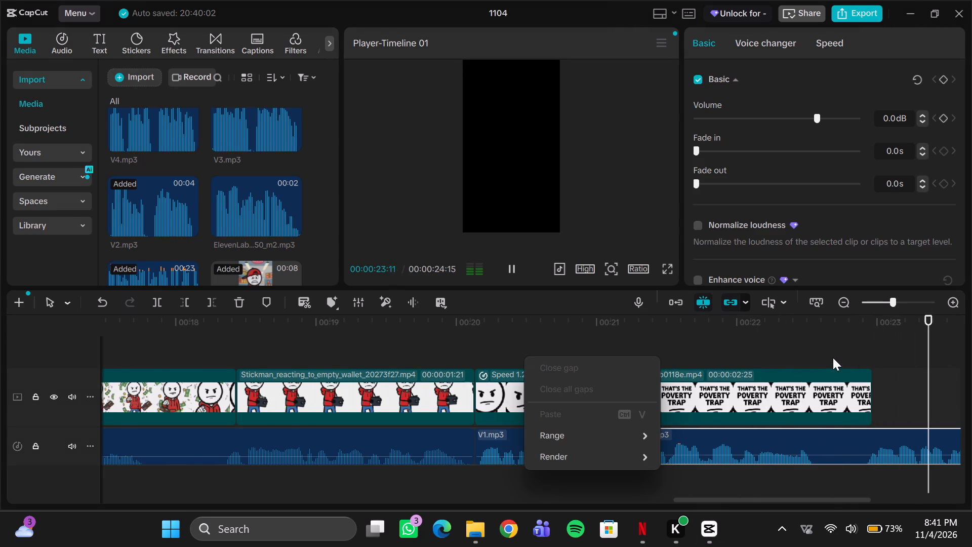
left_click(771, 342)
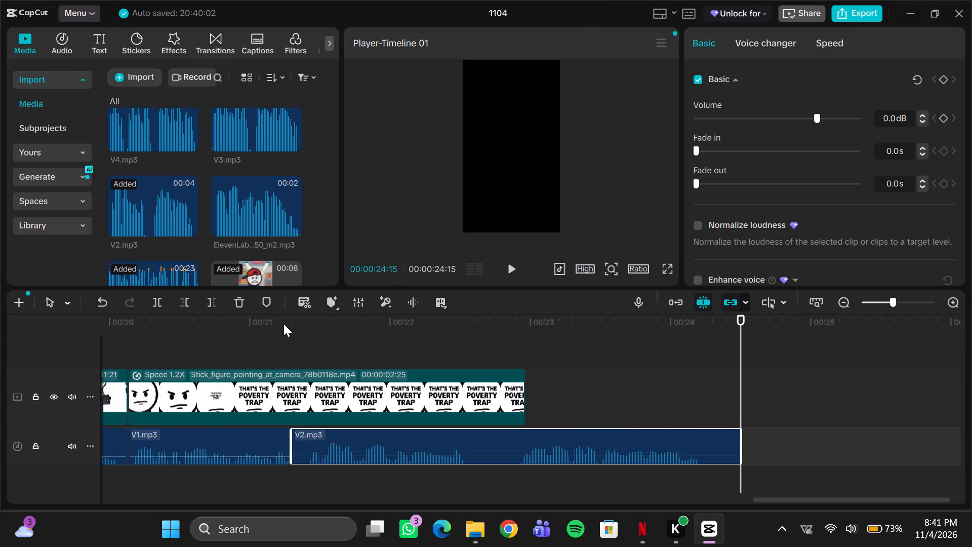
Place the playhead at the join between the voiceovers, 00:00:21:09, and delete V2.mp3 from the audio track.
left_click(283, 322)
left_click_drag(283, 316, 291, 321)
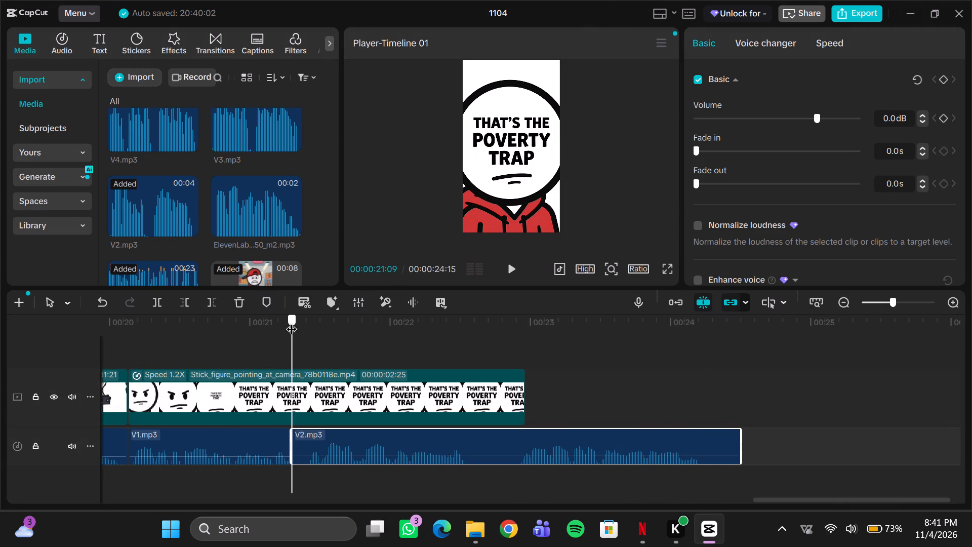
left_click_drag(291, 321, 291, 322)
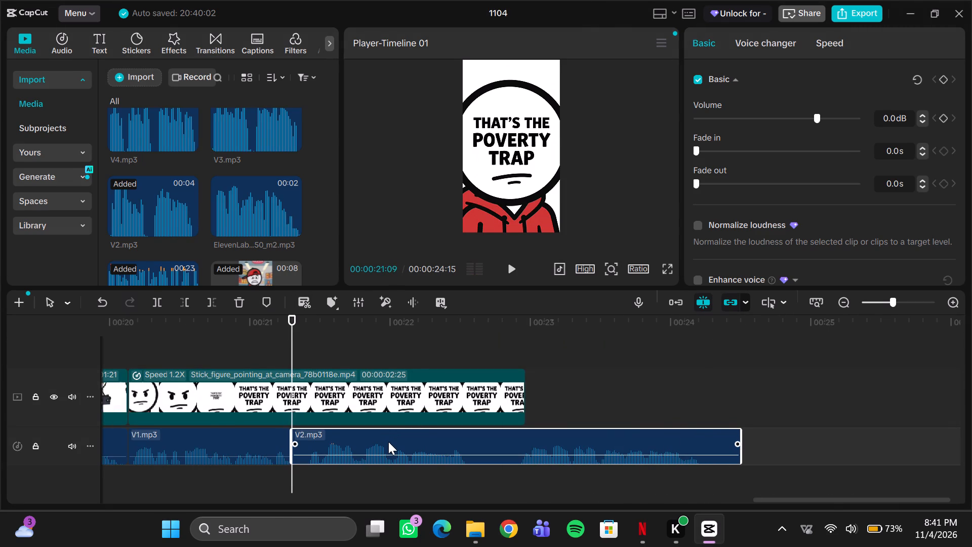
key("Delete")
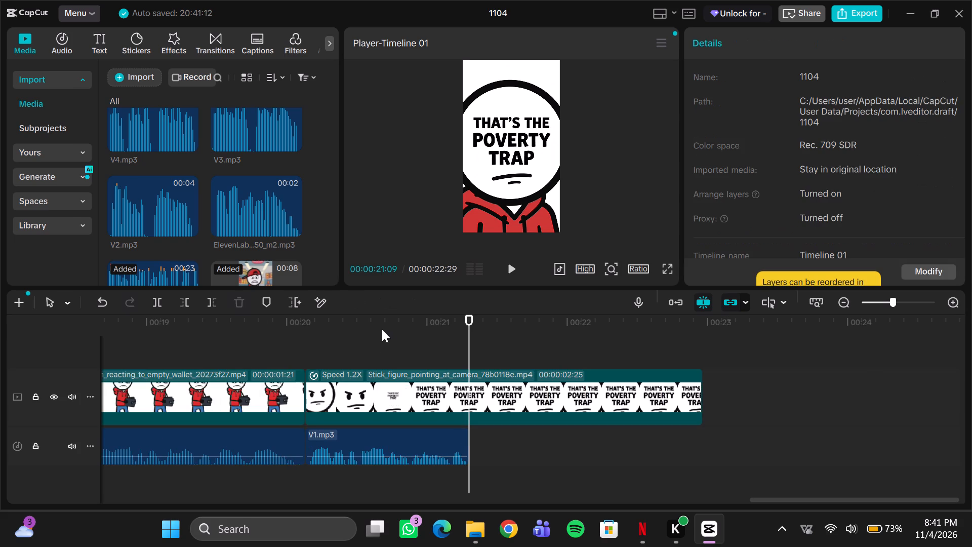
Replay the ending and trim the poverty-trap clip to end with the V1.mp3 voiceover at 00:00:21:09.
key("space")
key("space")
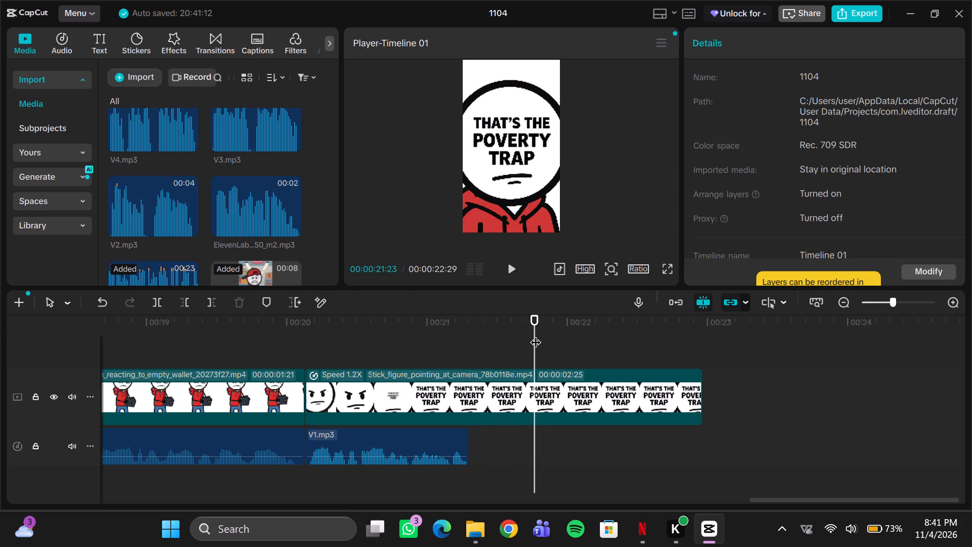
left_click_drag(533, 334, 268, 338)
key("space")
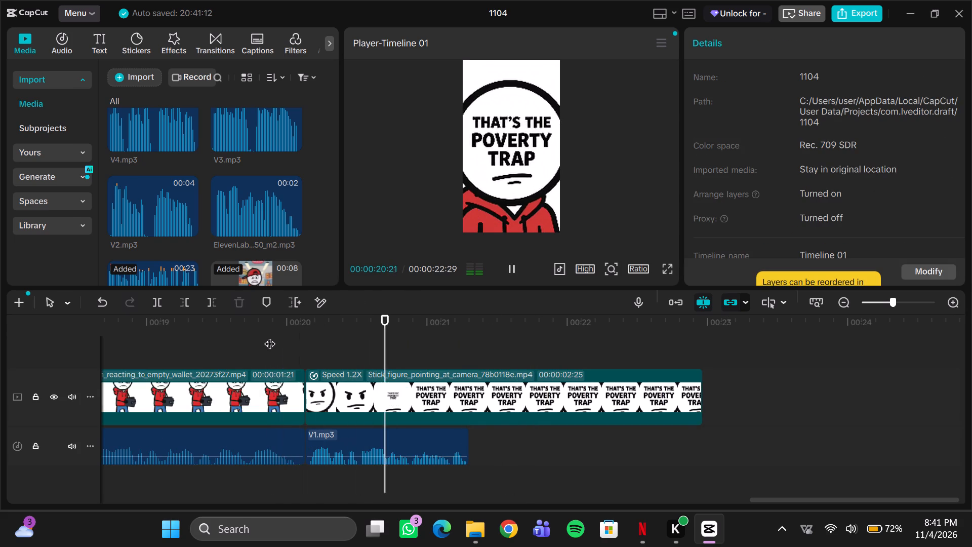
key("space")
key("space")
key("space")
key("space")
key("space")
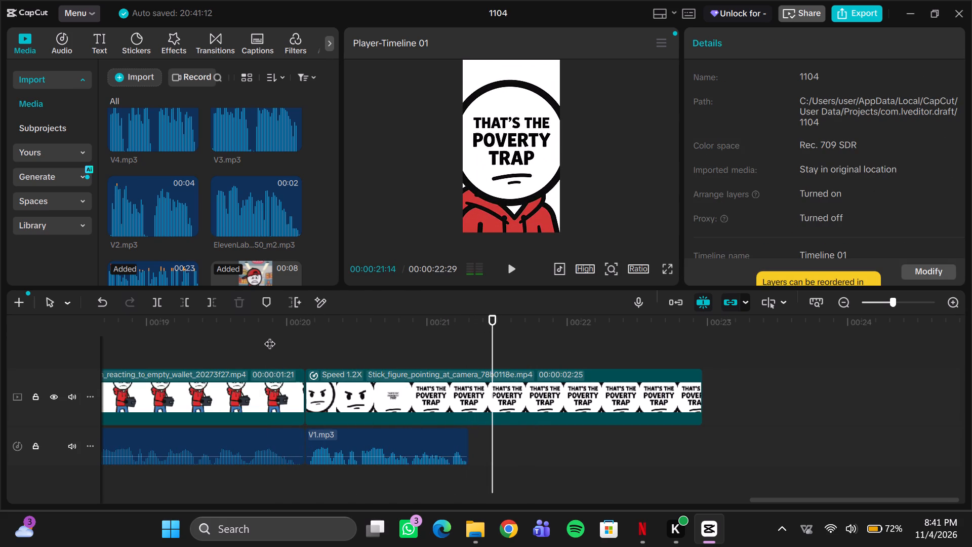
left_click(470, 381)
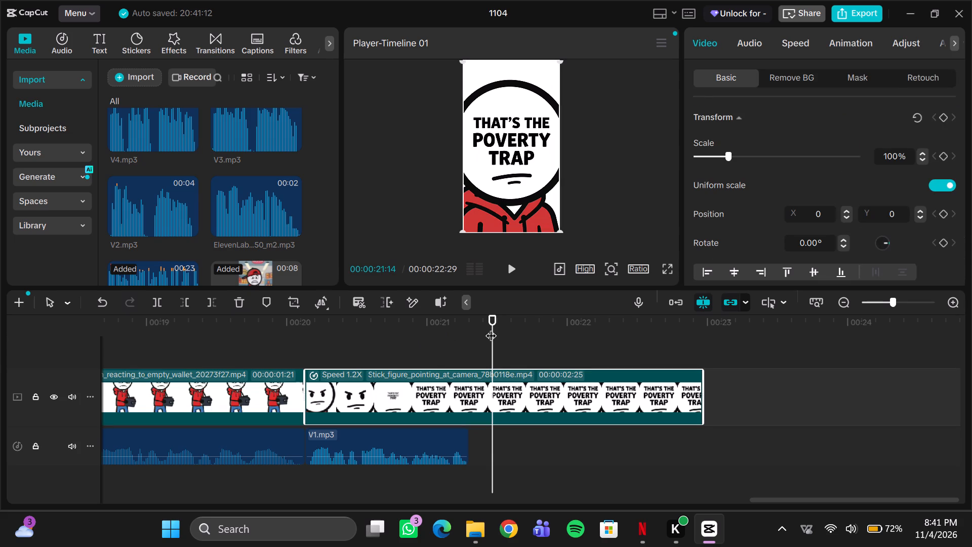
left_click_drag(491, 328, 471, 331)
key("w")
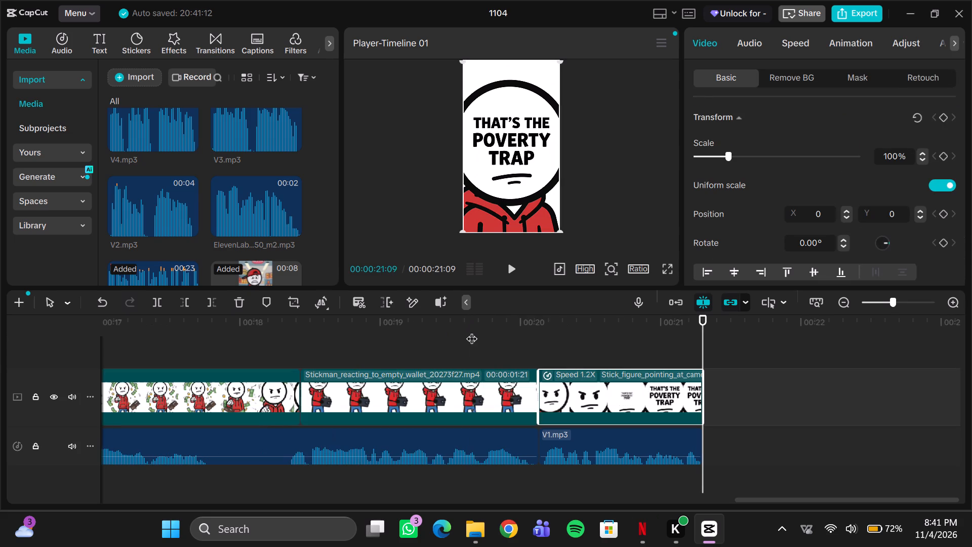
Return the playhead to 00:00:00:00 and preview the imported freesound and cartoon sound effects.
left_click_drag(702, 327, 0, 326)
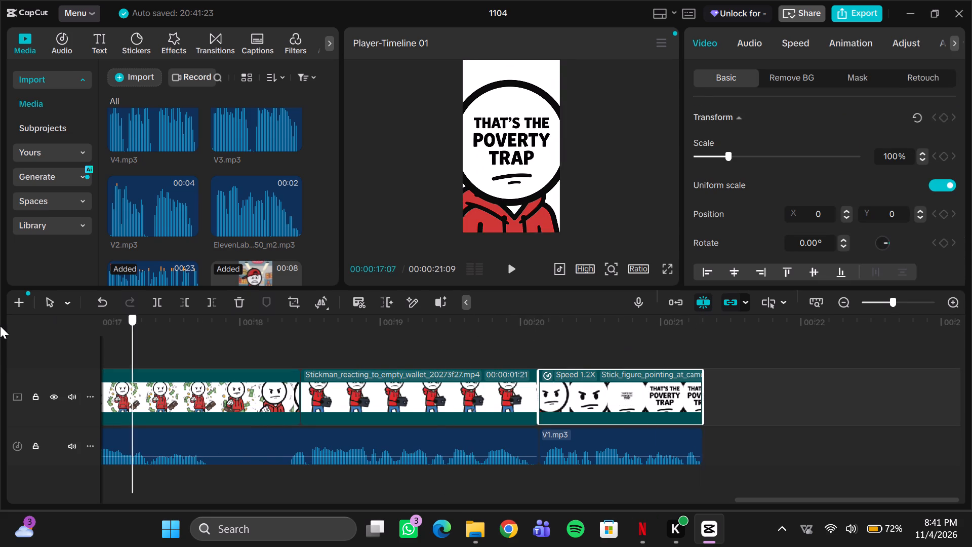
left_click_drag(0, 326, 0, 331)
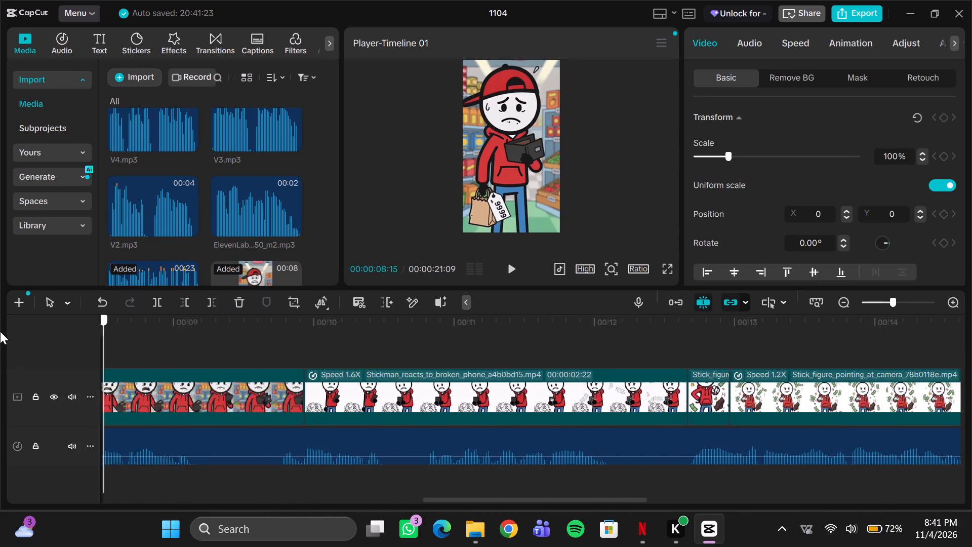
left_click_drag(0, 331, 2, 369)
scroll(190, 117, "up", 4)
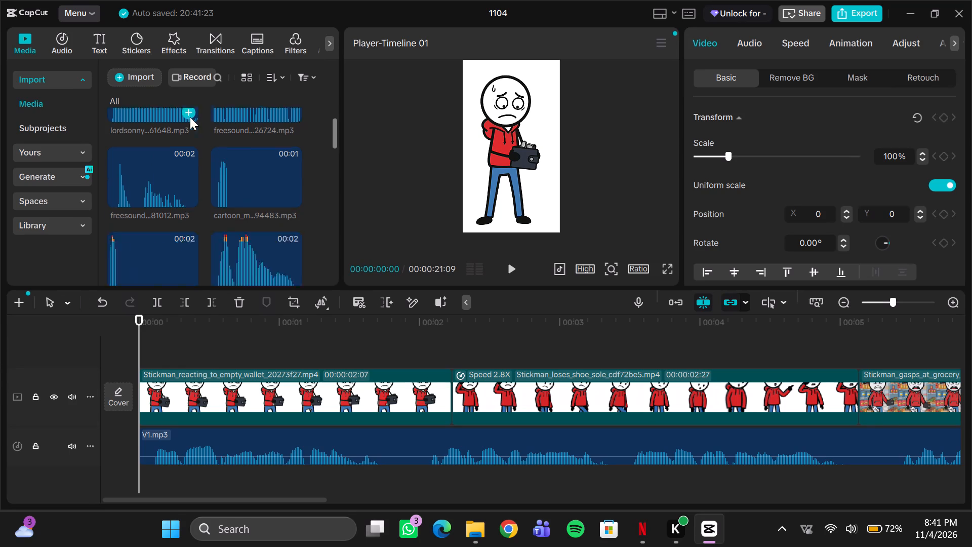
scroll(190, 117, "up", 3)
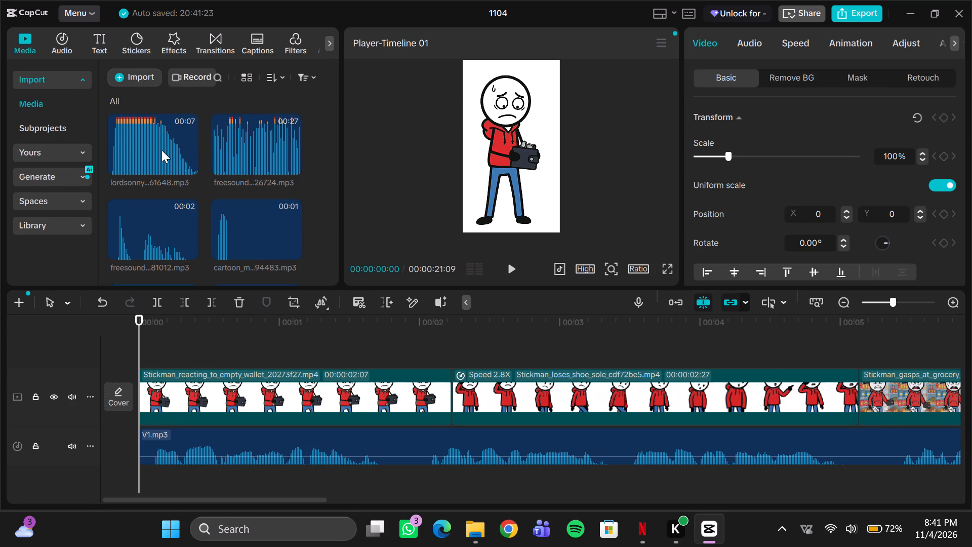
left_click(226, 131)
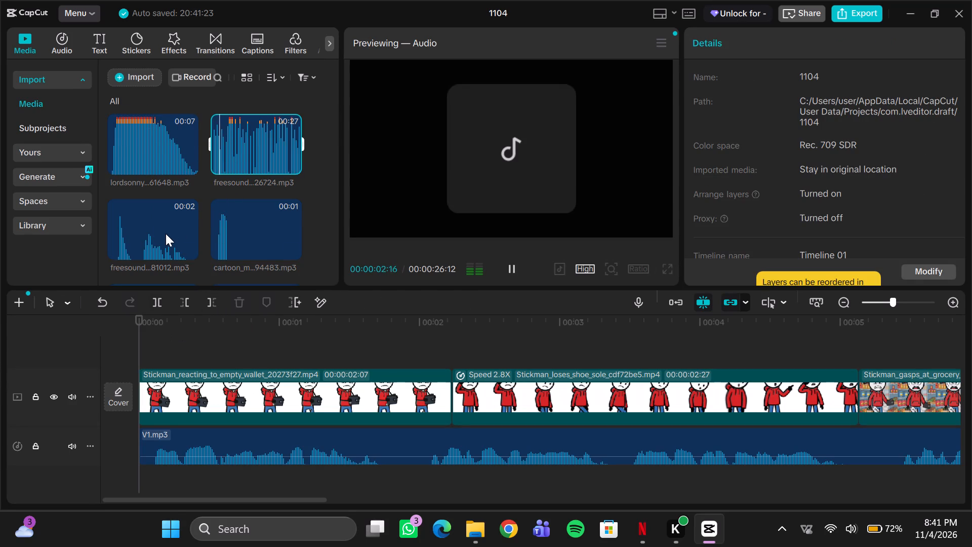
left_click(141, 236)
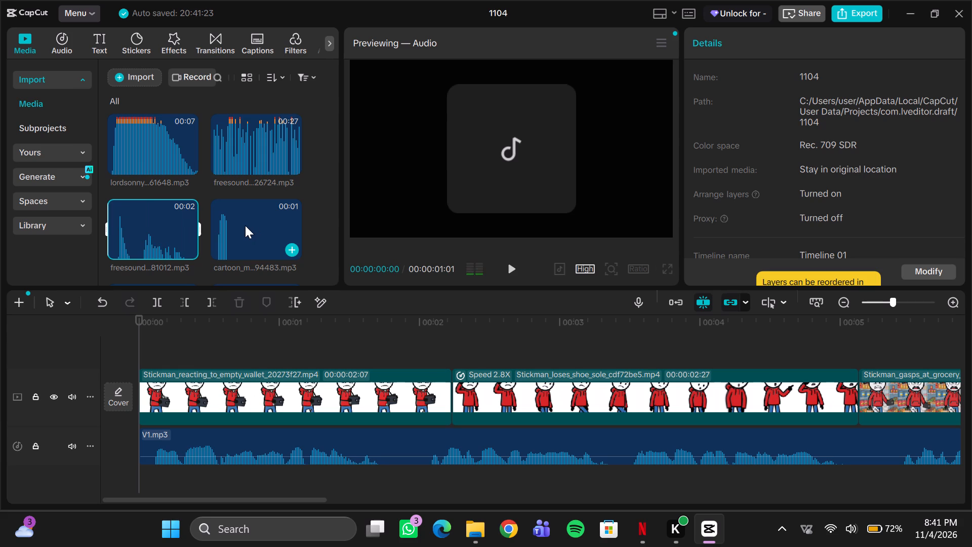
left_click(242, 241)
scroll(241, 241, "down", 1)
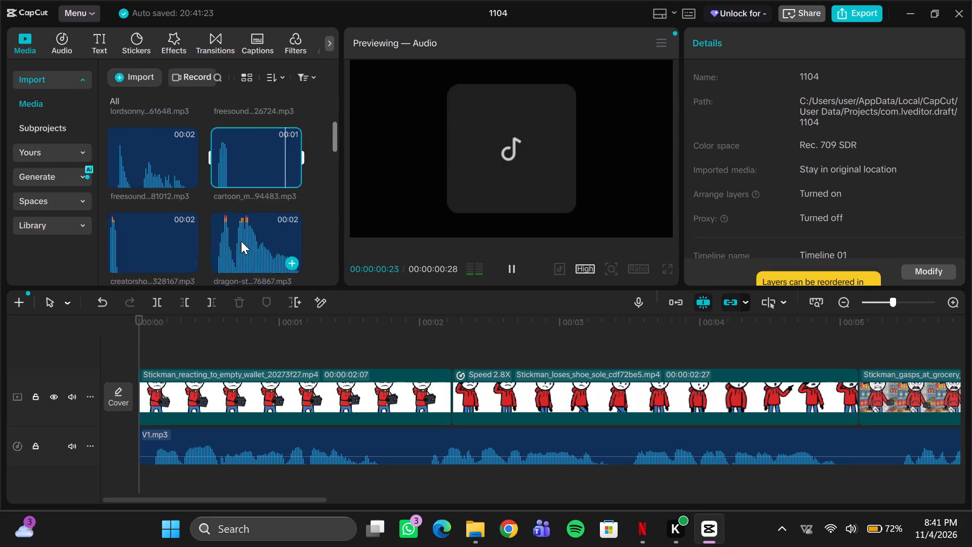
scroll(241, 241, "down", 1)
scroll(200, 169, "up", 1)
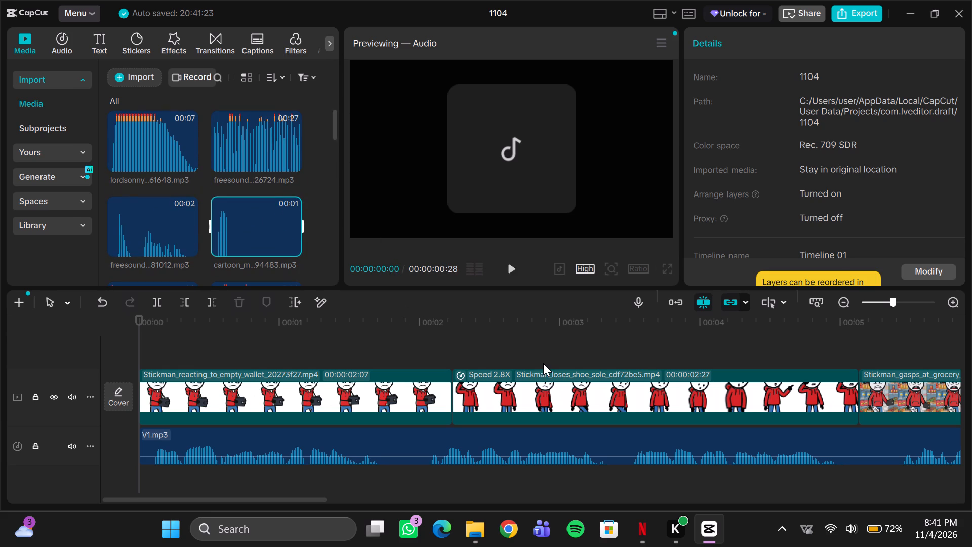
Add the cartoon cash-register sound on a second audio track at the start of the grocery-price clip and play that section.
scroll(543, 363, "left", 4)
scroll(385, 311, "right", 1)
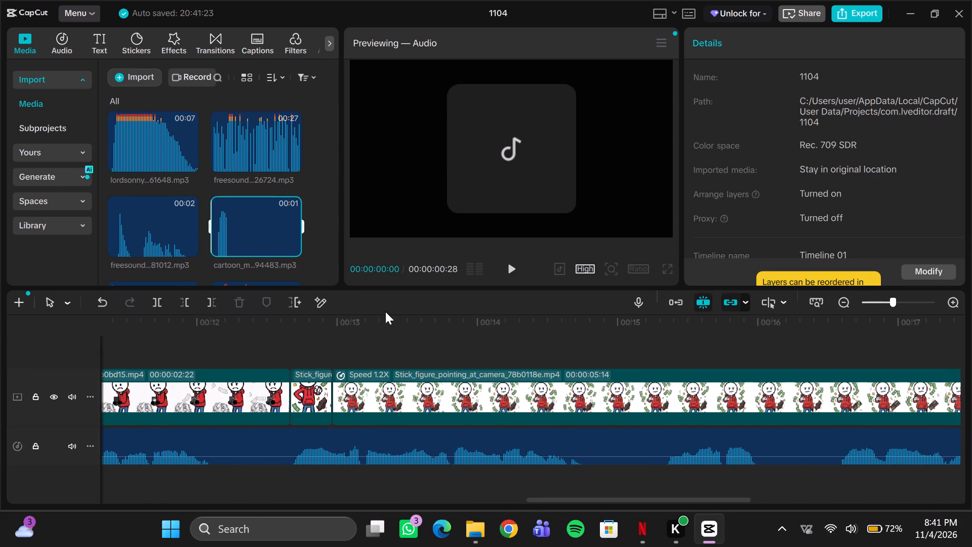
scroll(354, 354, "right", 2)
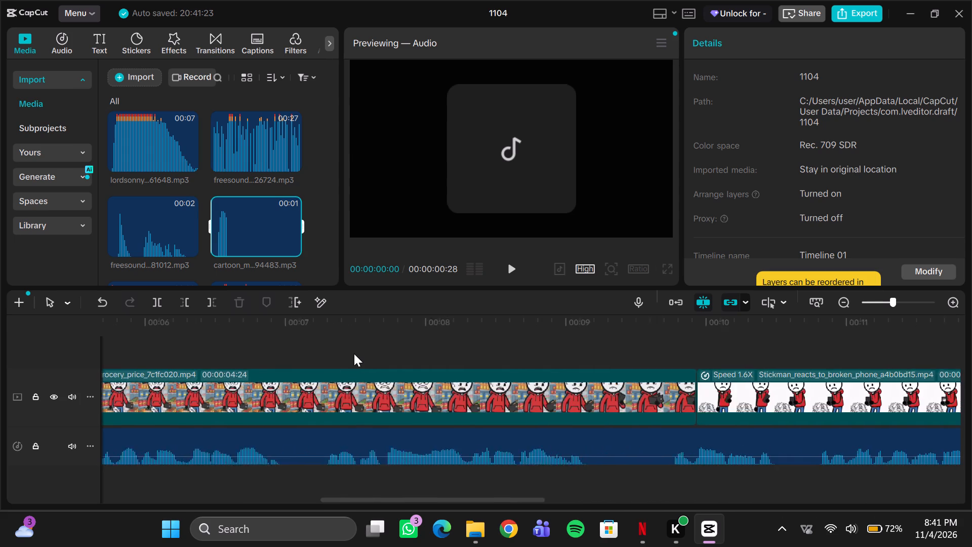
scroll(354, 354, "right", 2)
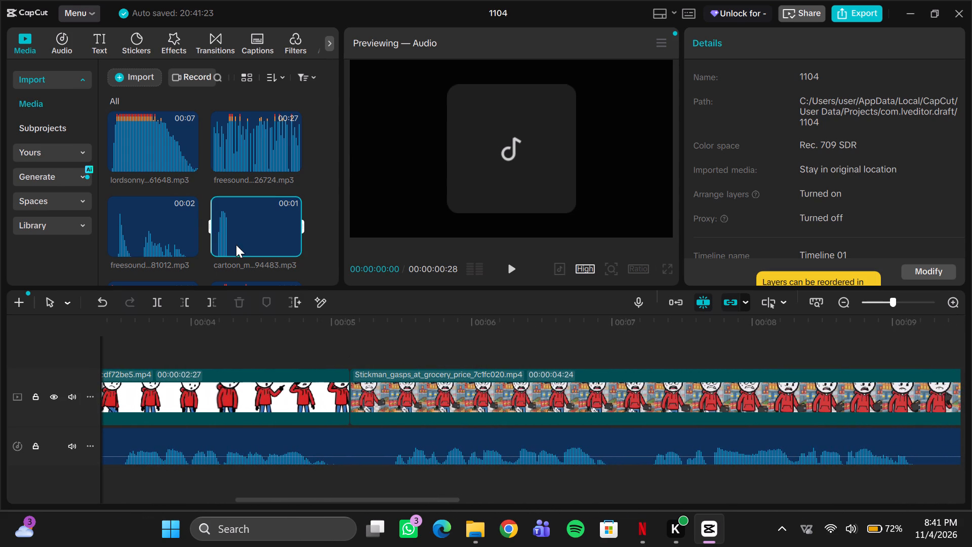
left_click_drag(253, 225, 352, 484)
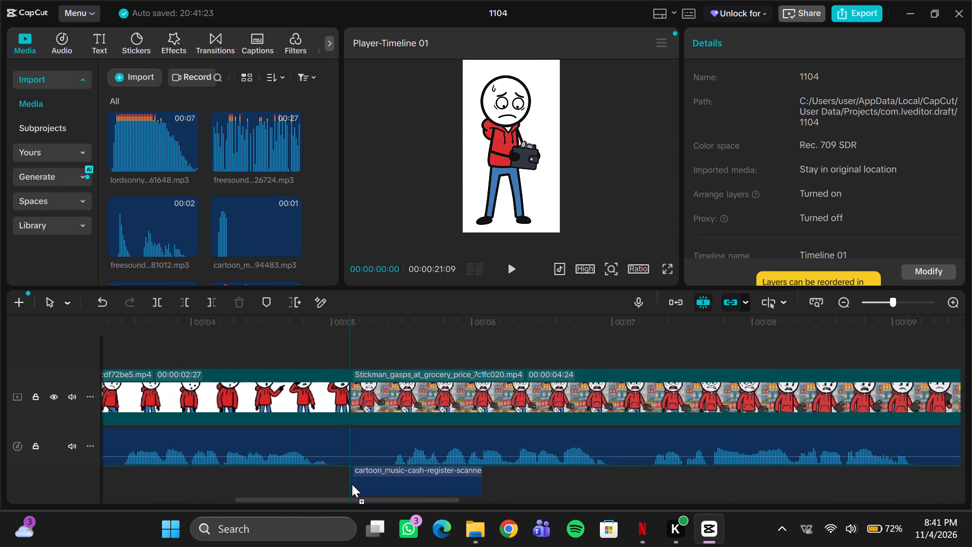
left_click_drag(352, 484, 352, 484)
left_click(313, 320)
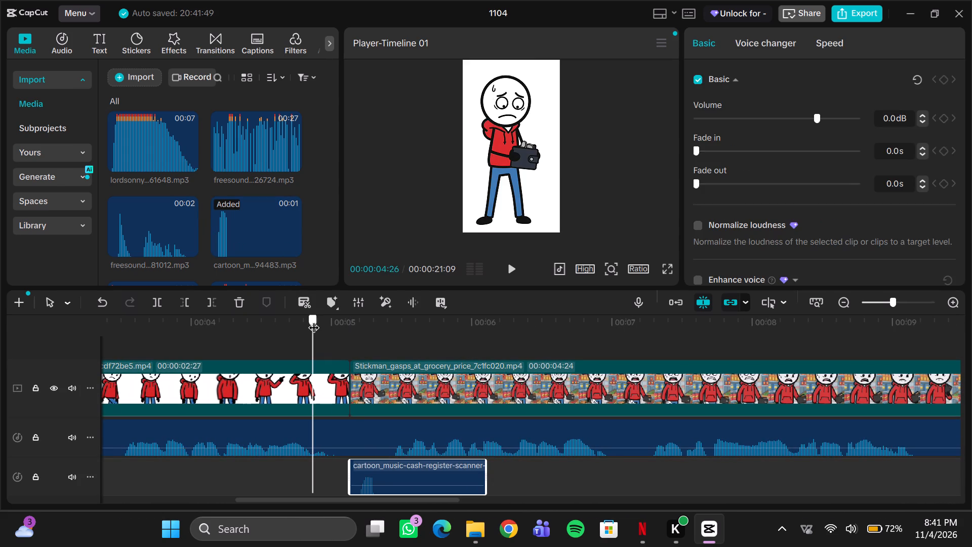
key("space")
key("space")
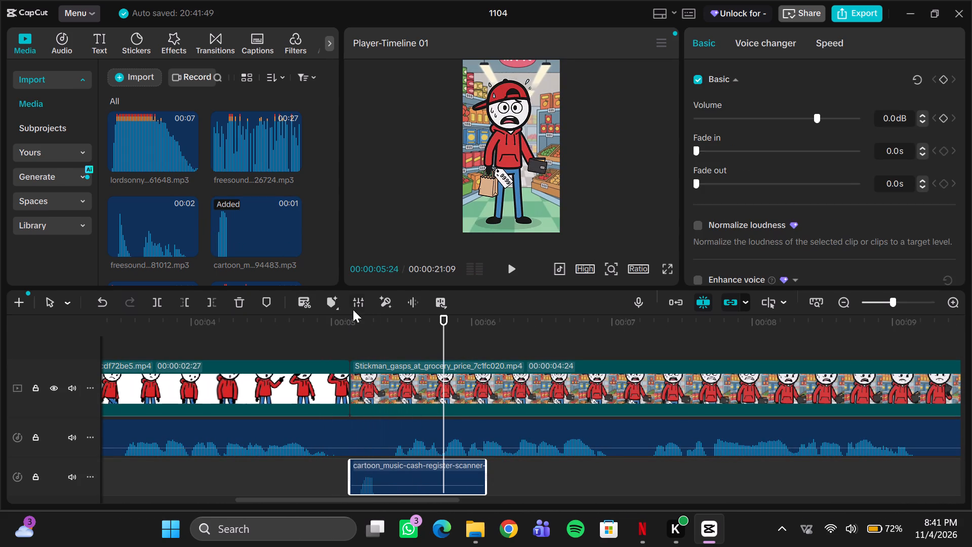
Lower the cash-register sound's volume to -6.0 dB and play on through the grocery clip to find its cue.
double_click(918, 119)
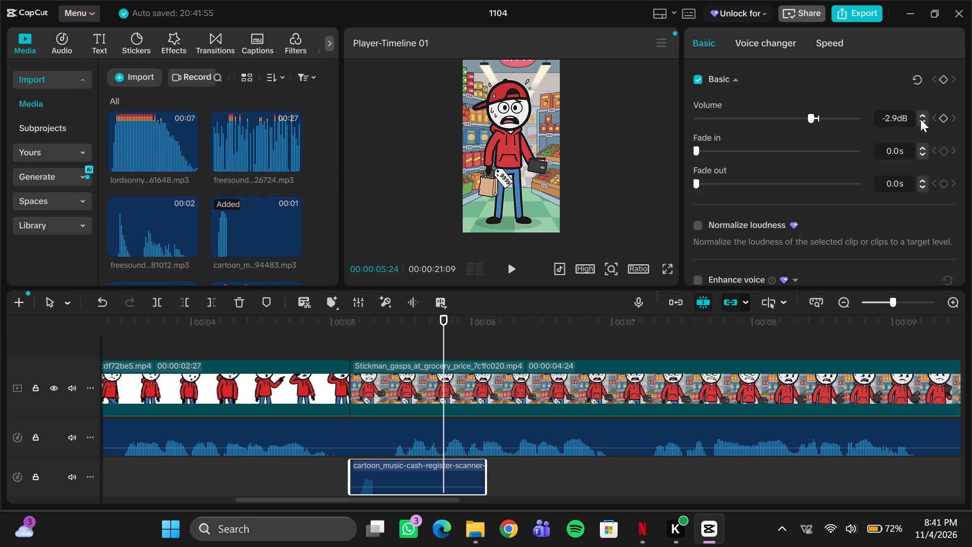
left_click(920, 119)
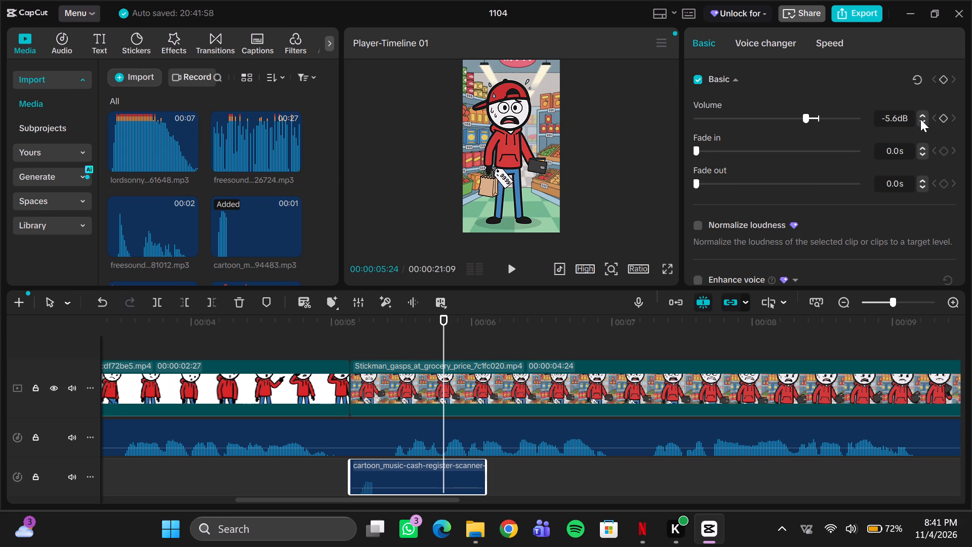
double_click(920, 119)
left_click(920, 119)
left_click_drag(444, 339, 358, 339)
left_click_drag(358, 339, 298, 332)
key("space")
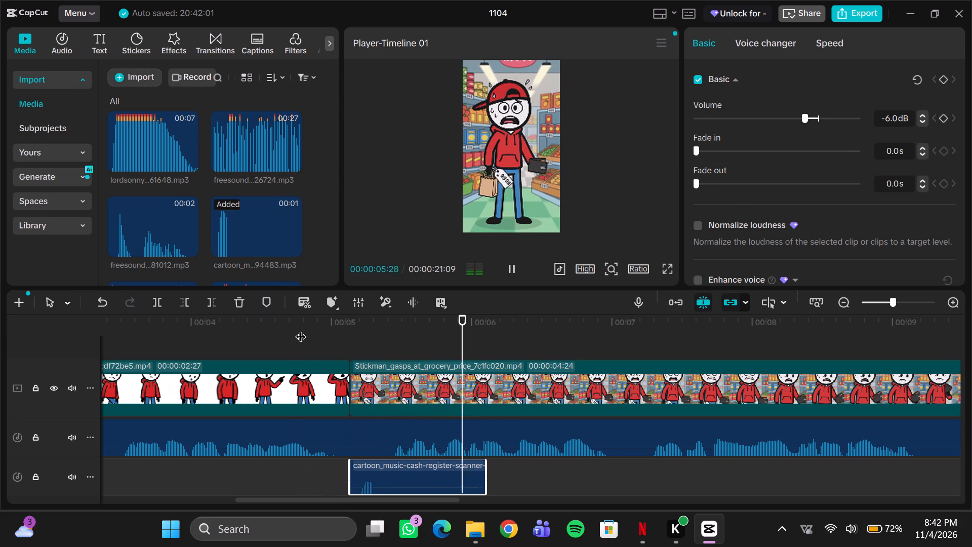
key("space")
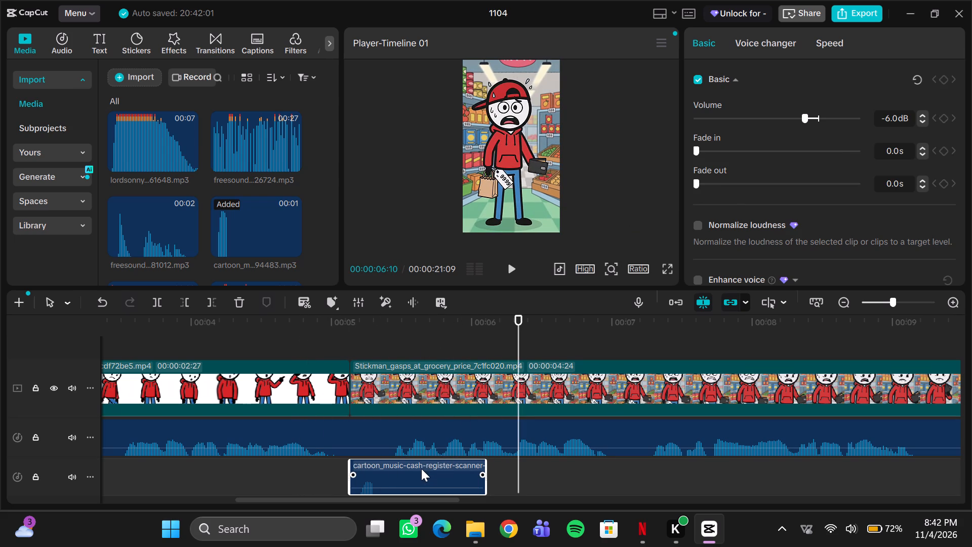
key("space")
key("space")
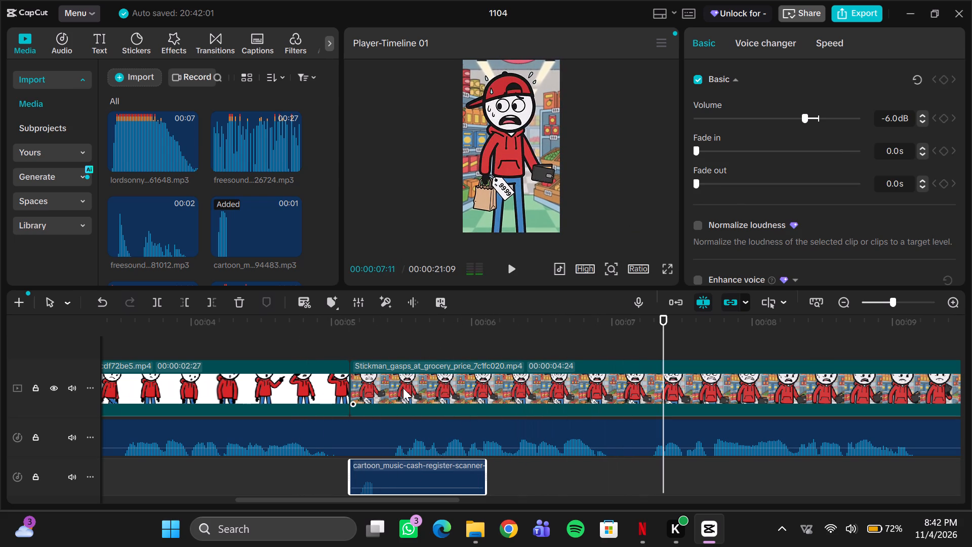
key("space")
key("space")
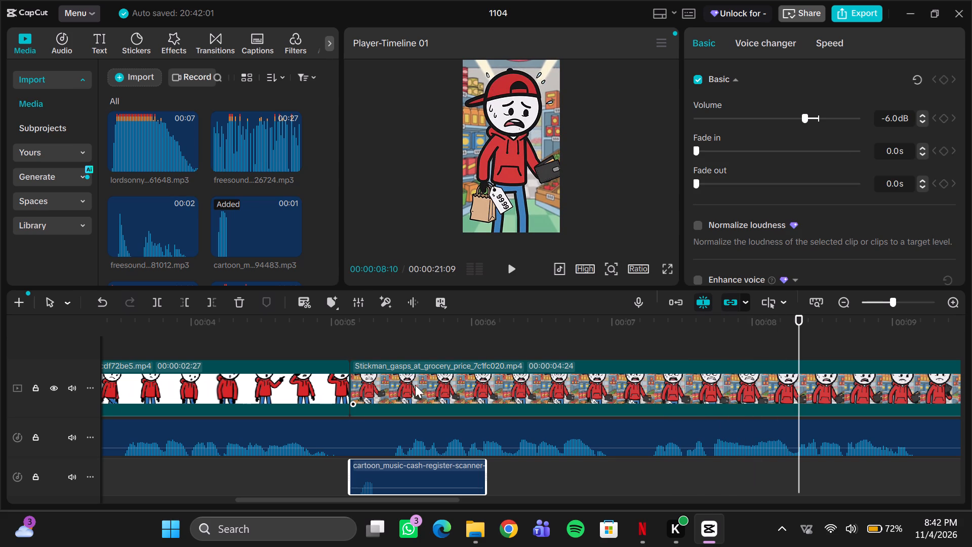
Move the cash-register sound to about 00:00:08:06 under the grocery clip and play through it into the broken-phone clip.
scroll(458, 484, "left", 1)
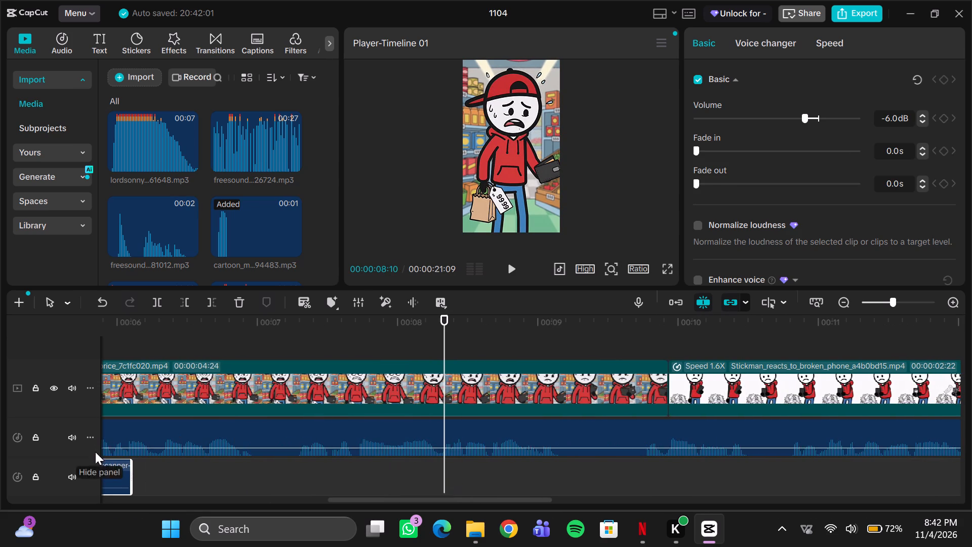
left_click_drag(115, 475, 493, 476)
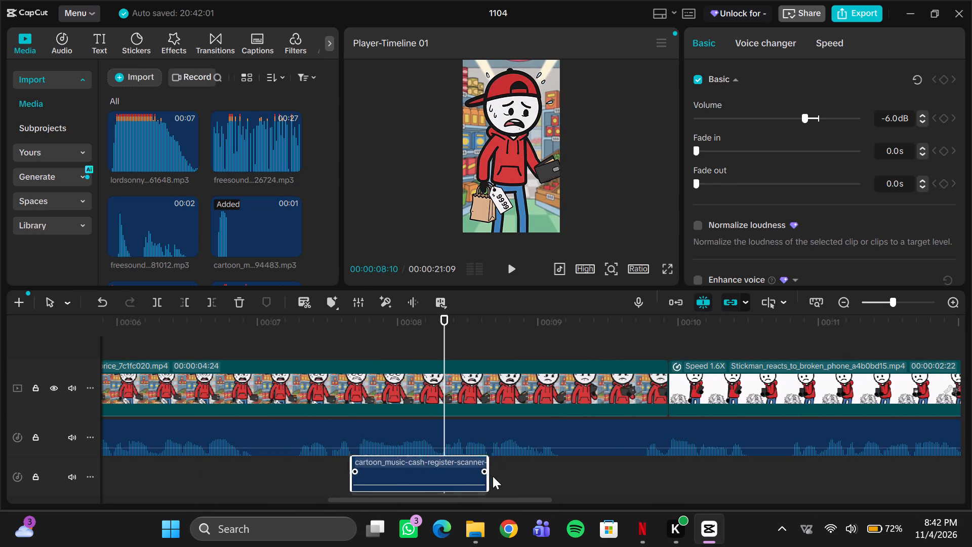
left_click_drag(493, 476, 544, 475)
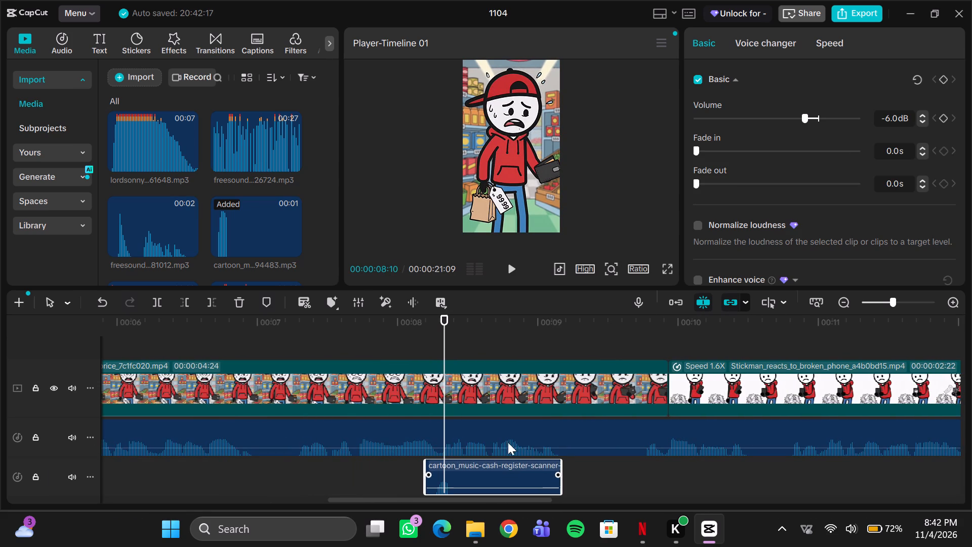
left_click_drag(447, 330, 325, 342)
key("space")
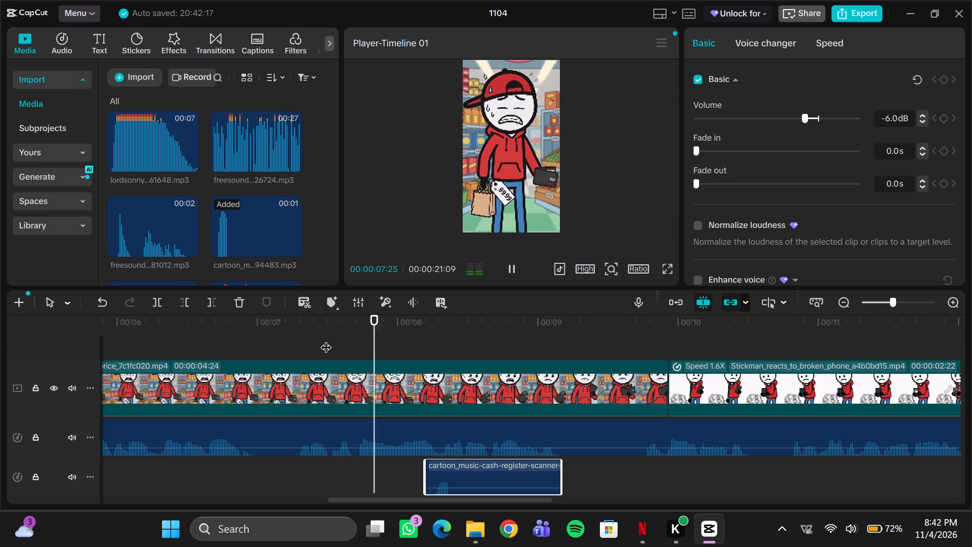
key("space")
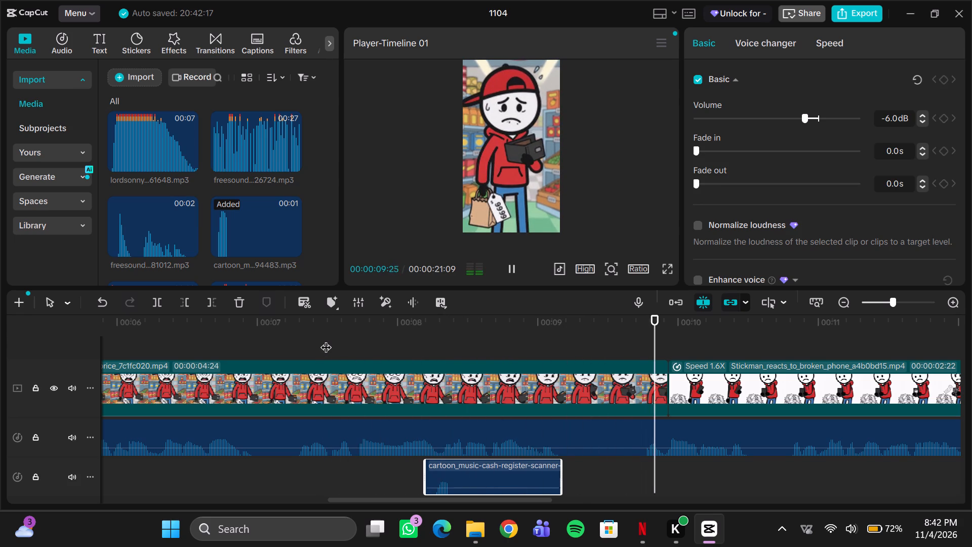
key("space")
key("space")
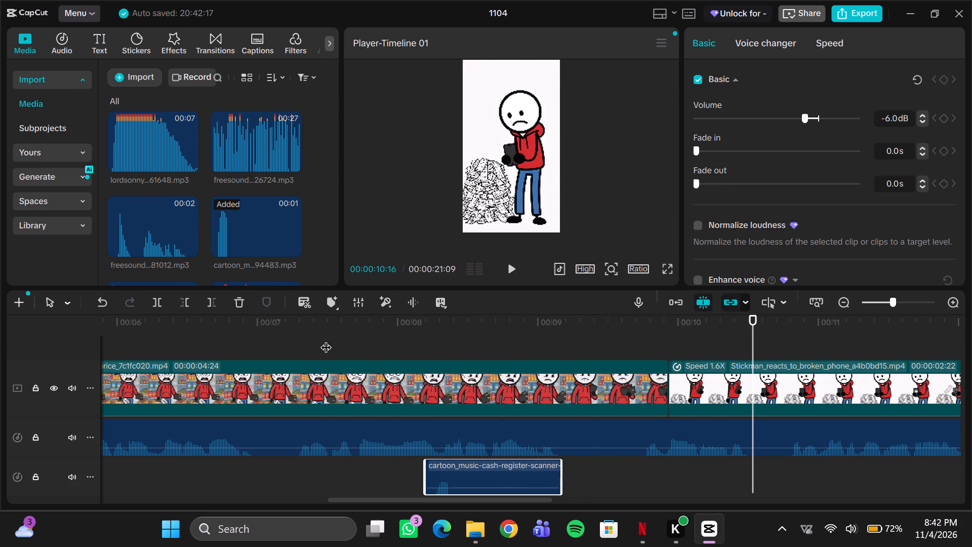
Add the freesound phone sound effect to the second audio track just after the broken-phone clip starts, and play from 00:00:09:28.
left_click_drag(752, 331, 694, 341)
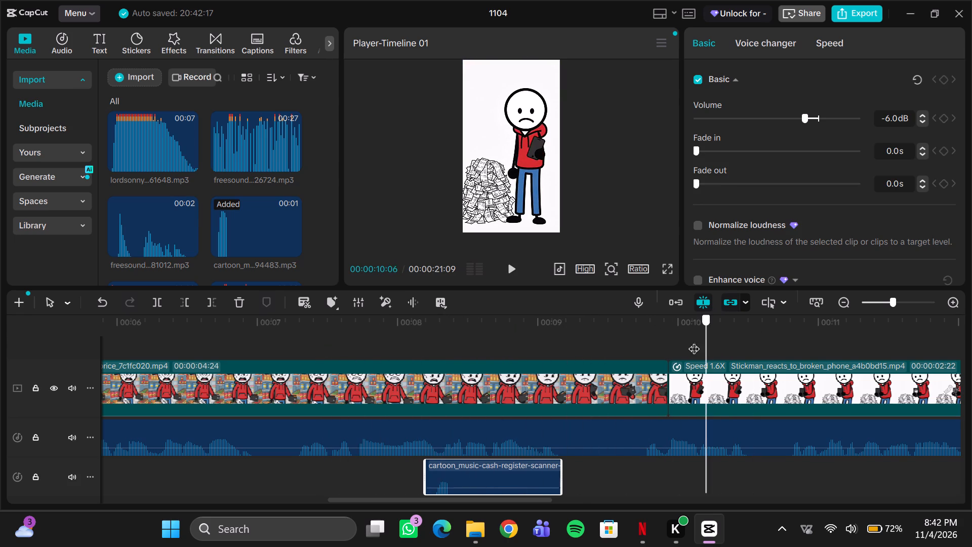
left_click_drag(694, 341, 669, 347)
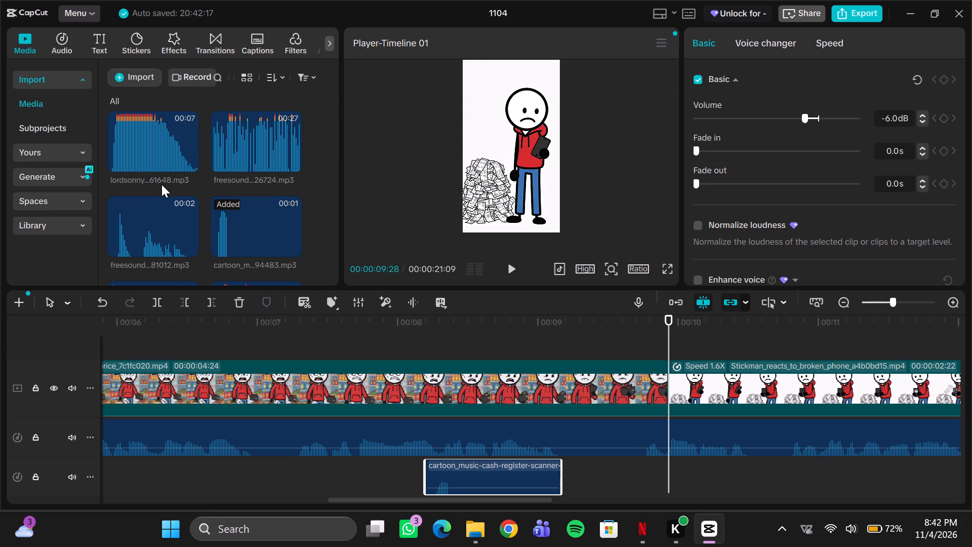
left_click(120, 224)
scroll(177, 222, "down", 1)
scroll(177, 222, "up", 1)
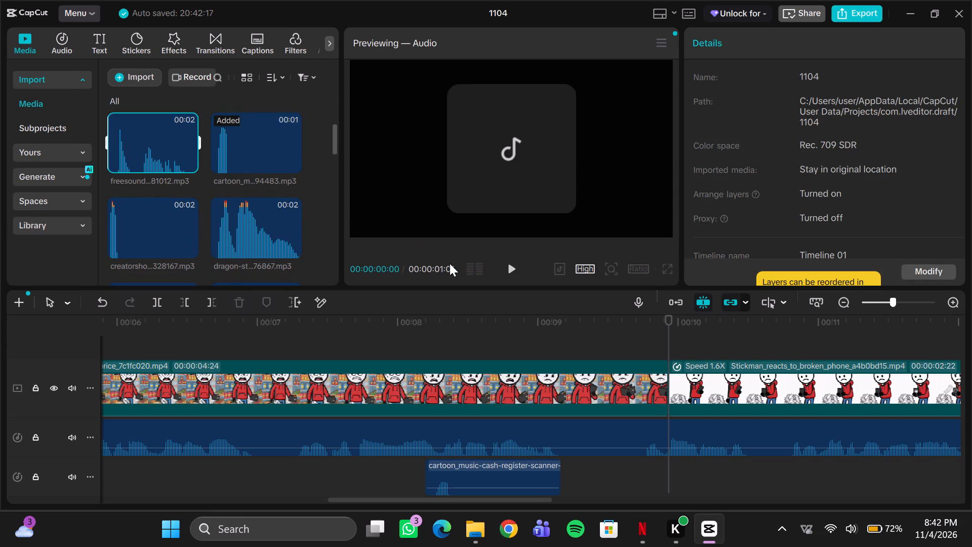
left_click_drag(153, 137, 745, 460)
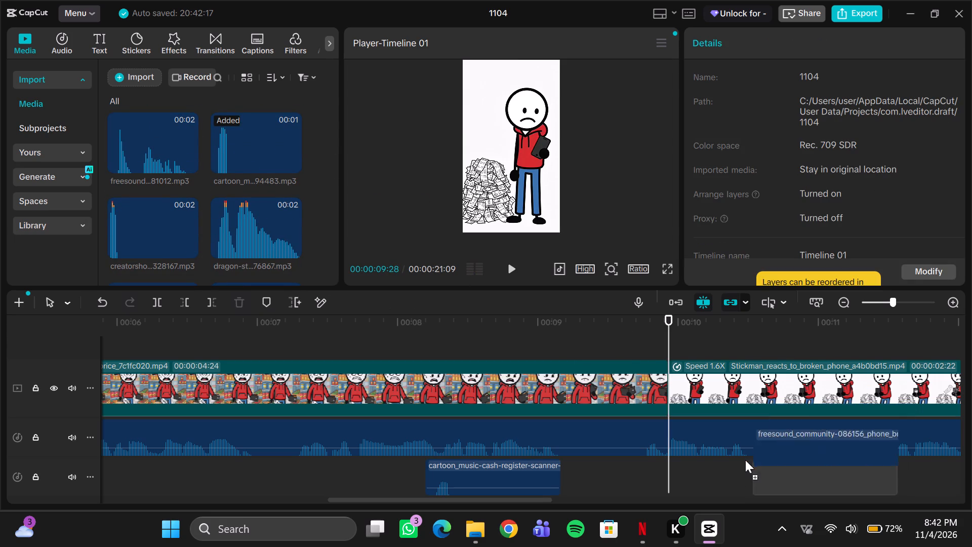
left_click_drag(745, 460, 691, 473)
key("space")
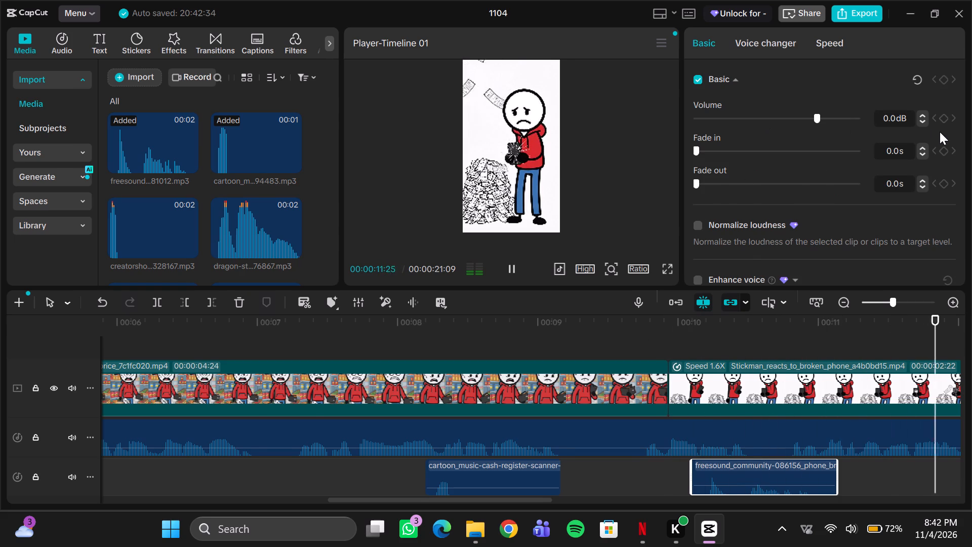
Lower the phone sound effect's volume to -4.5 dB and replay the broken-phone section.
left_click(920, 121)
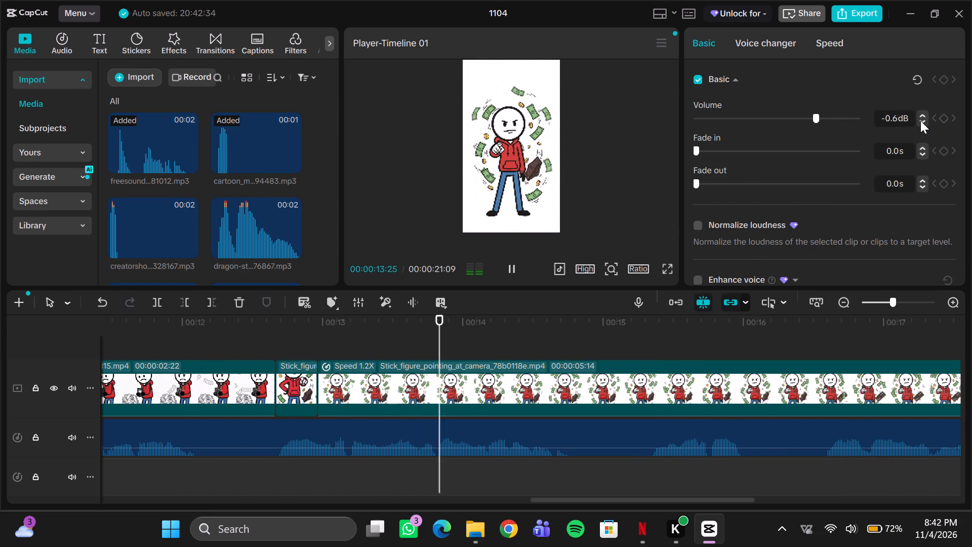
left_click(920, 121)
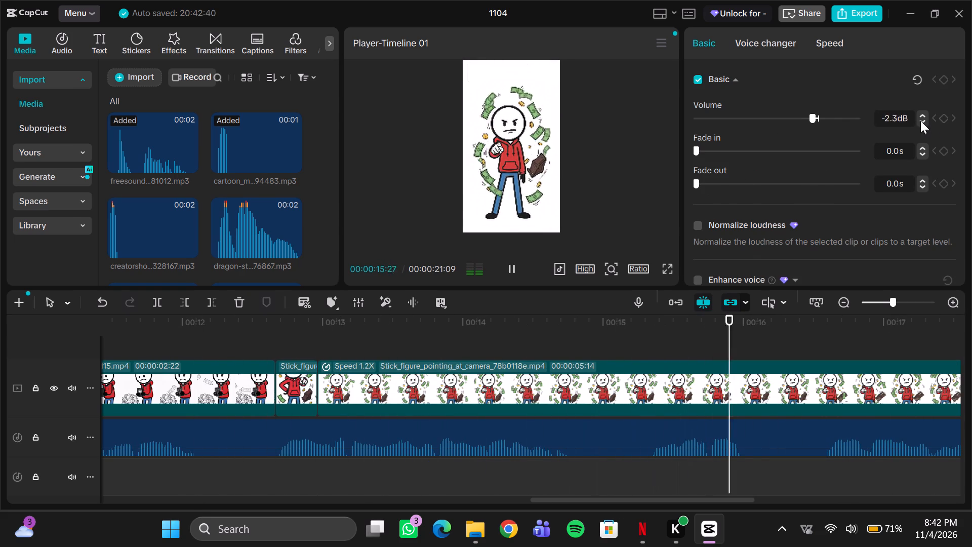
triple_click(920, 121)
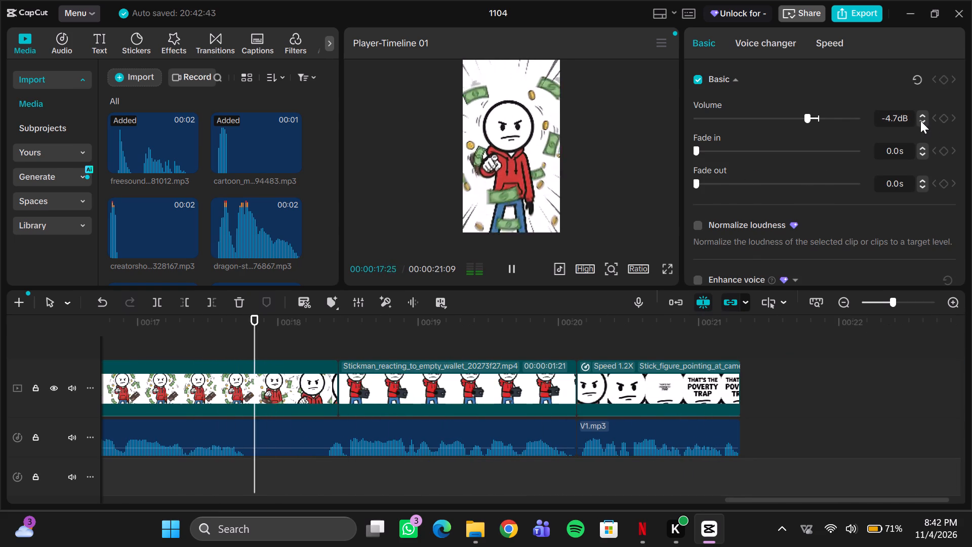
left_click(920, 121)
triple_click(923, 112)
left_click(923, 112)
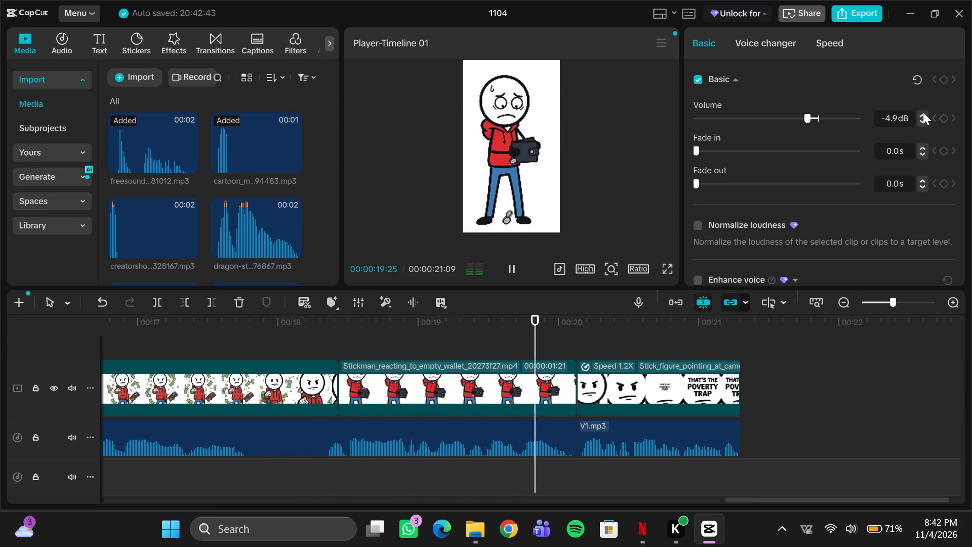
triple_click(922, 112)
left_click(922, 112)
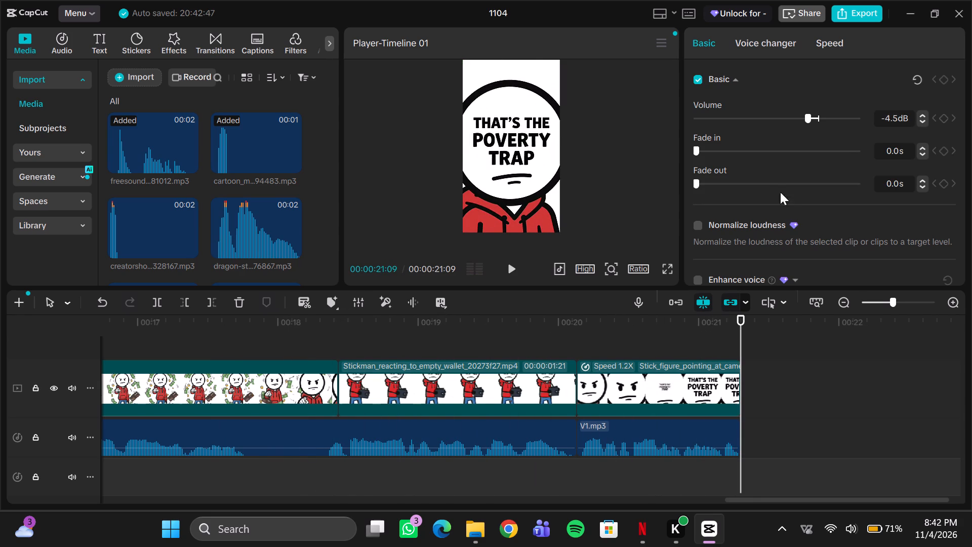
left_click_drag(744, 341, 117, 337)
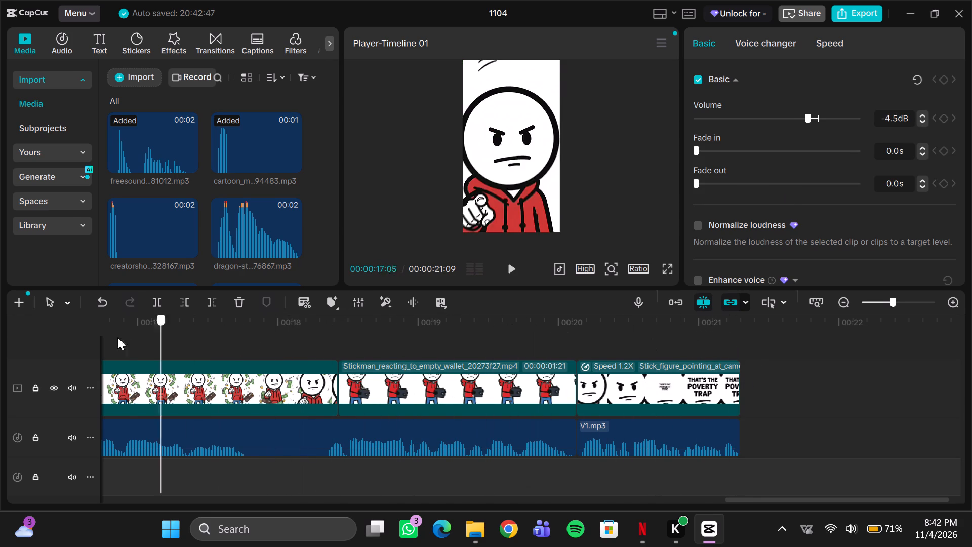
left_click_drag(117, 337, 61, 340)
key("space")
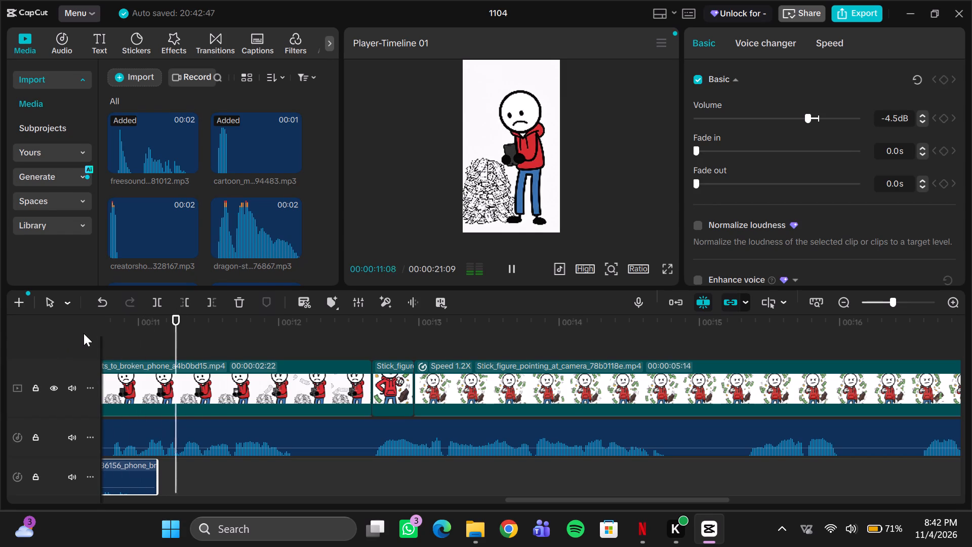
key("space")
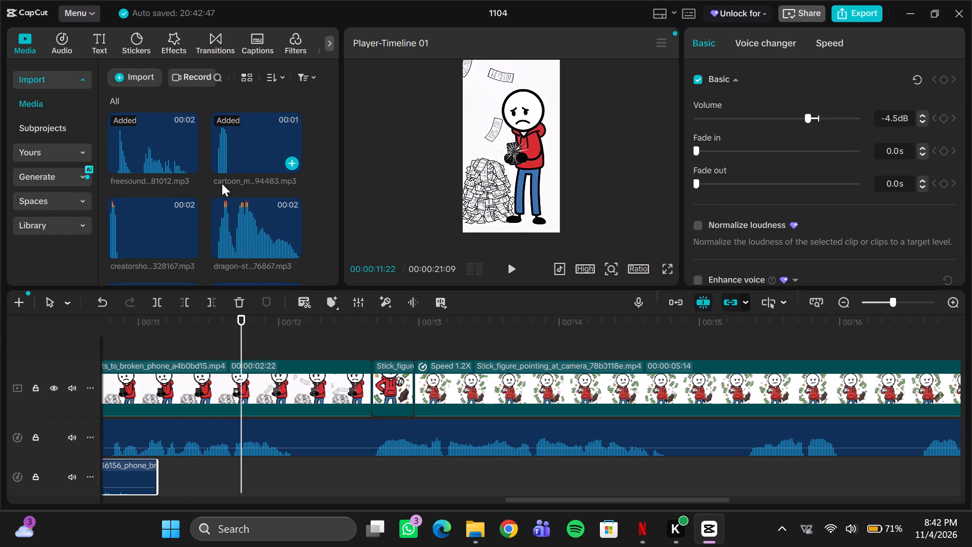
Audition the dragon and creatorshome pop sounds, and add the pop to the second audio track at the start of the shoe-sole clip.
left_click(227, 231)
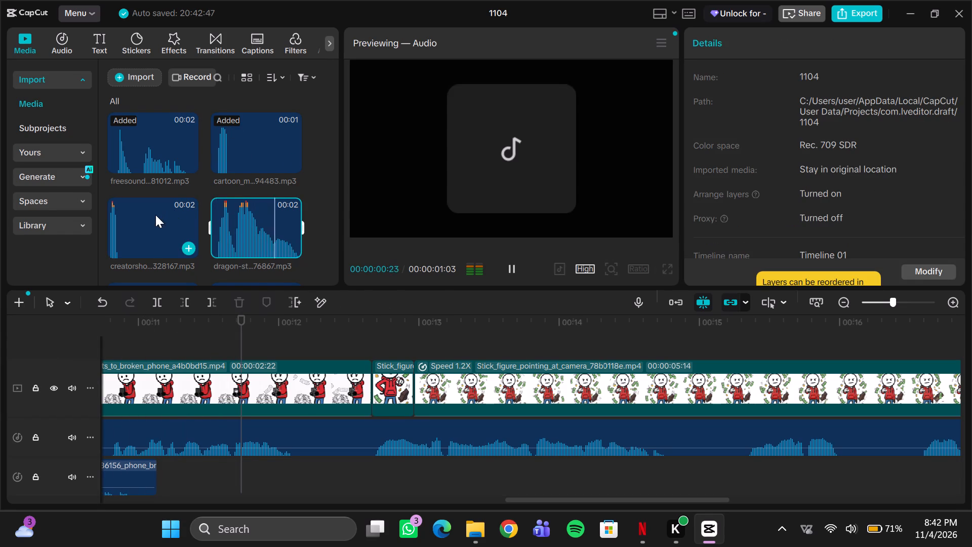
left_click(117, 228)
scroll(215, 303, "right", 1)
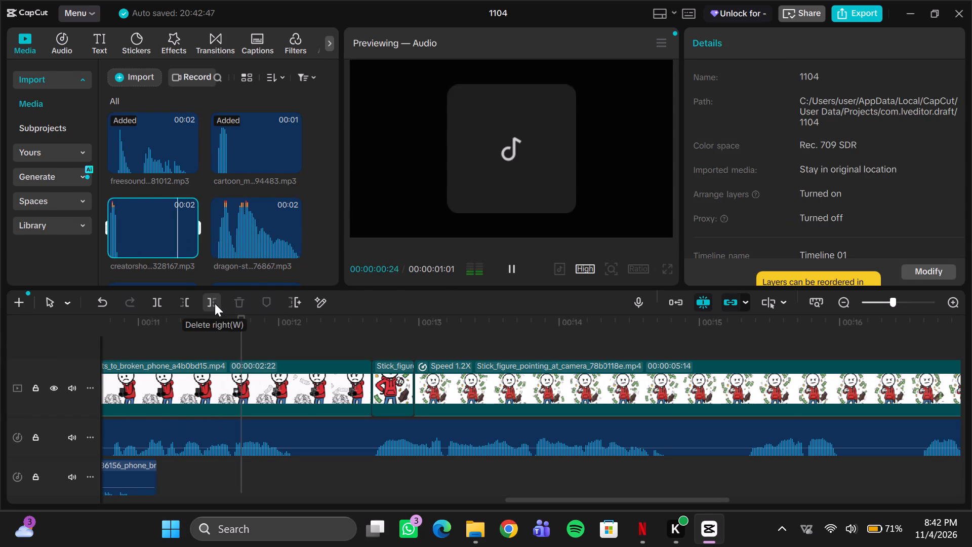
scroll(215, 303, "right", 1)
scroll(204, 343, "right", 3)
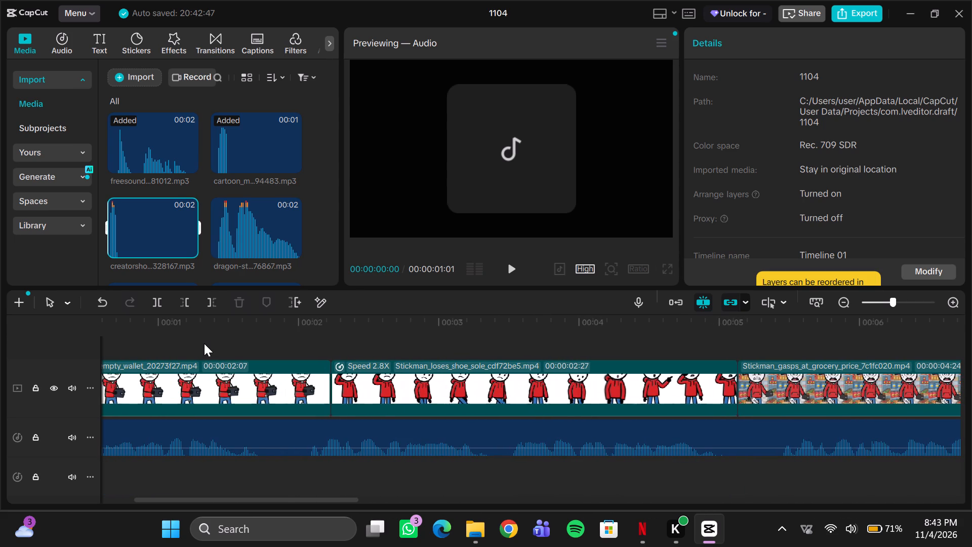
left_click_drag(156, 217, 333, 458)
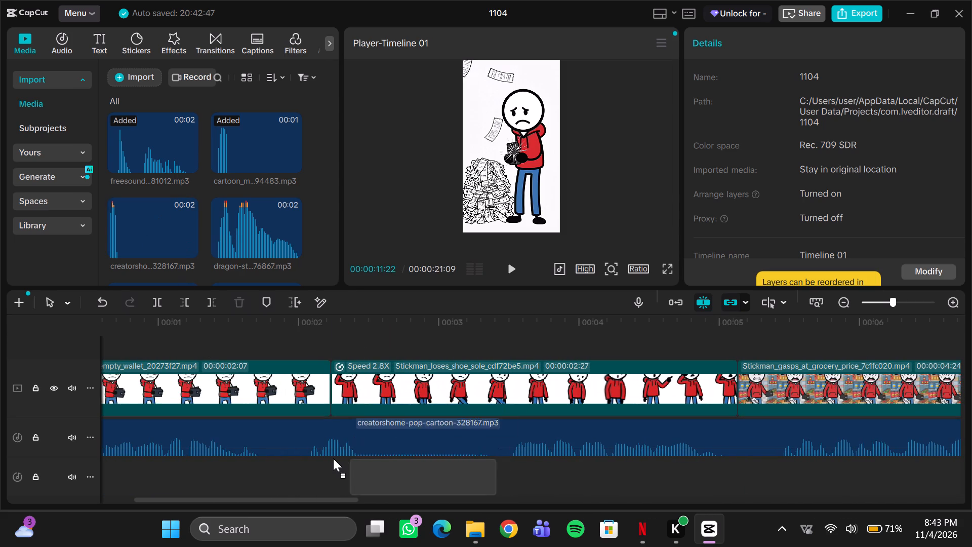
left_click_drag(333, 458, 329, 460)
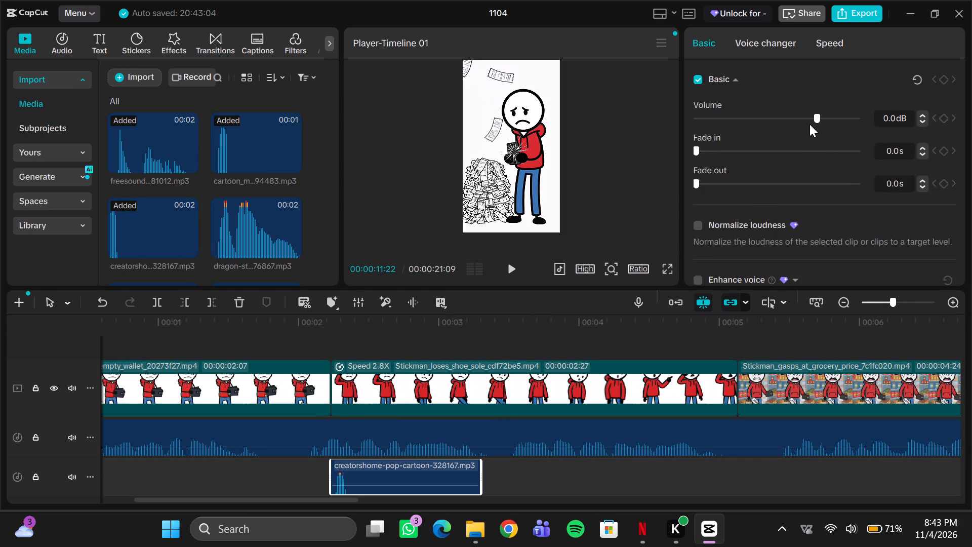
Lower the pop sound's volume to -5.3 dB and play from the end of the empty-wallet clip into the grocery clip.
left_click_drag(815, 119, 804, 123)
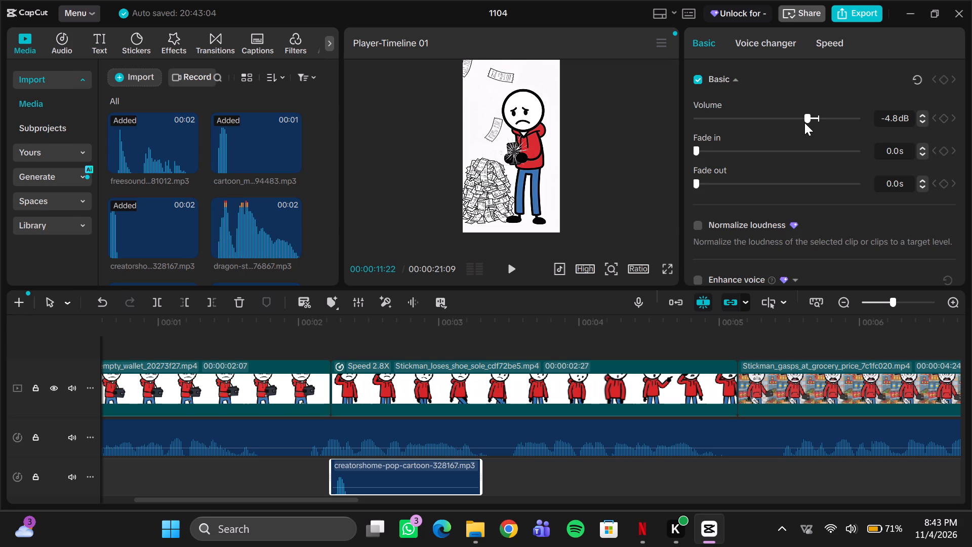
left_click_drag(804, 123, 803, 123)
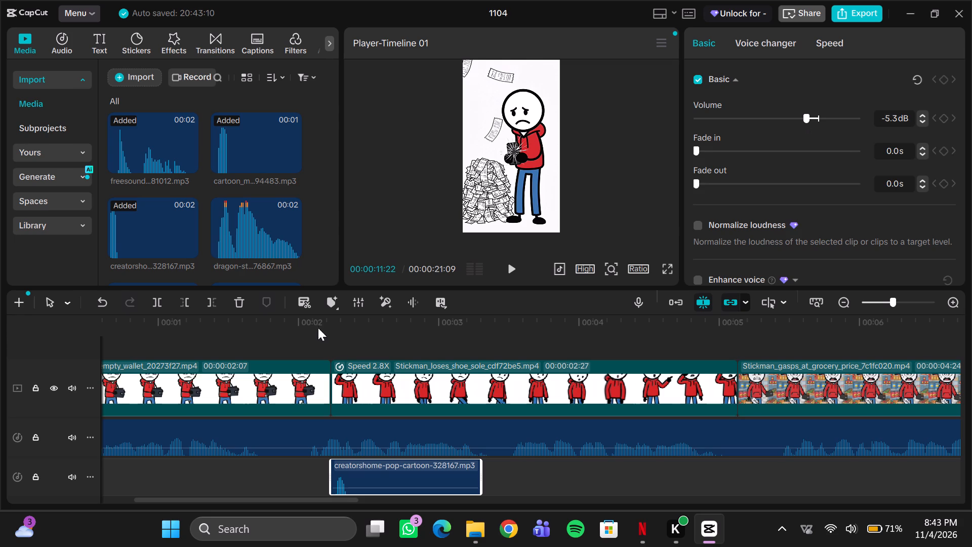
left_click(317, 328)
key("space")
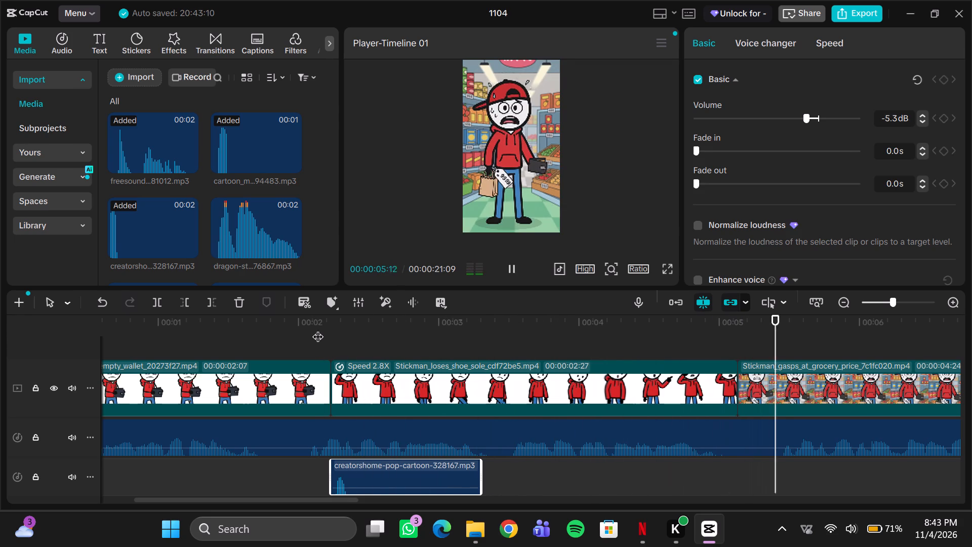
key("space")
Copy the pop sound to the start of the grocery clip at 00:00:05:05 and play on into the broken-phone clip.
scroll(430, 325, "left", 1)
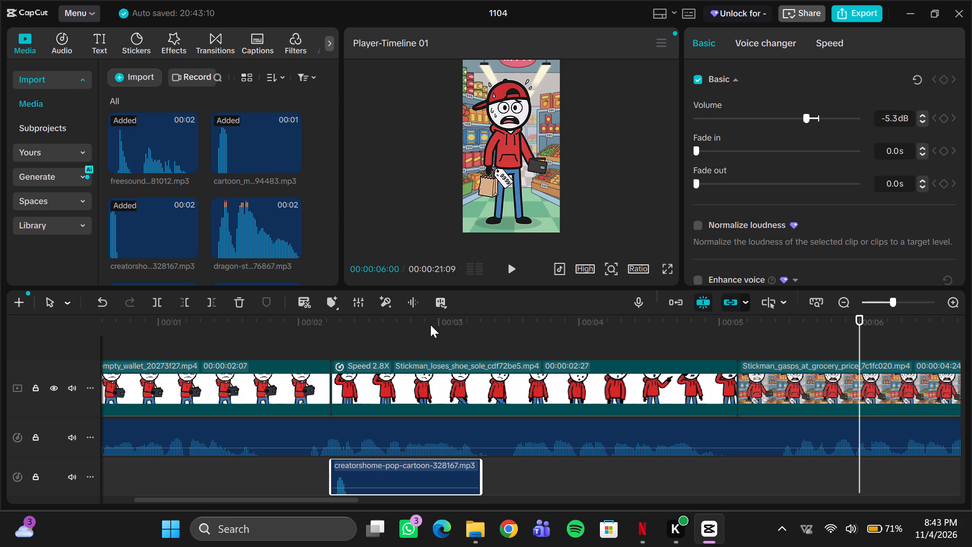
scroll(430, 325, "left", 1)
key("ctrl+c")
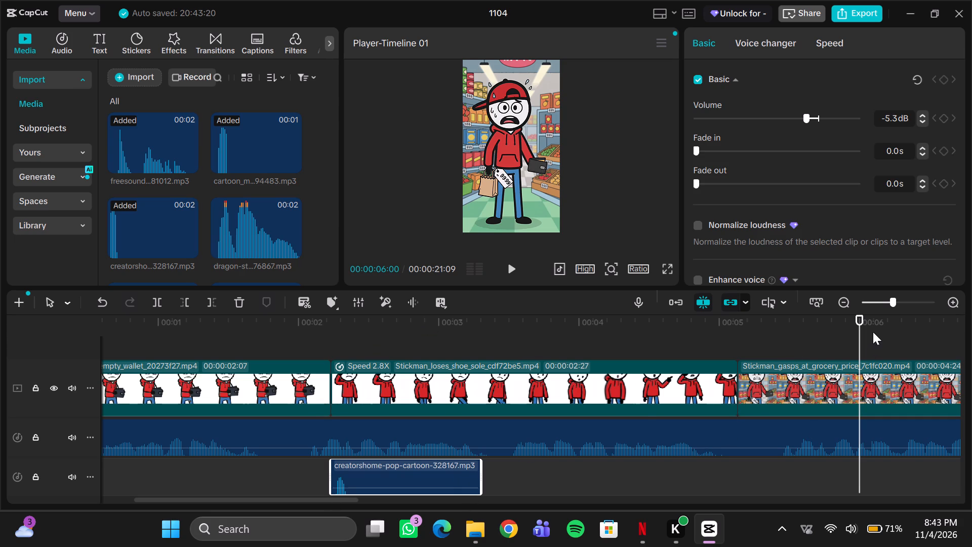
left_click_drag(857, 335, 743, 342)
key("ctrl+v")
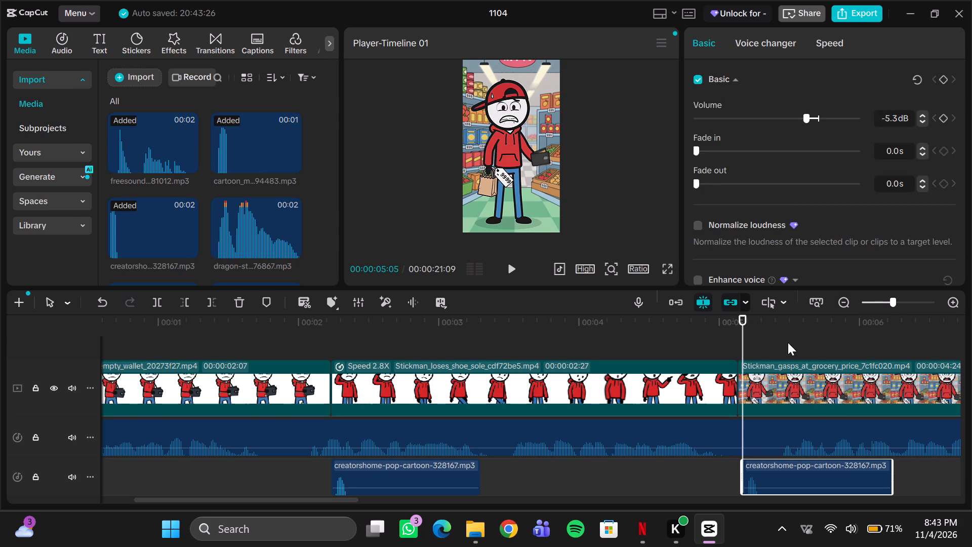
key("space")
scroll(788, 342, "left", 4)
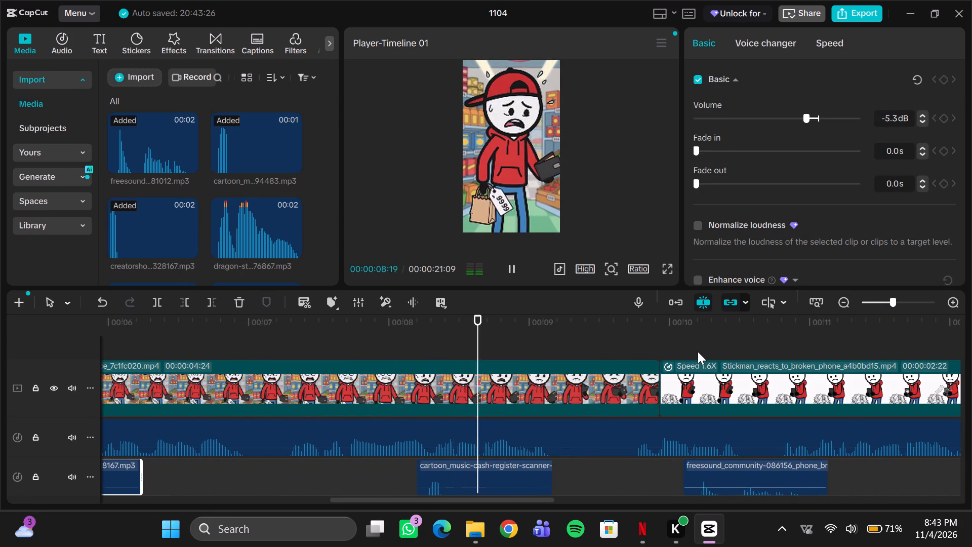
key("space")
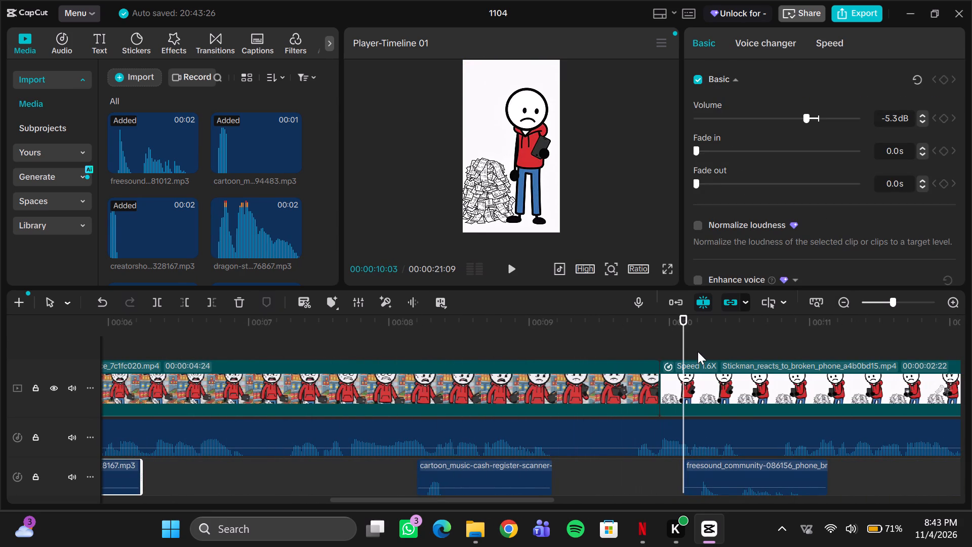
Paste the pop sound at 00:00:09:28, where the broken-phone clip starts, and play on into the second empty-wallet clip.
left_click_drag(686, 347, 662, 349)
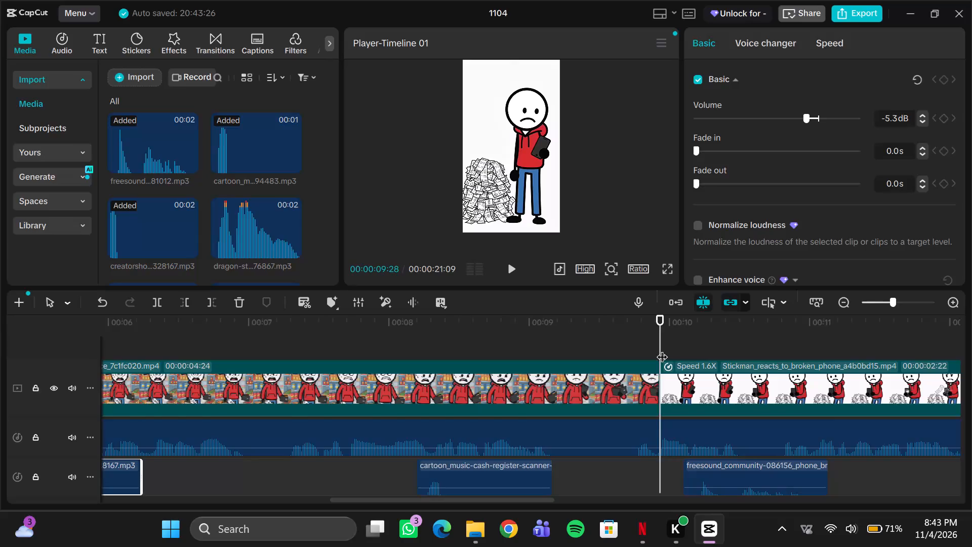
key("ctrl+v")
key("space")
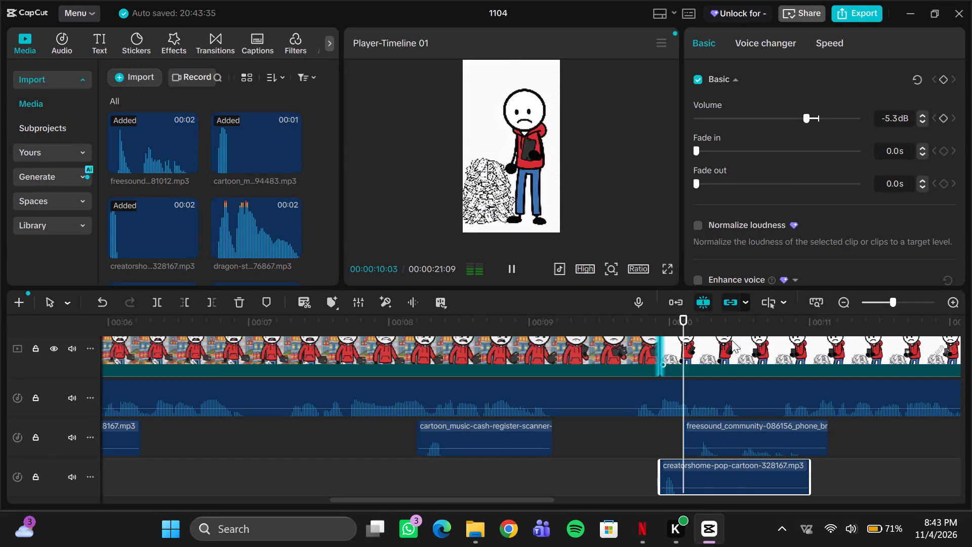
scroll(644, 370, "left", 3)
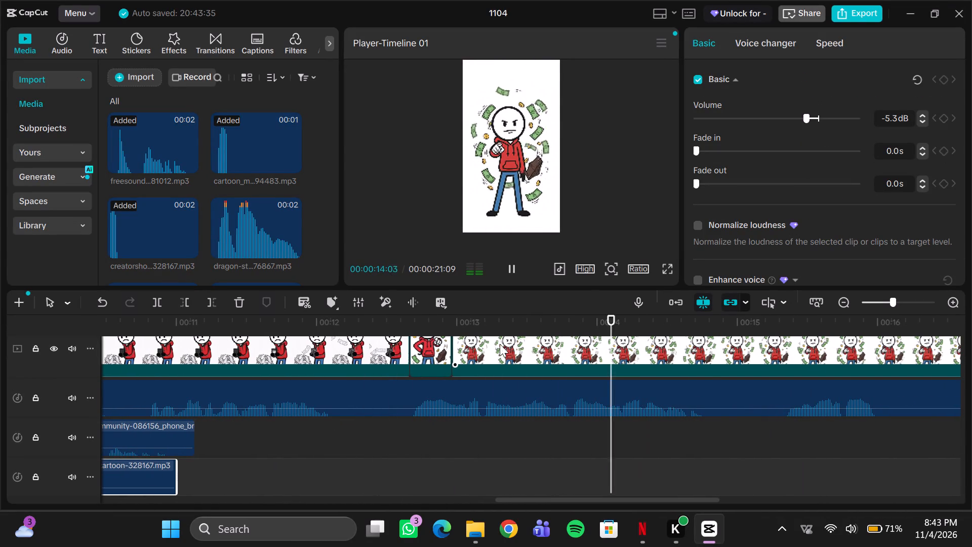
scroll(694, 323, "right", 4)
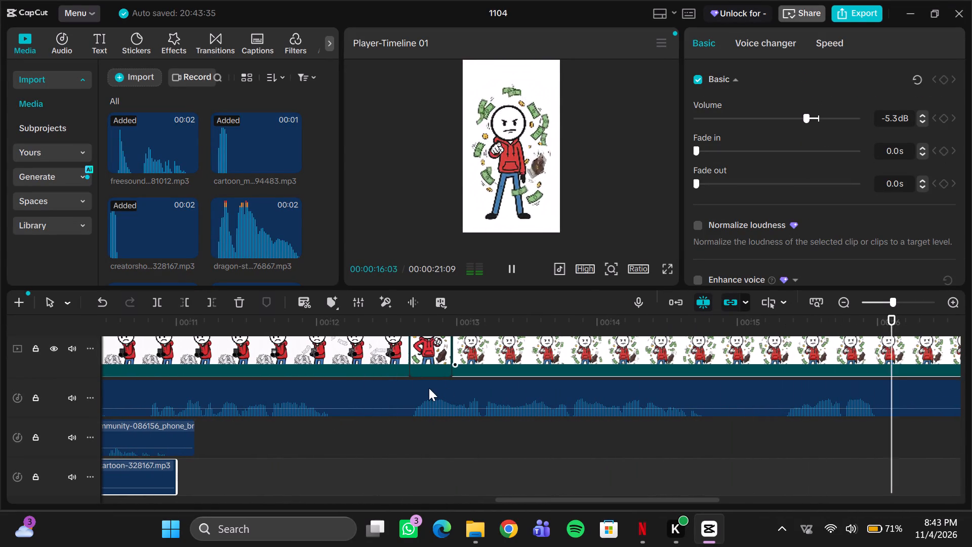
scroll(429, 388, "up", 4)
scroll(429, 388, "right", 13)
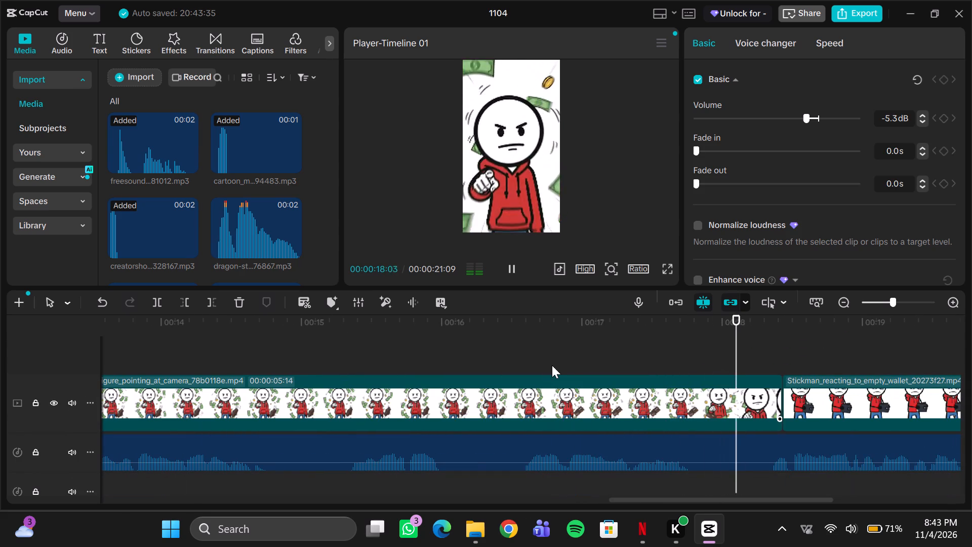
key("space")
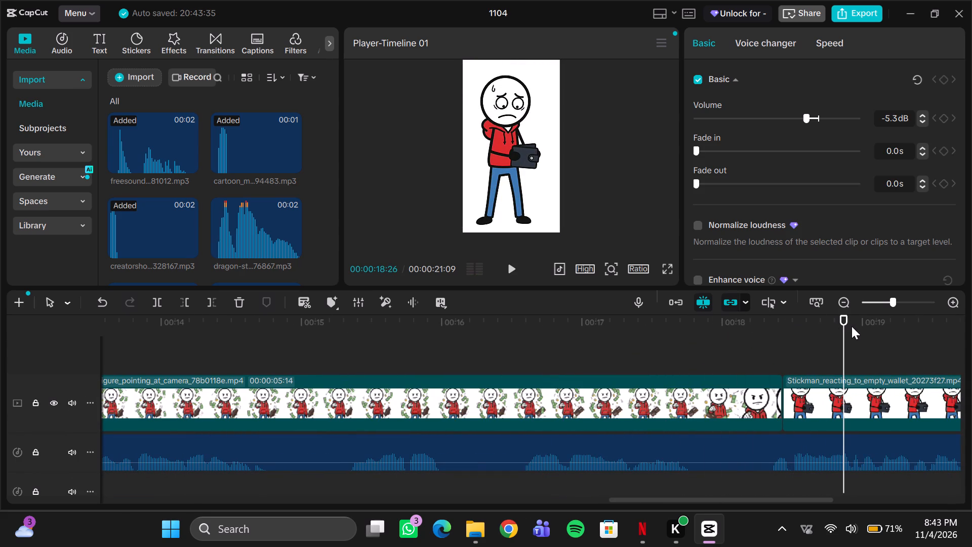
Paste the pop sound at 00:00:18:13, where the second empty-wallet clip starts, and play on into the final clip.
left_click_drag(843, 332, 785, 343)
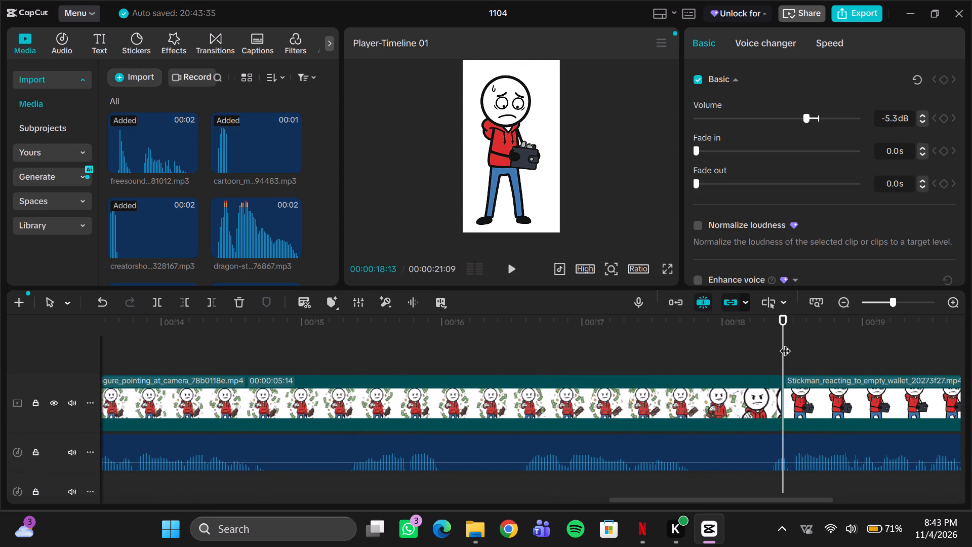
key("ctrl+v")
key("space")
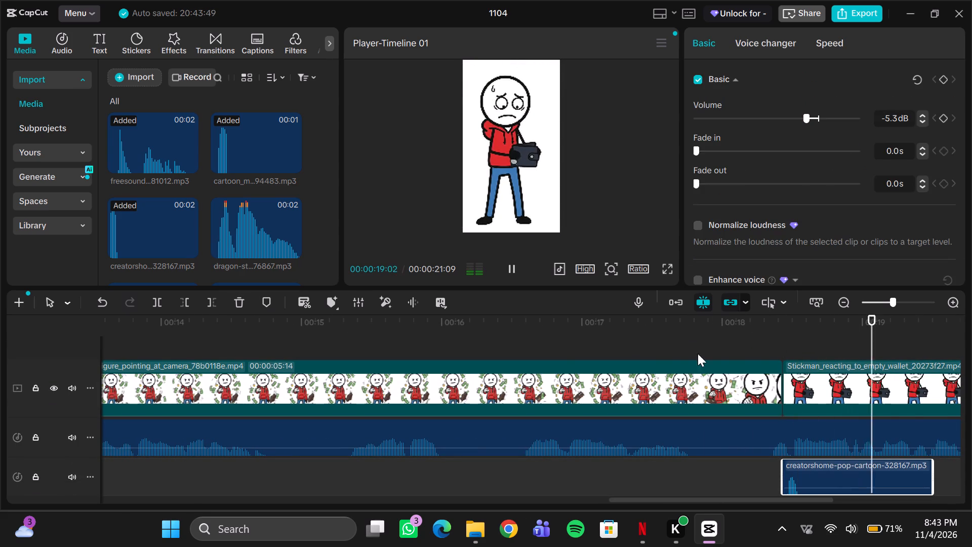
scroll(660, 357, "left", 2)
key("space")
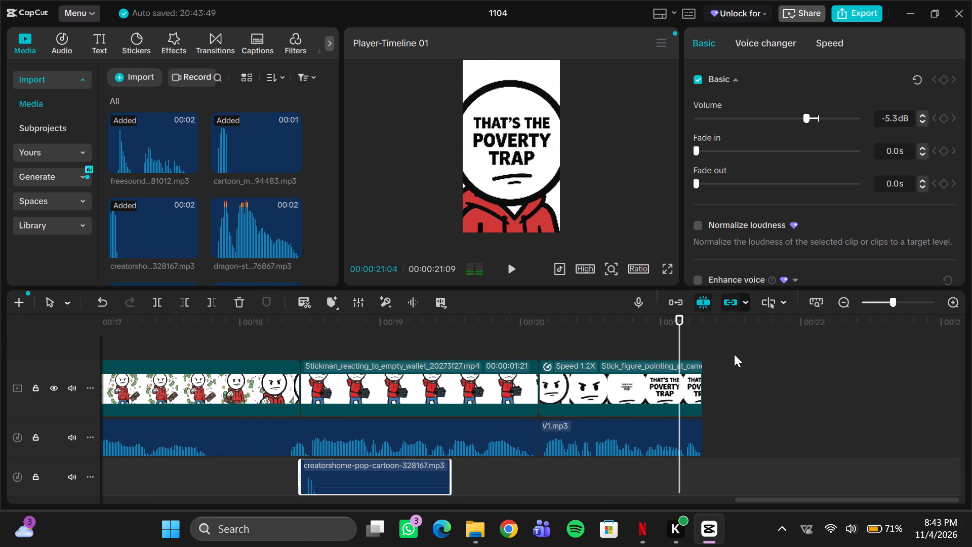
Paste the pop sound at 00:00:20:04, where the final pointing clip starts.
left_click_drag(680, 342, 525, 367)
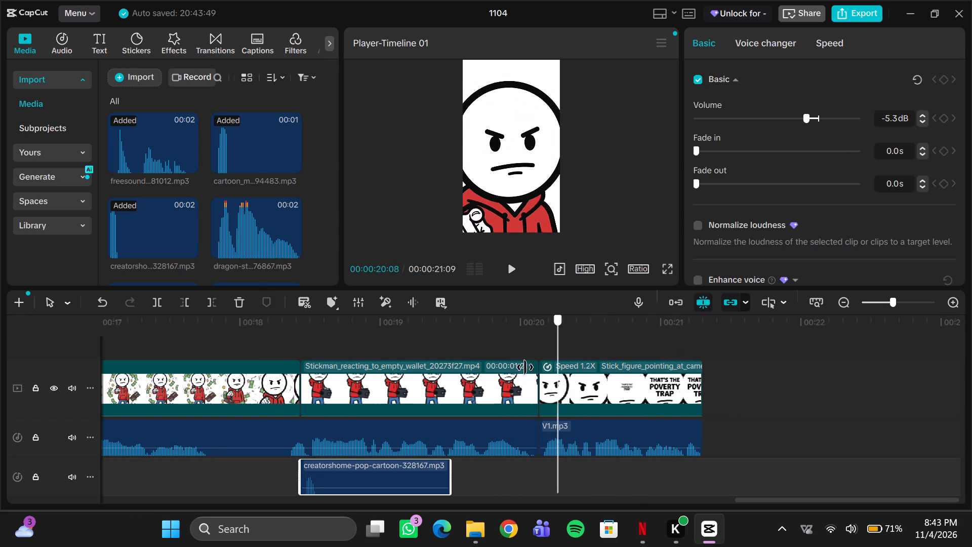
left_click_drag(525, 367, 538, 369)
key("ctrl+v")
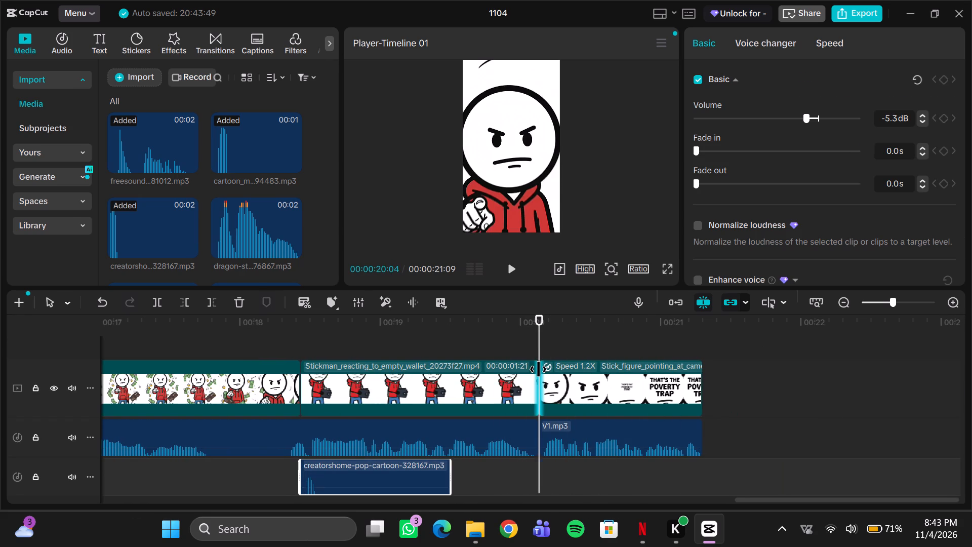
Paste the pop sound at 00:00:12:29, where the 1.2X pointing-at-camera clip starts, and play through that clip.
left_click_drag(541, 326, 310, 358)
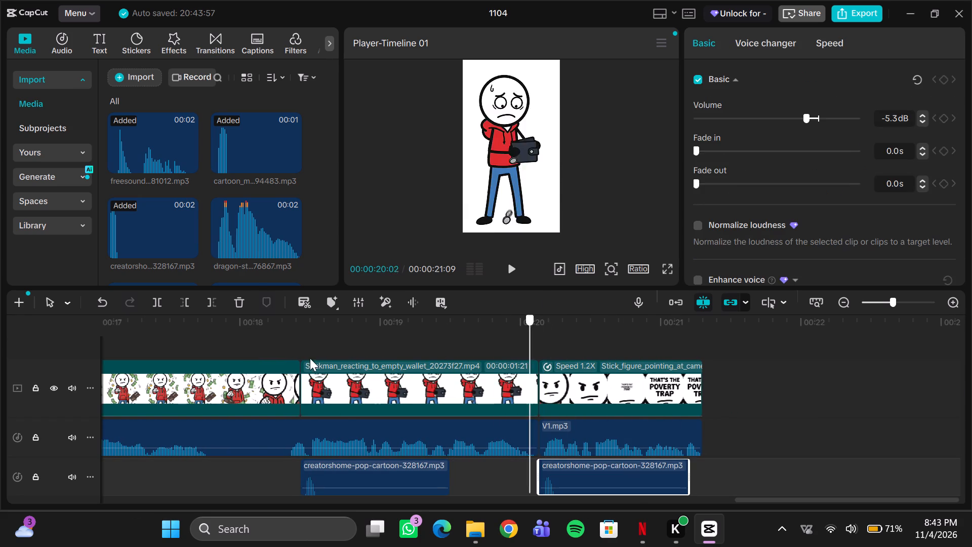
left_click_drag(310, 358, 99, 386)
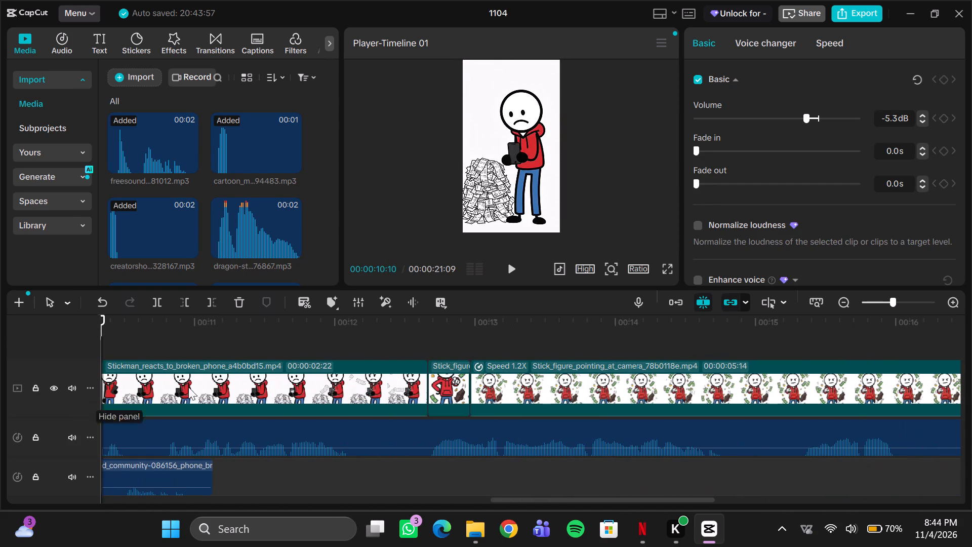
left_click(471, 318)
key("space")
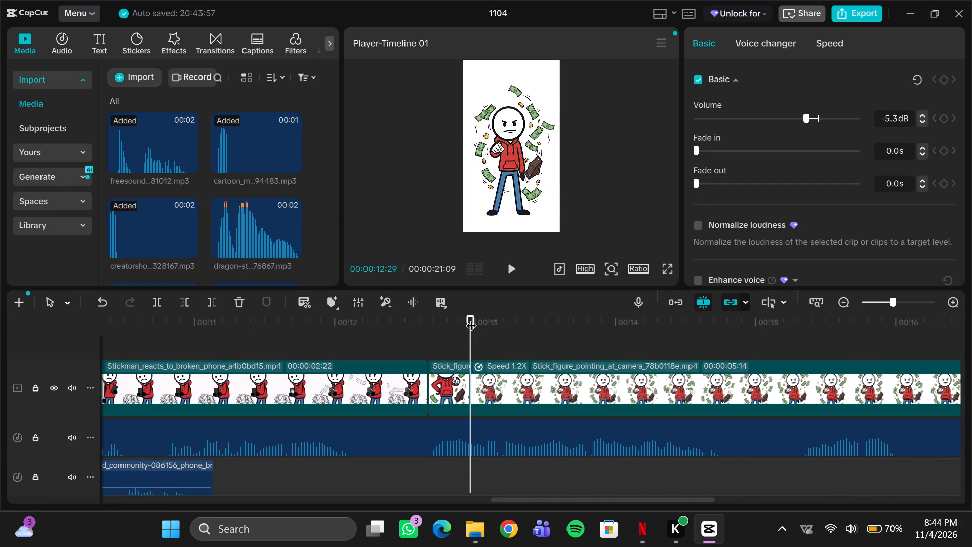
key("space")
left_click_drag(548, 330, 474, 335)
key("ctrl+v")
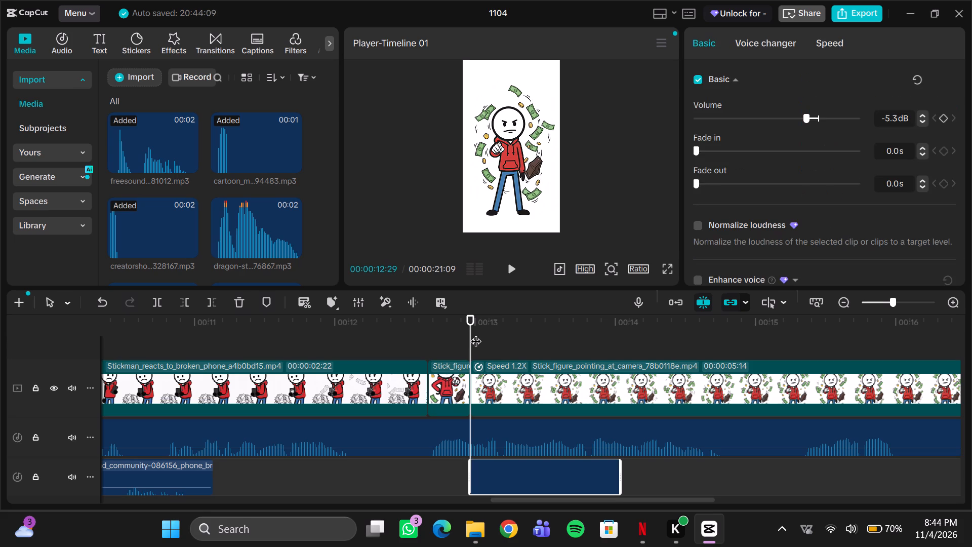
key("space")
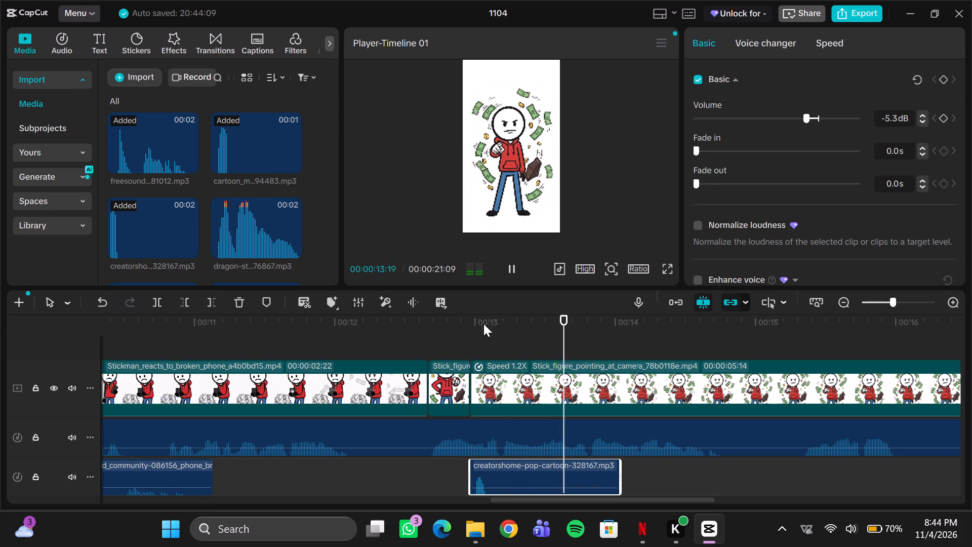
scroll(460, 345, "left", 1)
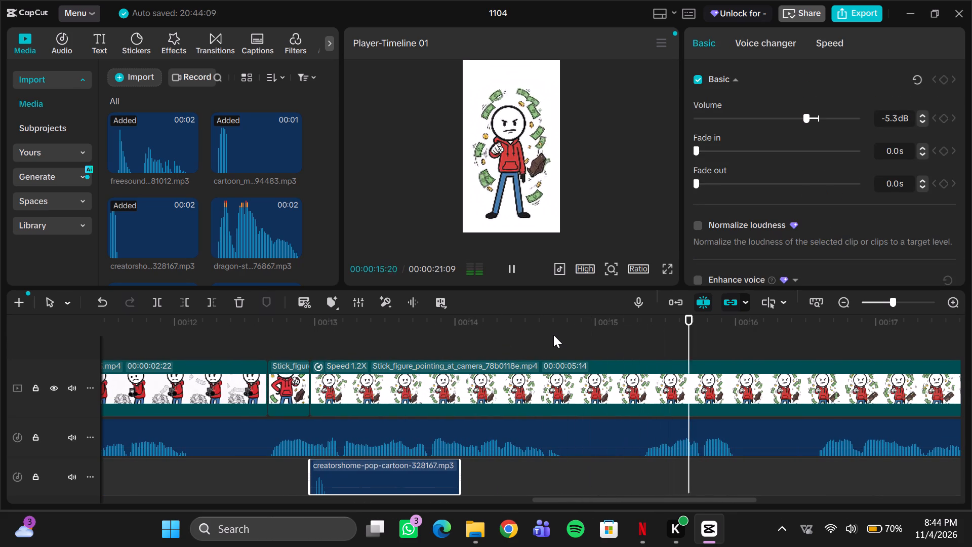
key("space")
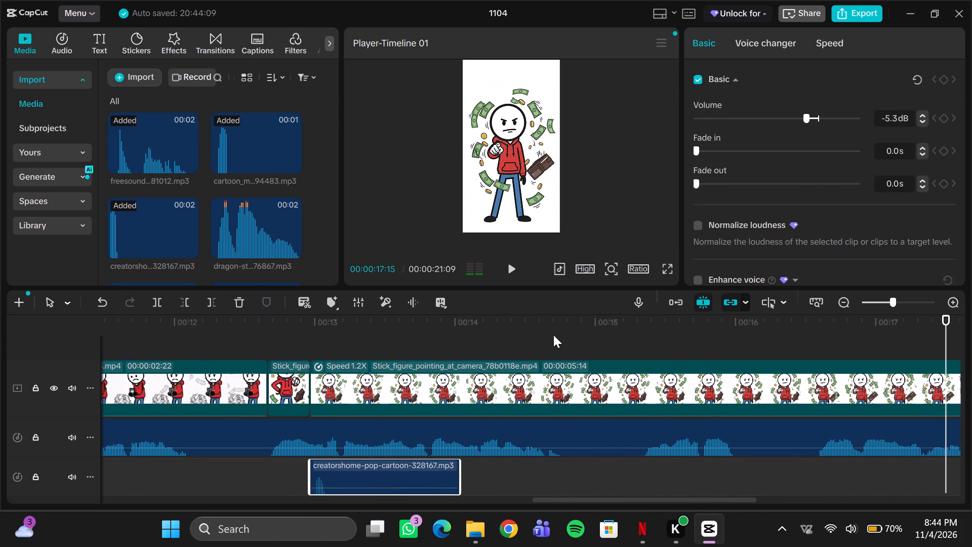
Return to the start of the timeline and play the first empty-wallet clip to about 00:00:01:19.
scroll(403, 355, "right", 3)
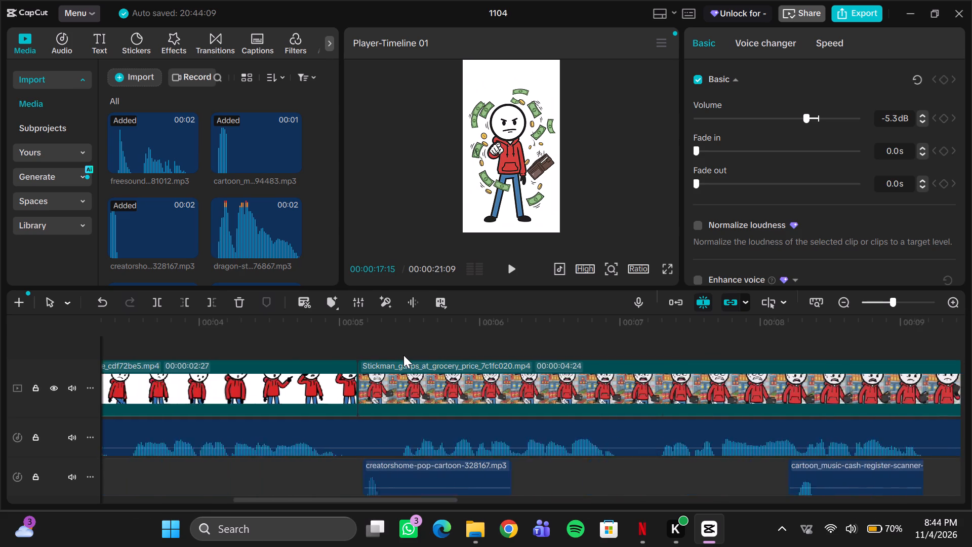
scroll(403, 355, "right", 4)
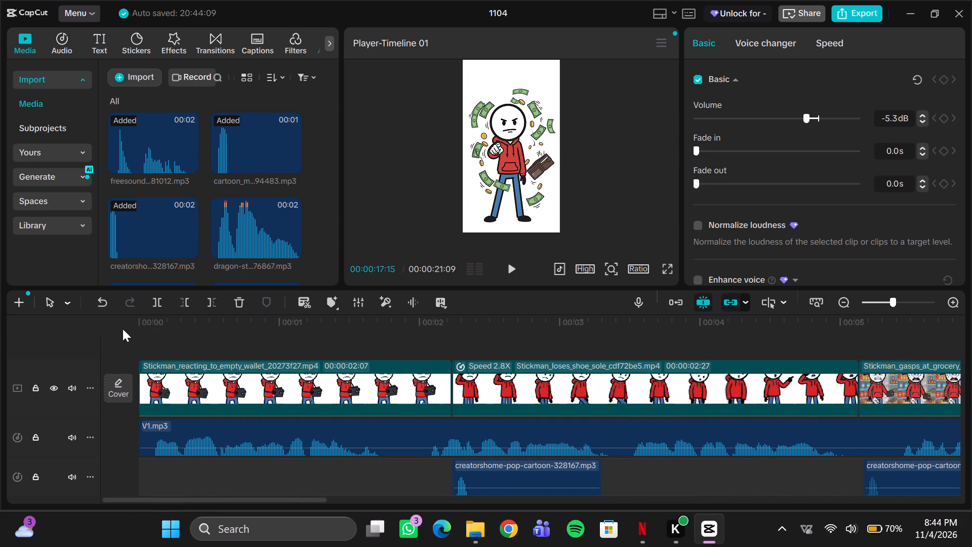
left_click(137, 323)
left_click(143, 323)
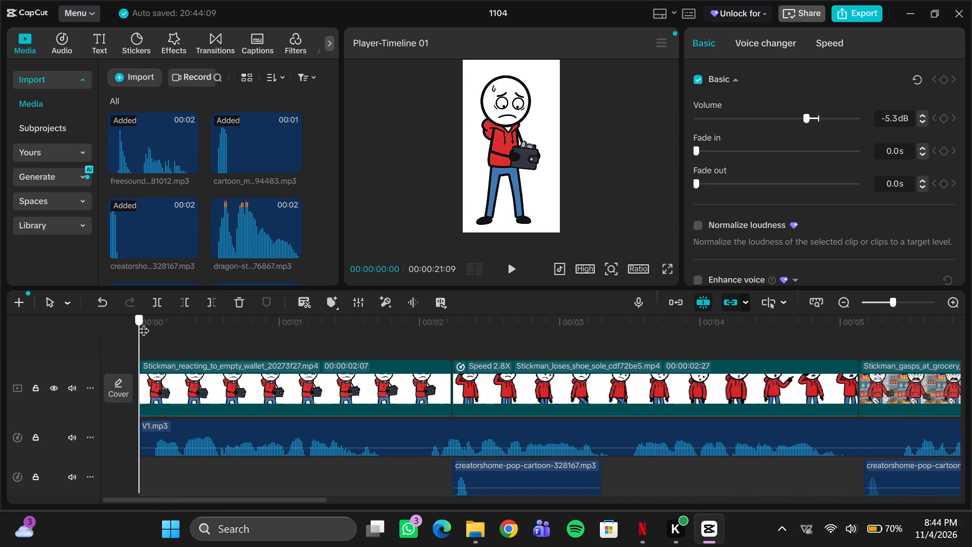
key("space")
key("space")
key("space")
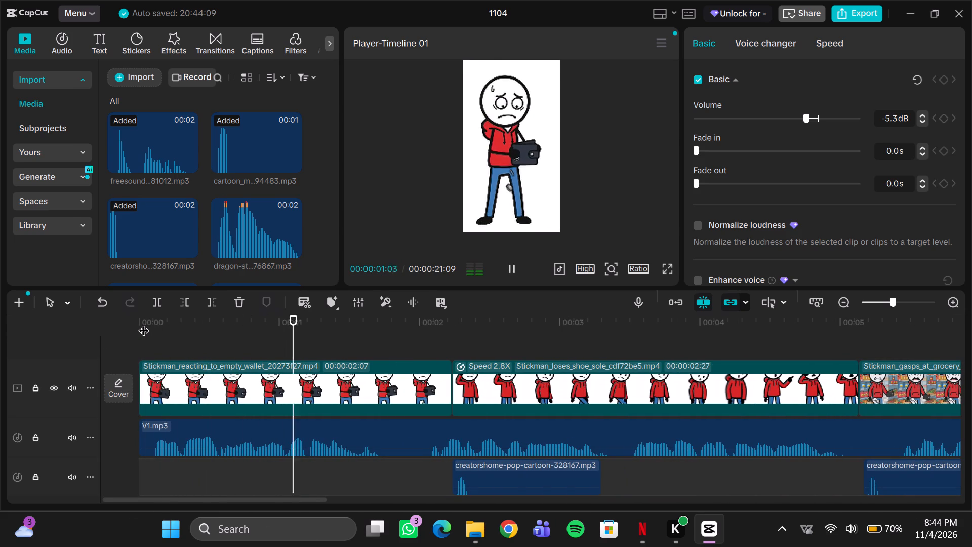
key("space")
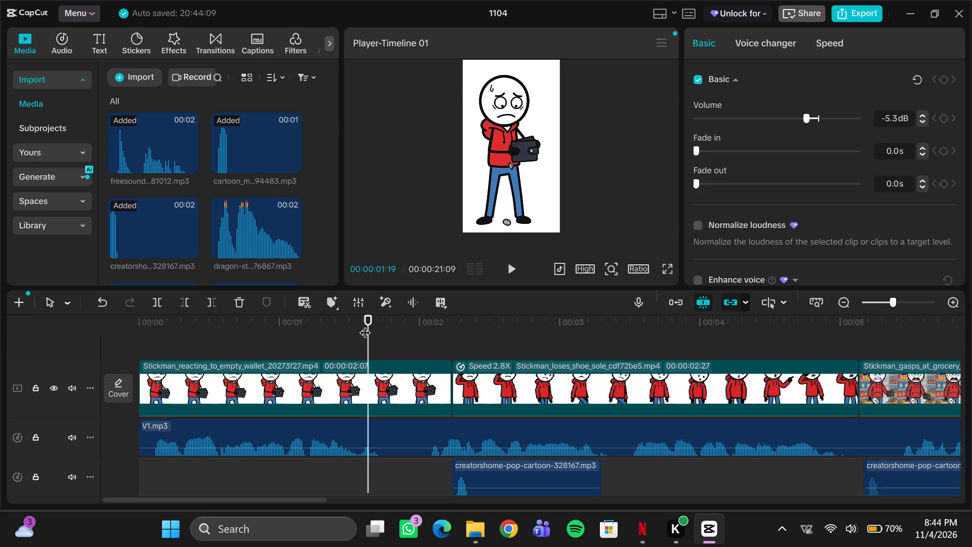
Preview the dragon-st…76867.mp3 sound, browse the imported media, and preview the 7-second lordsonny…61648.mp3 sound.
left_click(234, 217)
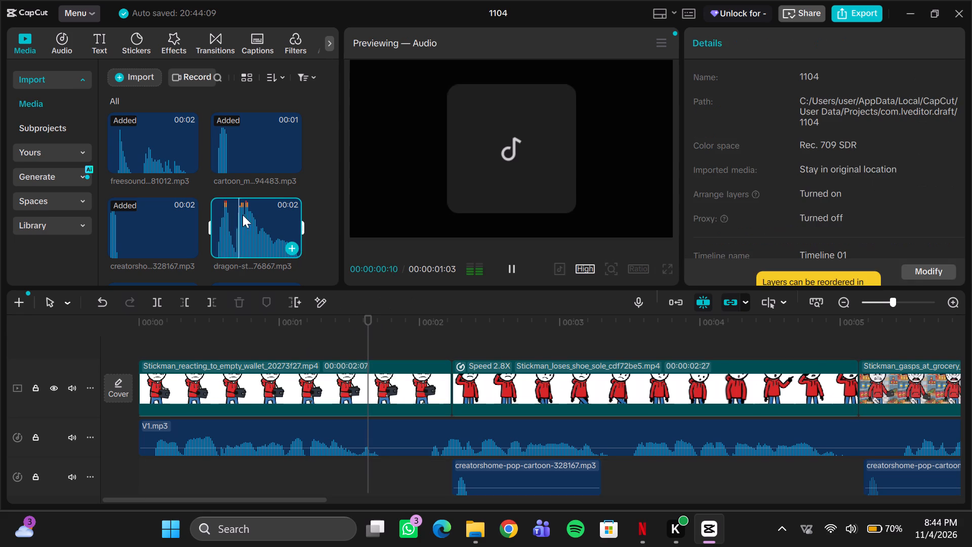
scroll(204, 239, "down", 1)
scroll(186, 149, "up", 1)
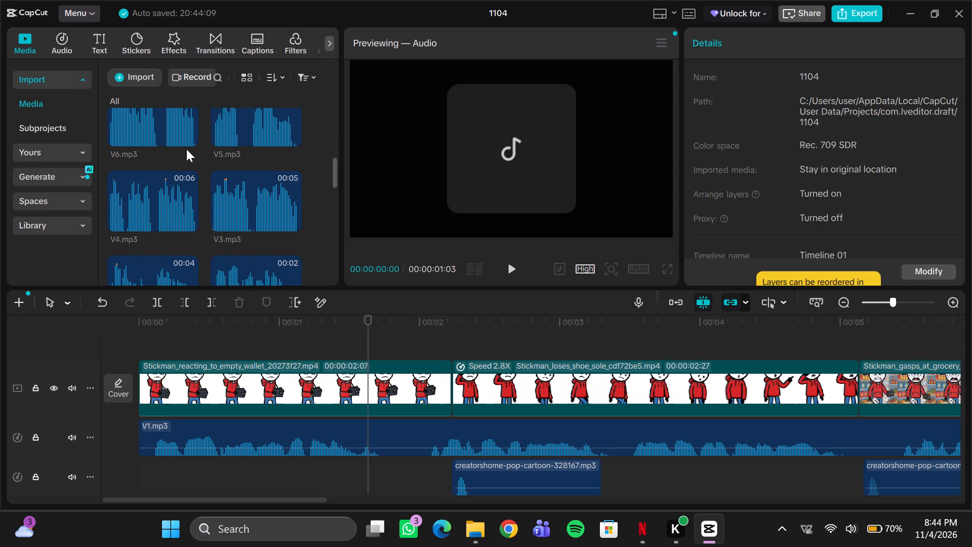
scroll(186, 149, "up", 1)
scroll(186, 149, "down", 2)
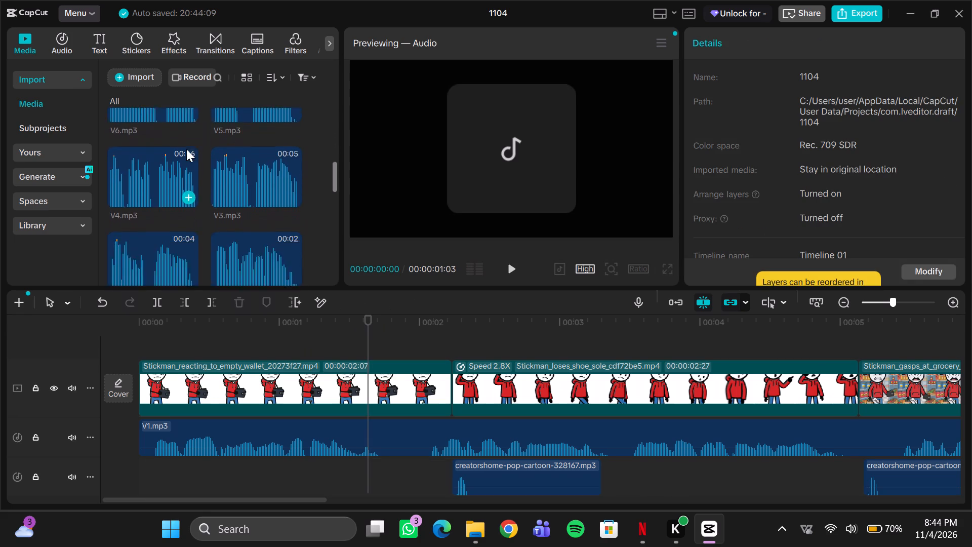
scroll(186, 149, "down", 1)
scroll(186, 149, "up", 2)
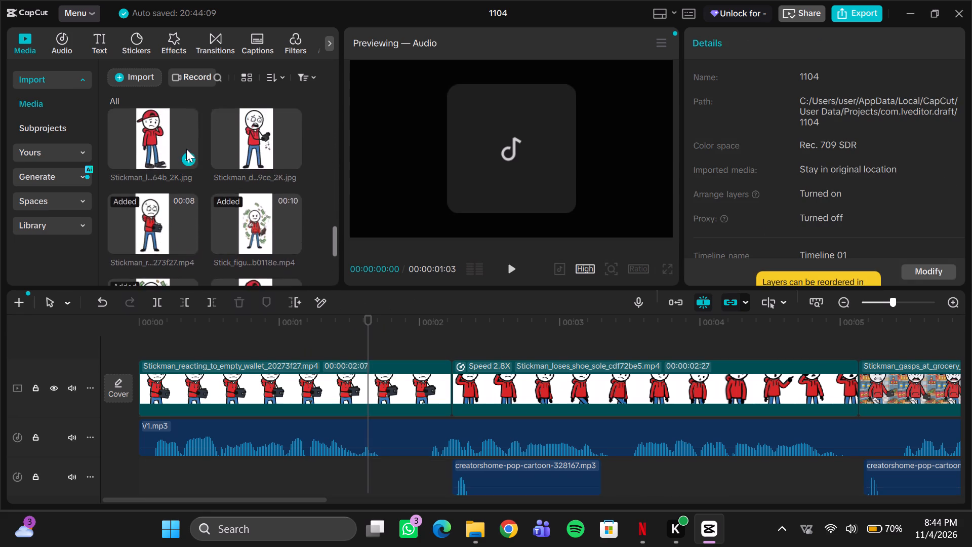
scroll(186, 149, "up", 3)
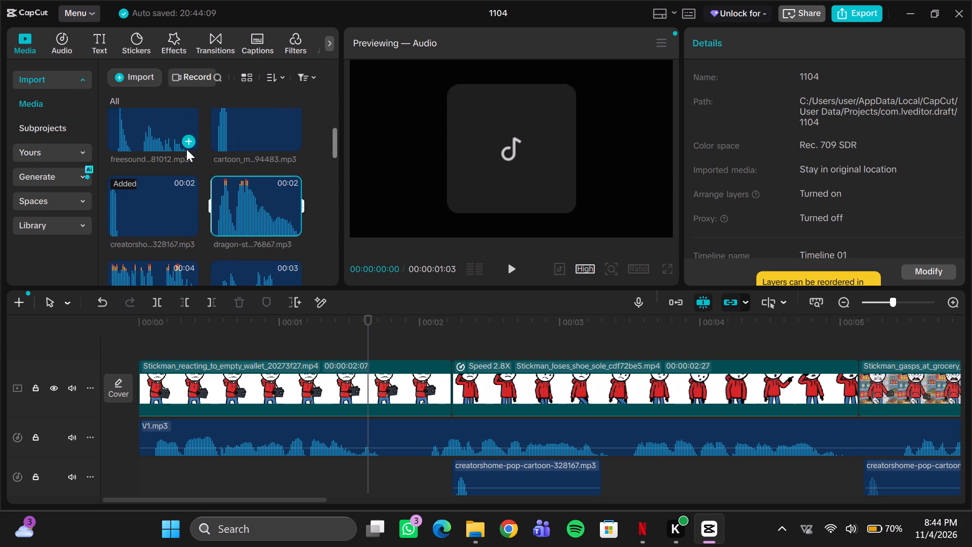
scroll(186, 149, "up", 2)
left_click(133, 125)
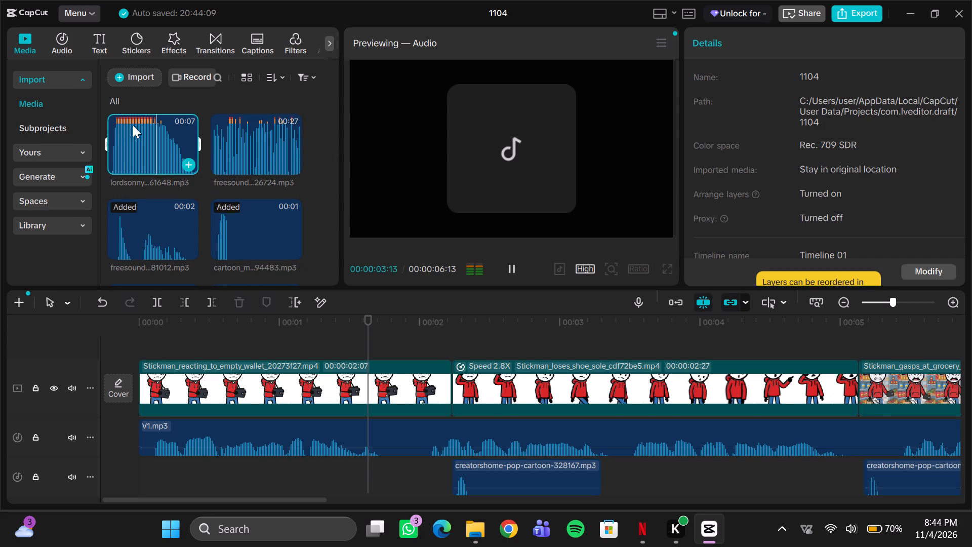
Check the end of the timeline and preview the 27-second freesound…26724.mp3 and the dragon-st…76867.mp3 sounds among the imported media.
scroll(315, 346, "left", 2)
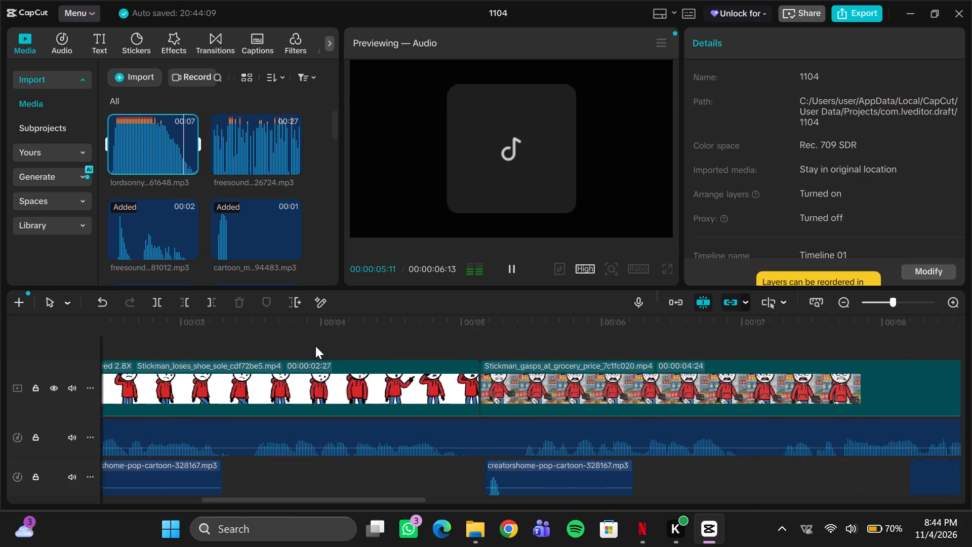
scroll(315, 346, "left", 8)
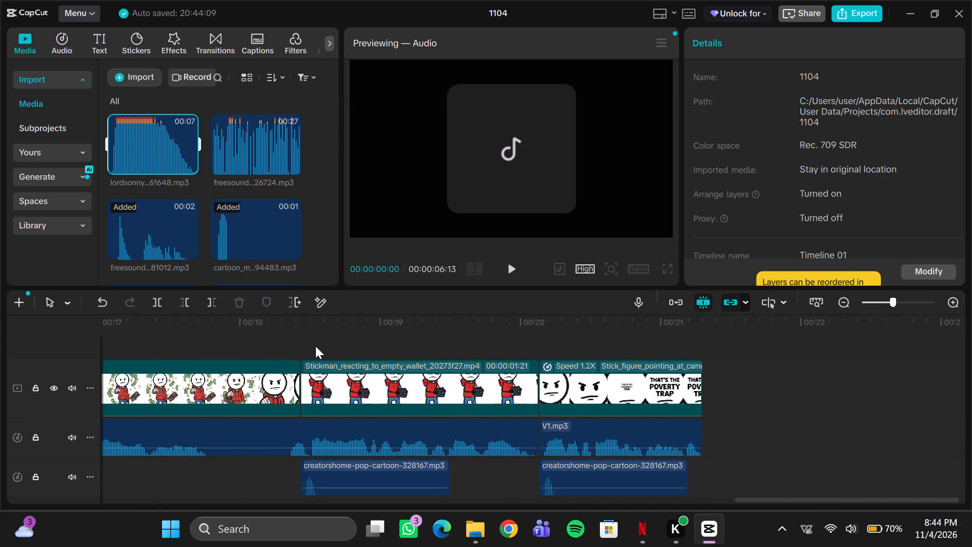
scroll(315, 346, "left", 3)
left_click(241, 153)
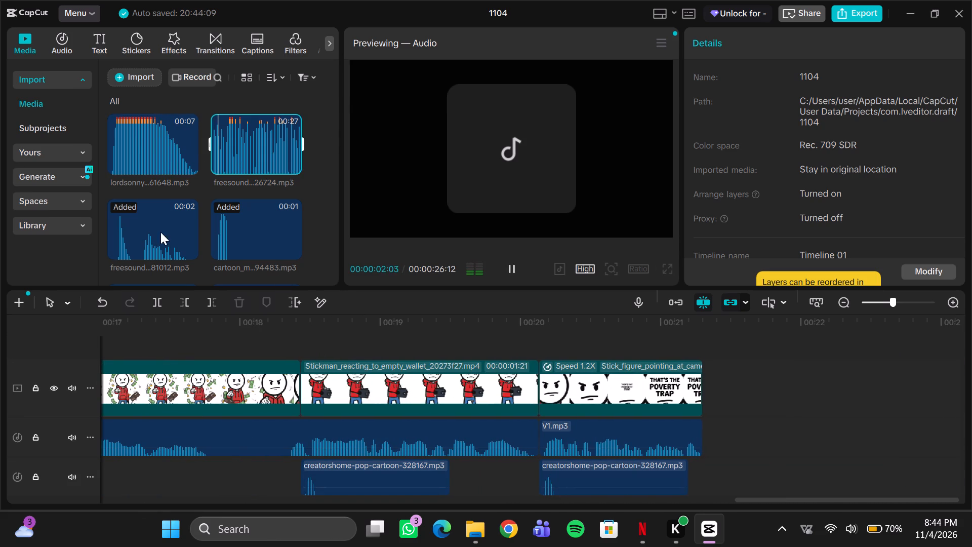
scroll(213, 248, "down", 1)
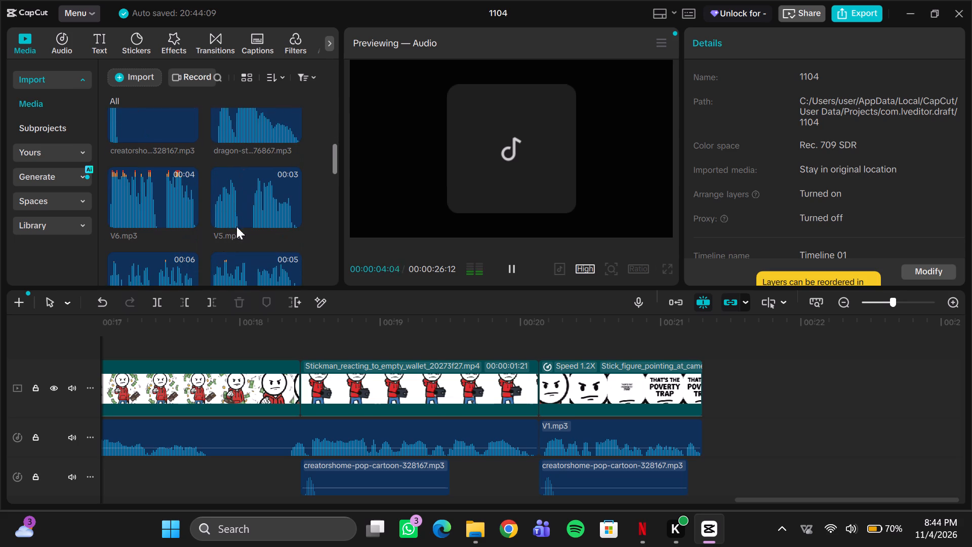
scroll(236, 169, "up", 1)
left_click(224, 243)
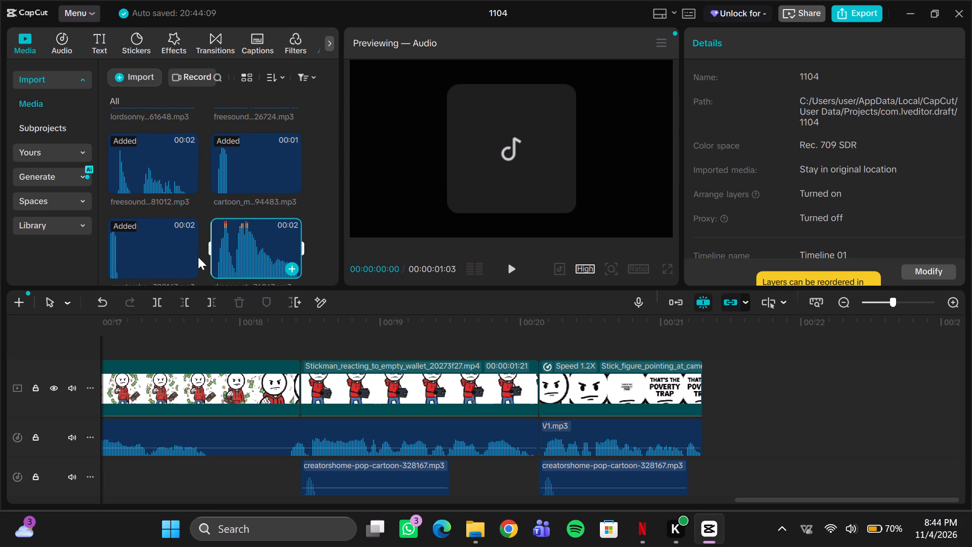
scroll(224, 159, "up", 1)
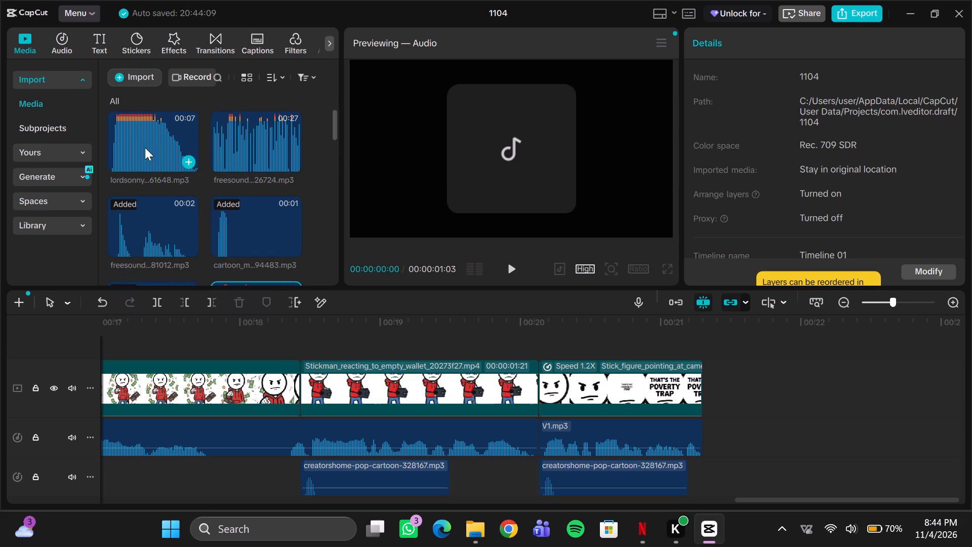
scroll(261, 240, "down", 3)
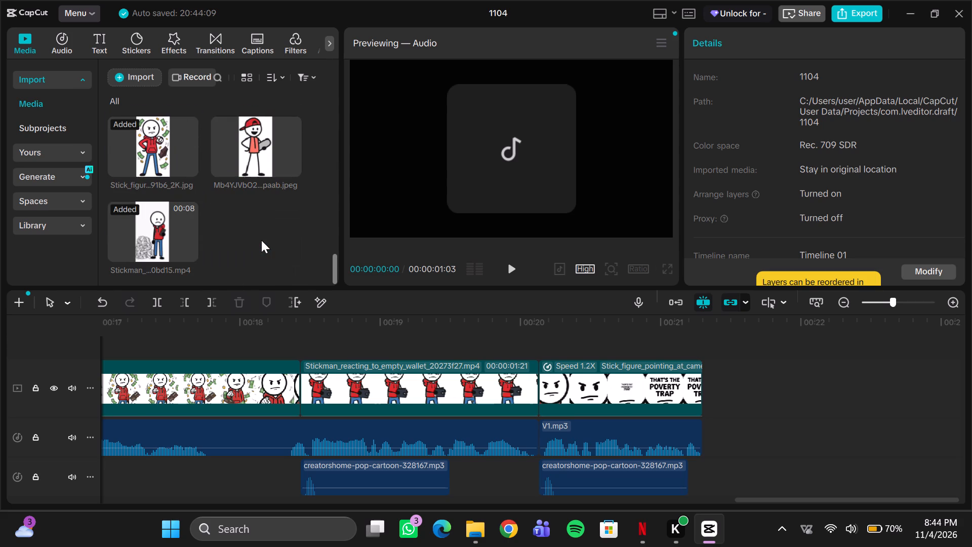
scroll(261, 240, "up", 2)
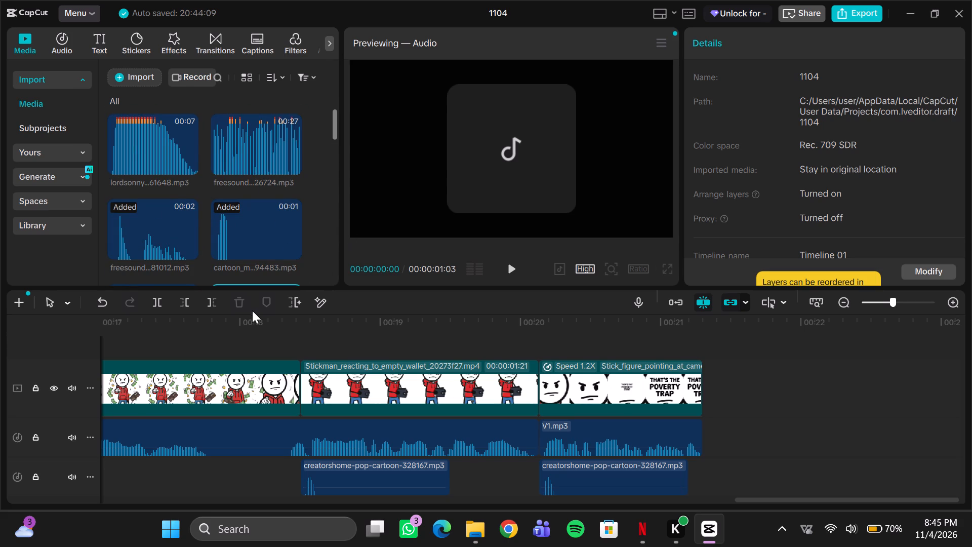
Return to the start of the timeline and play the whole video through to the final pointing clip.
left_click(255, 310)
left_click_drag(237, 321, 239, 316)
left_click(598, 328)
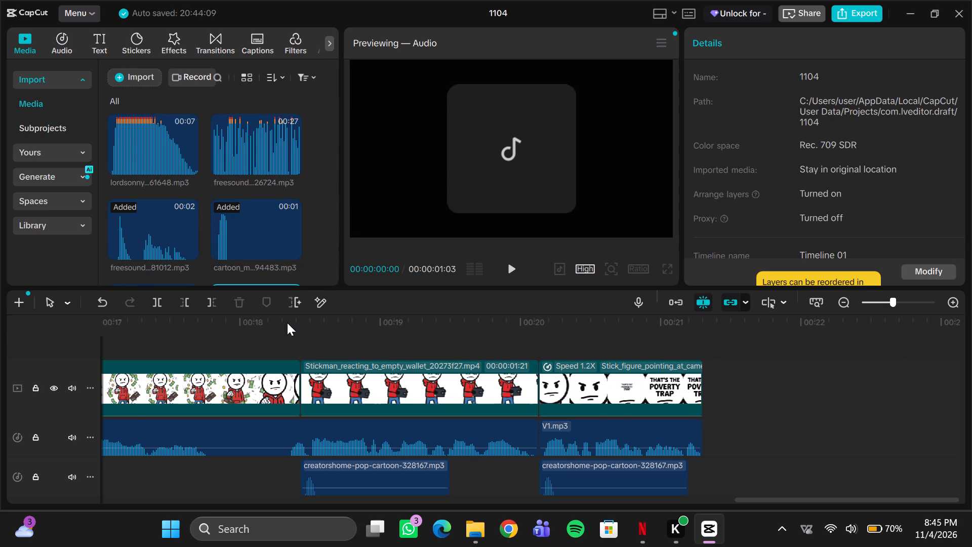
left_click(117, 325)
left_click_drag(121, 330, 119, 326)
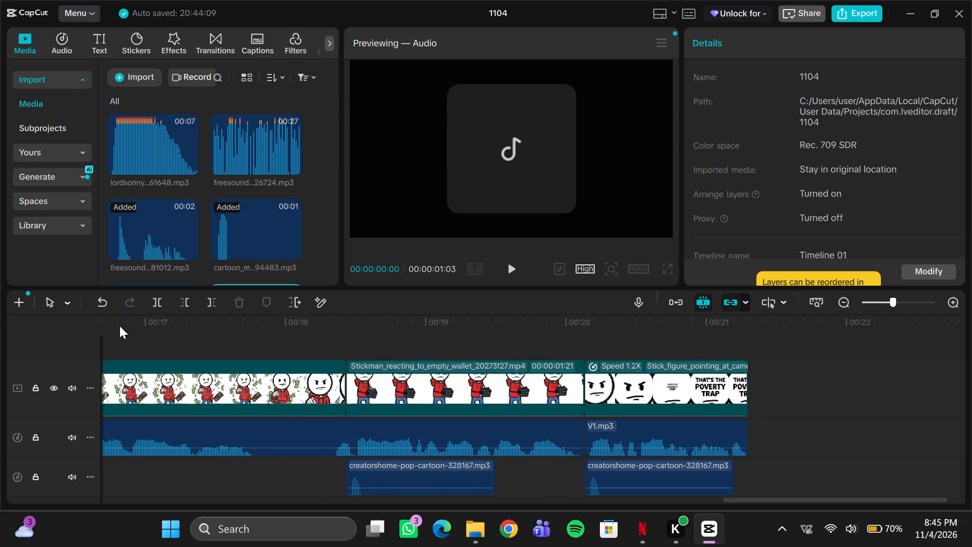
left_click_drag(119, 326, 133, 324)
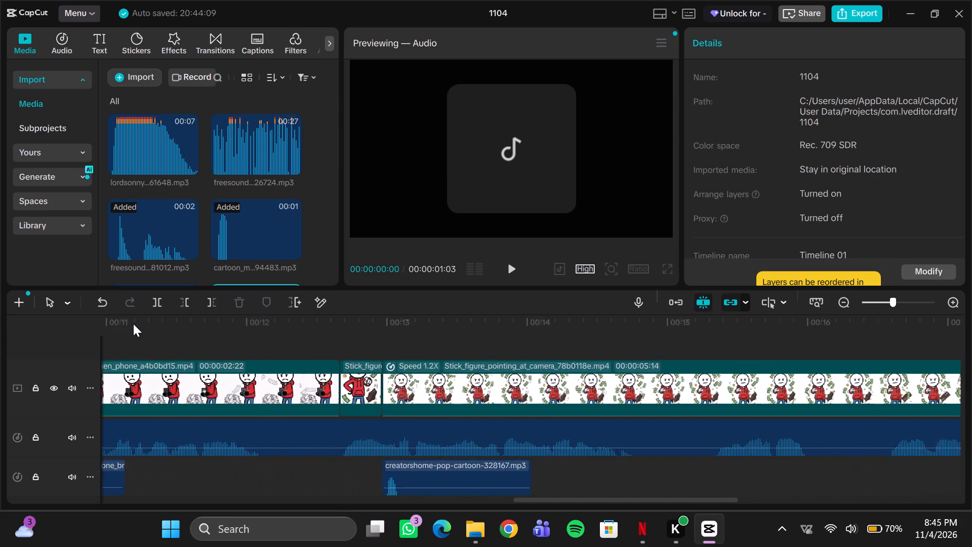
left_click_drag(133, 324, 133, 324)
left_click(138, 323)
left_click(148, 320)
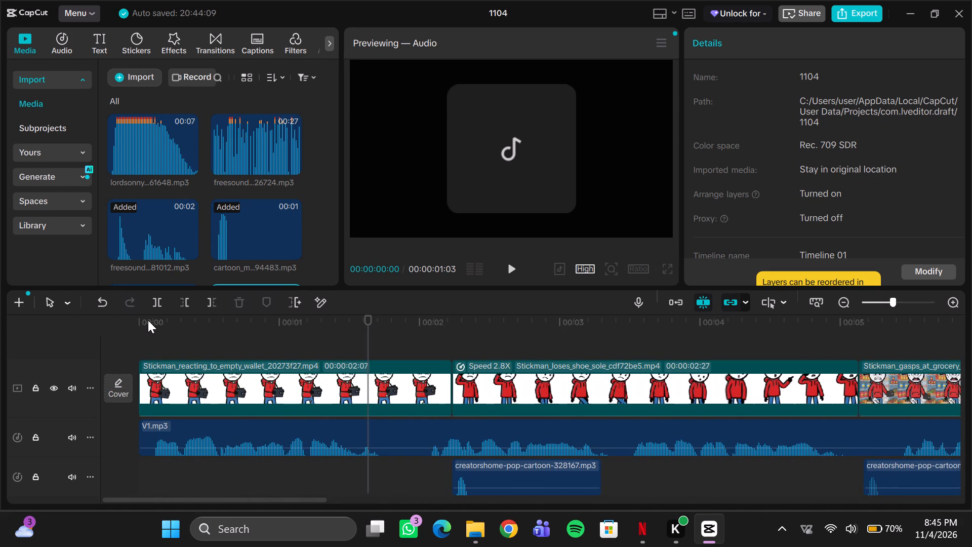
left_click(513, 268)
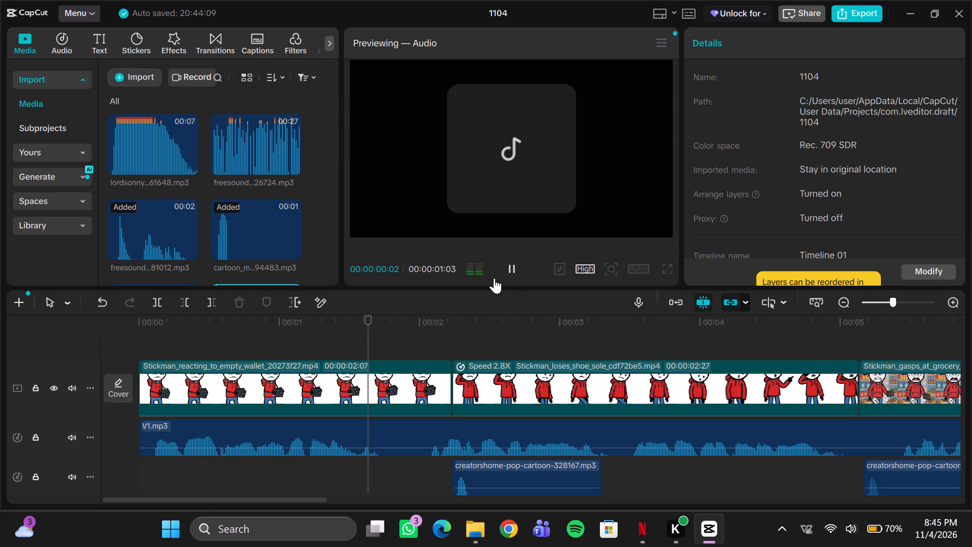
left_click(336, 197)
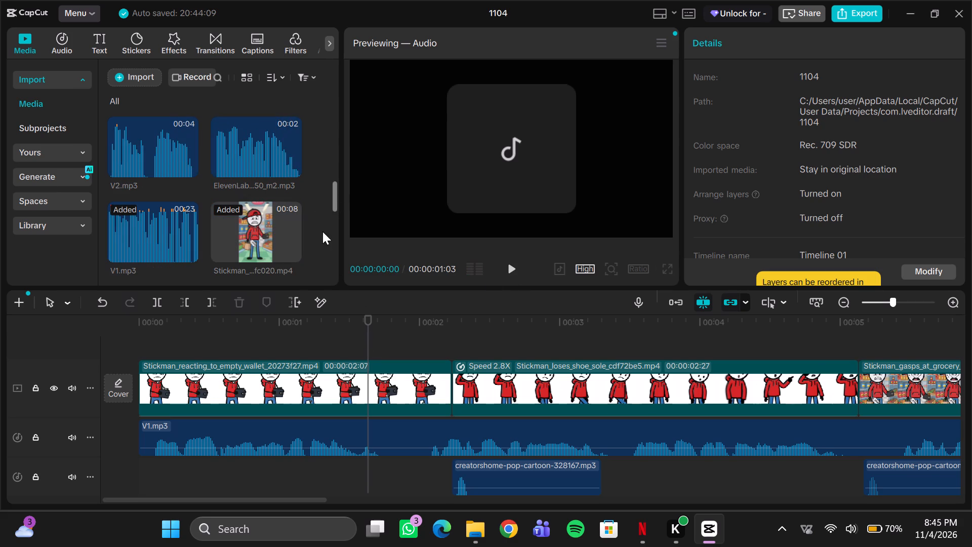
double_click(374, 343)
left_click_drag(372, 325, 111, 347)
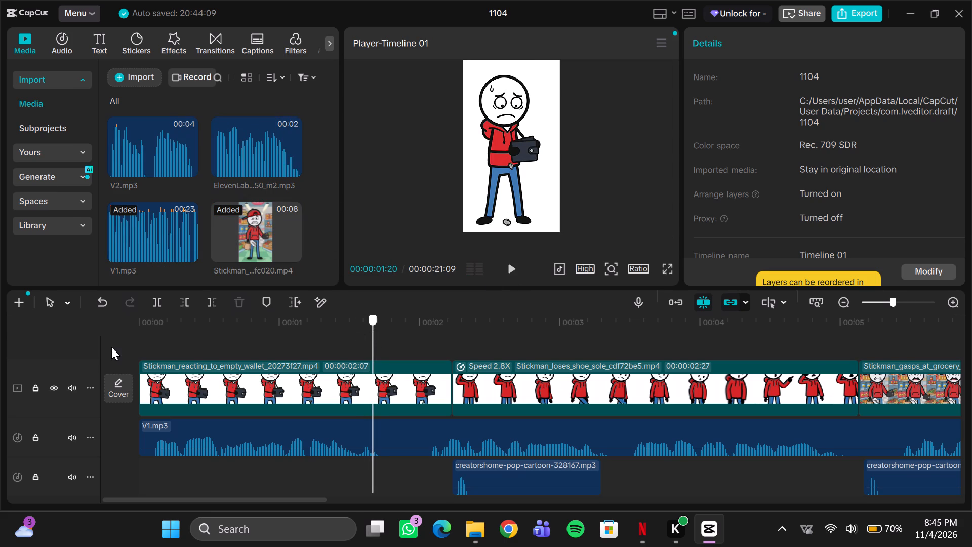
left_click_drag(111, 347, 68, 347)
key("space")
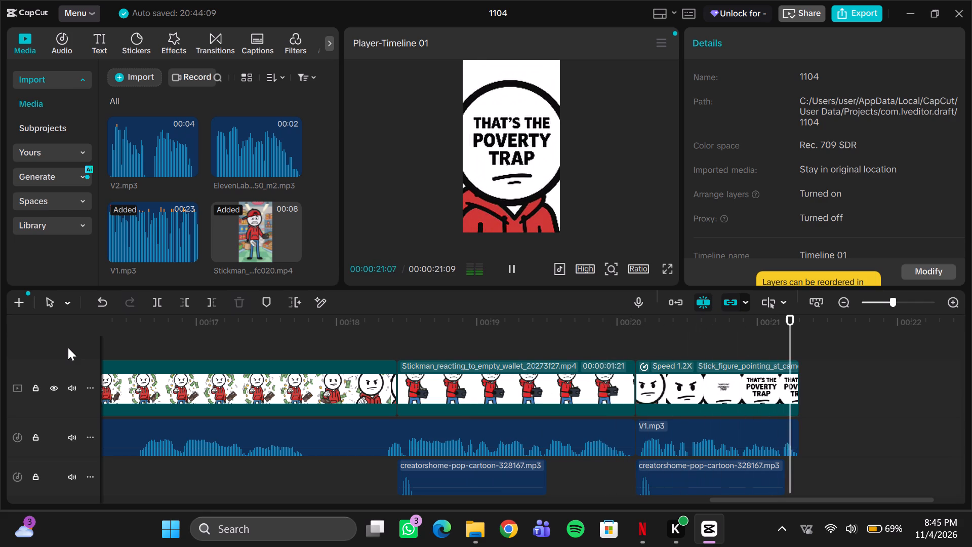
Scrub back from the final clip to the timeline's start, and forward again to the end at 00:00:21:09.
left_click(716, 375)
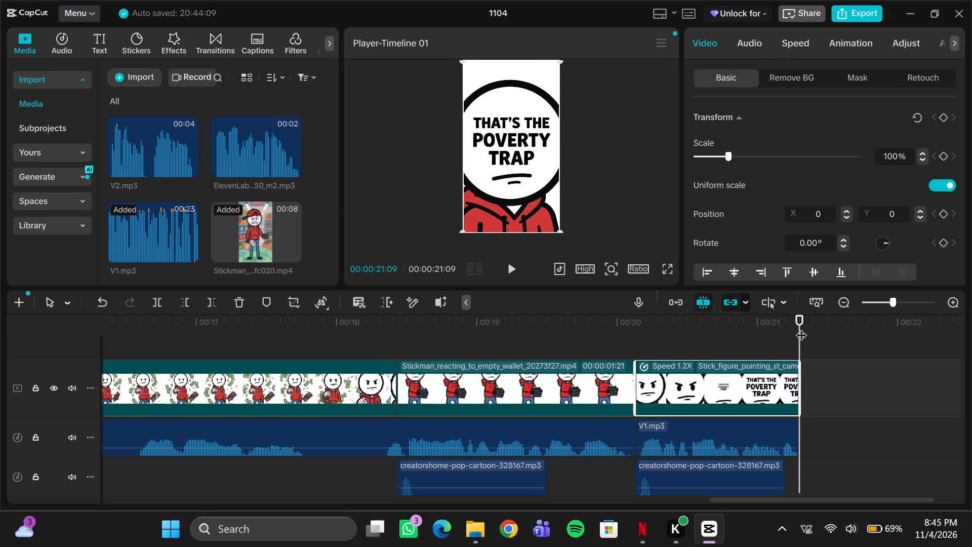
left_click_drag(801, 328, 78, 377)
left_click_drag(144, 339, 285, 456)
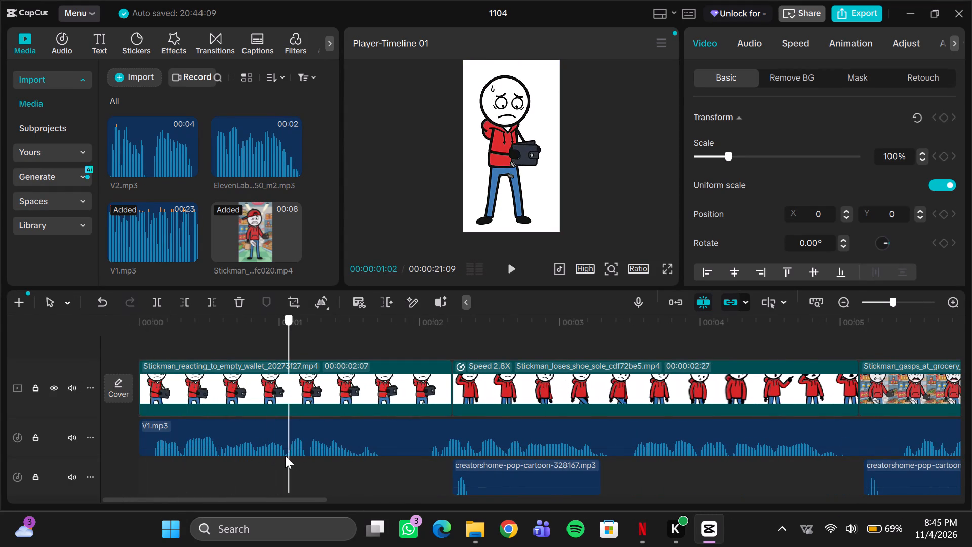
left_click_drag(285, 456, 969, 452)
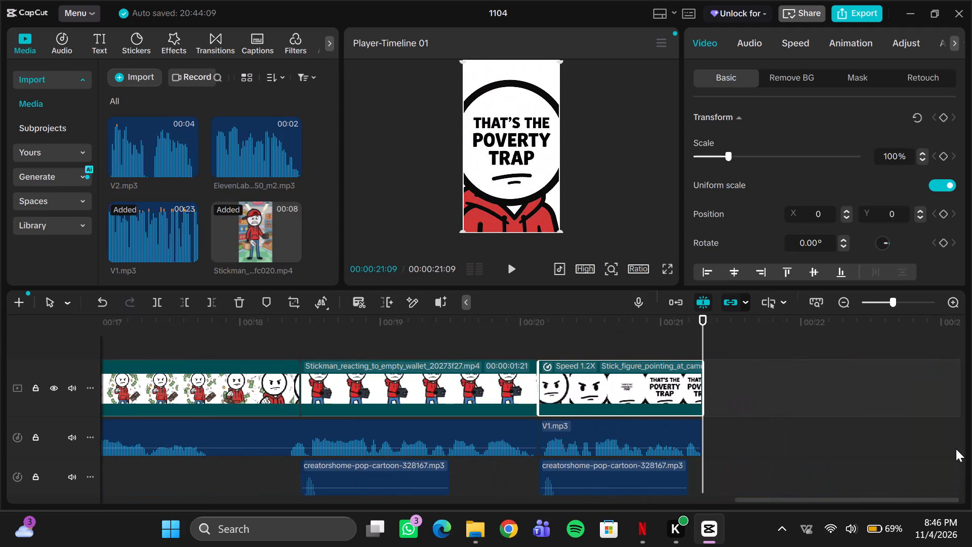
Select all video, voiceover and sound-effect clips on the timeline and combine them into one compound clip.
left_click_drag(740, 342, 381, 546)
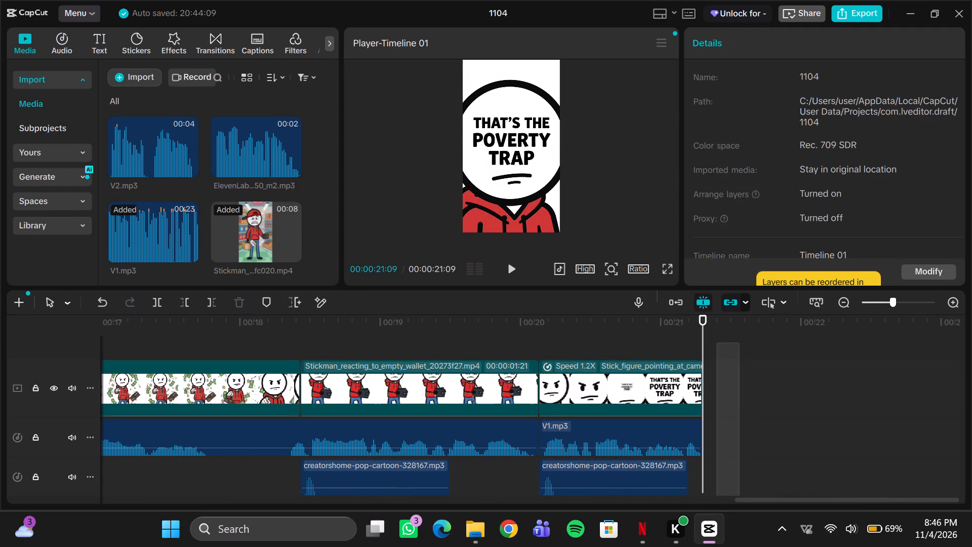
left_click_drag(381, 546, 22, 514)
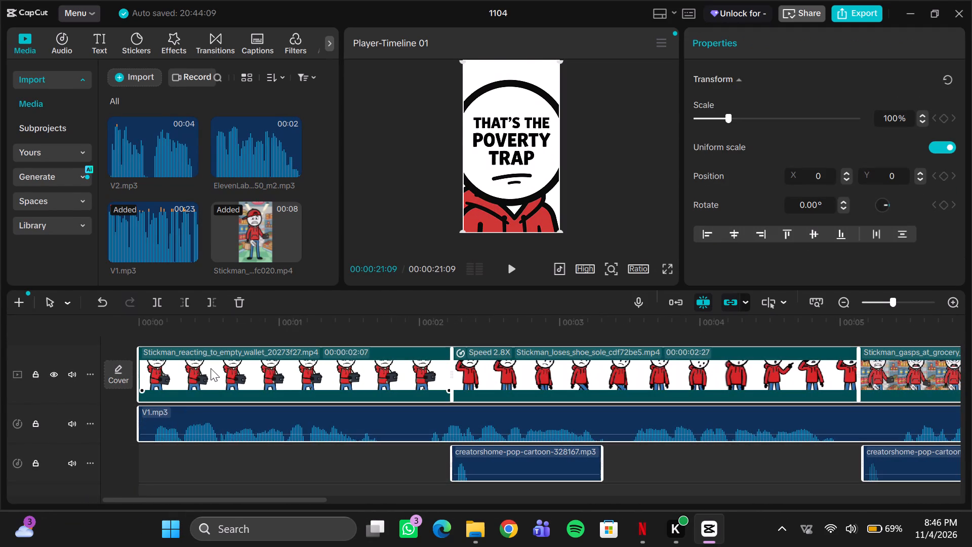
right_click(211, 368)
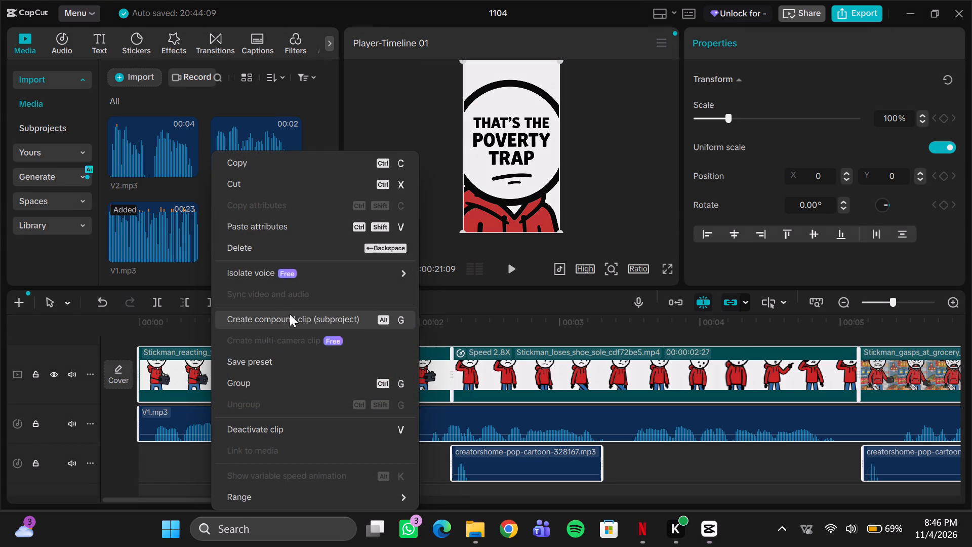
left_click(291, 322)
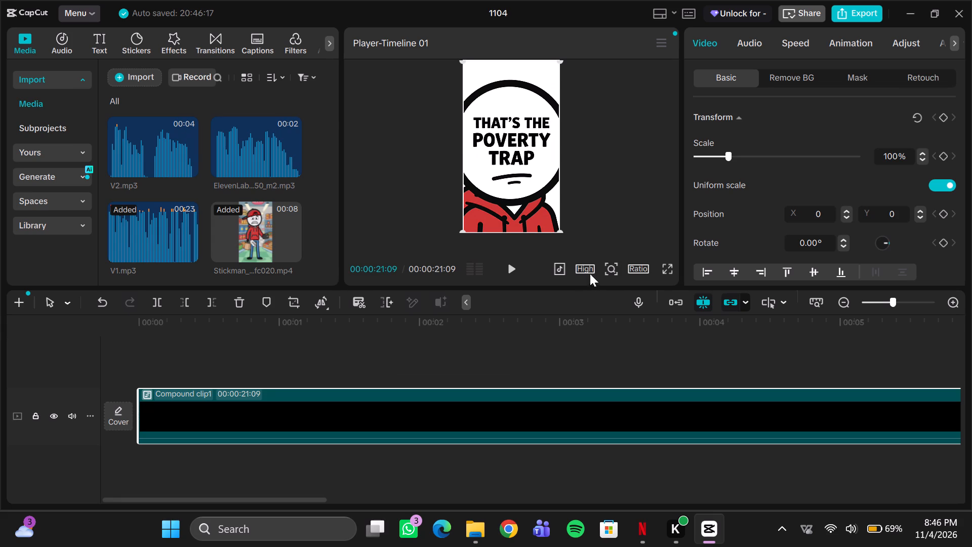
Set the project's aspect ratio to 16:9.
left_click(638, 268)
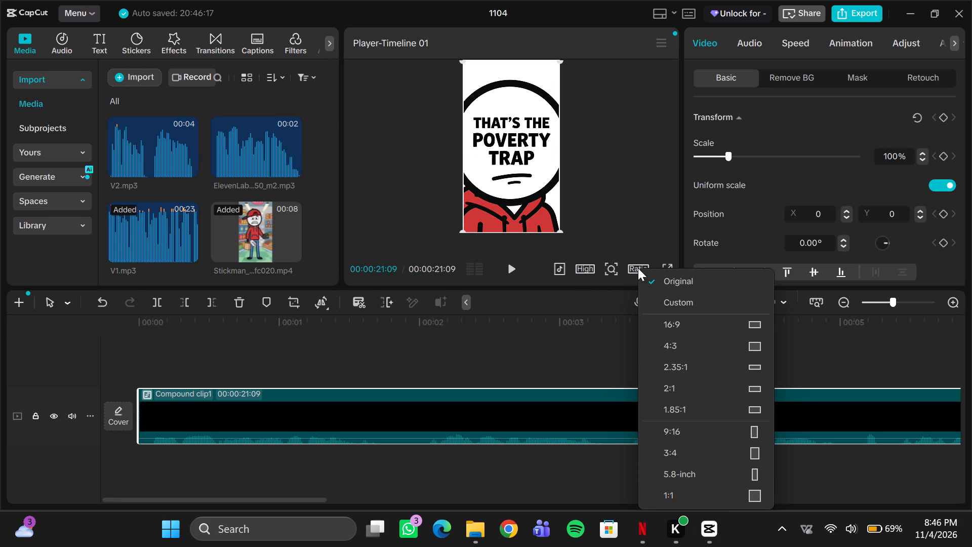
left_click(676, 327)
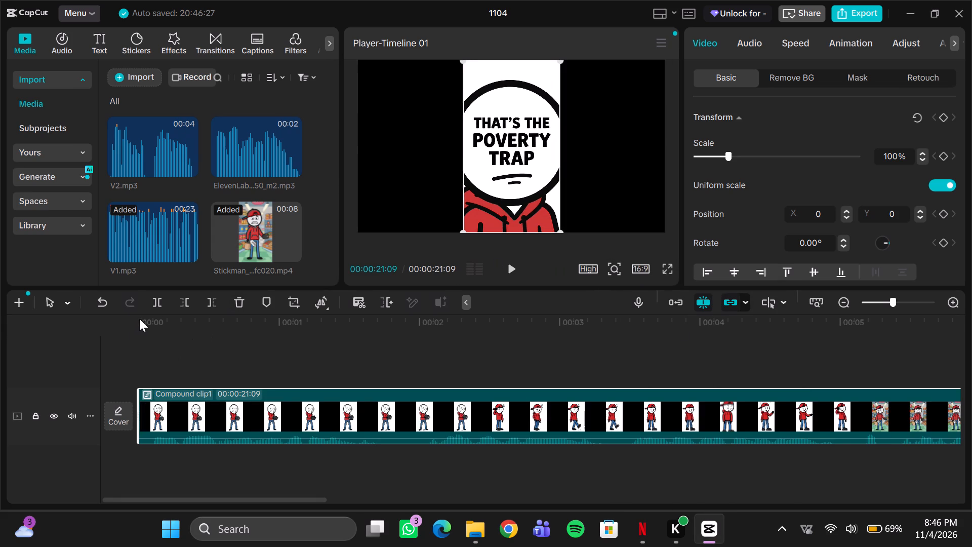
Play the compound clip from the start of the timeline through to its end.
left_click(139, 319)
key("space")
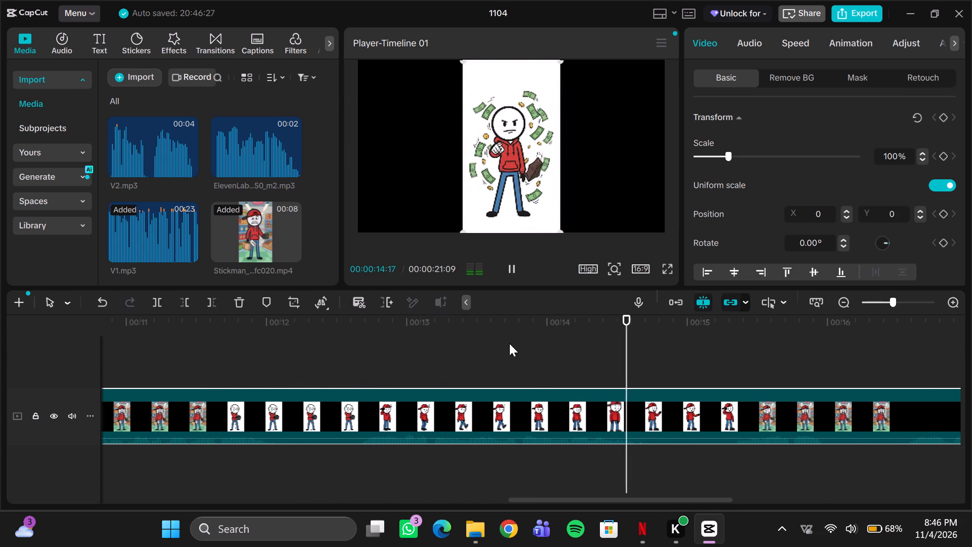
Return the playhead to the timeline's start and generate English auto captions for the compound clip.
left_click(257, 40)
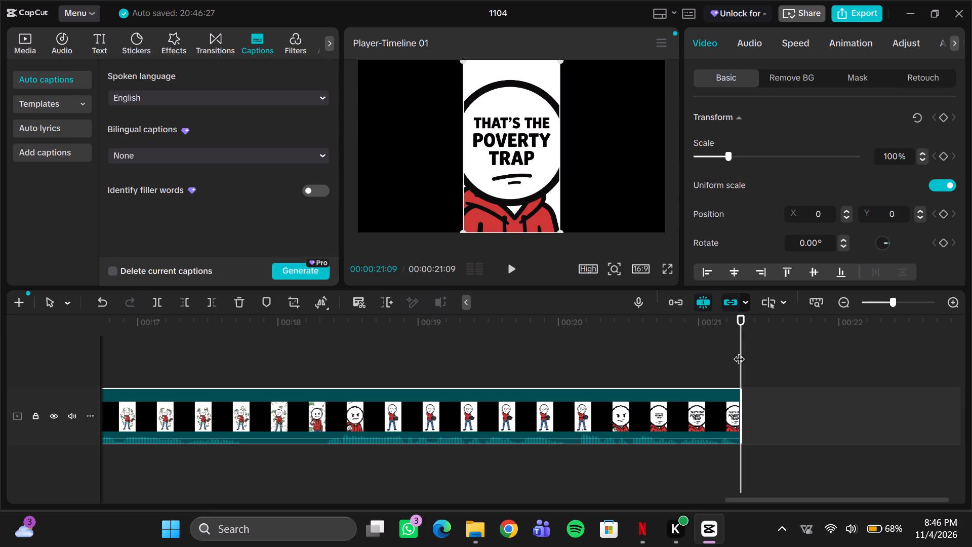
left_click_drag(740, 350, 0, 303)
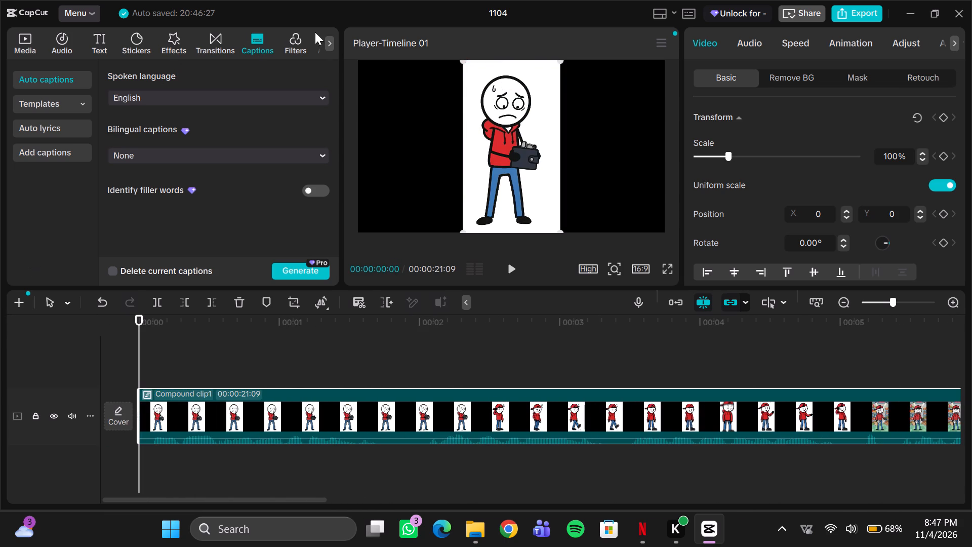
left_click(326, 39)
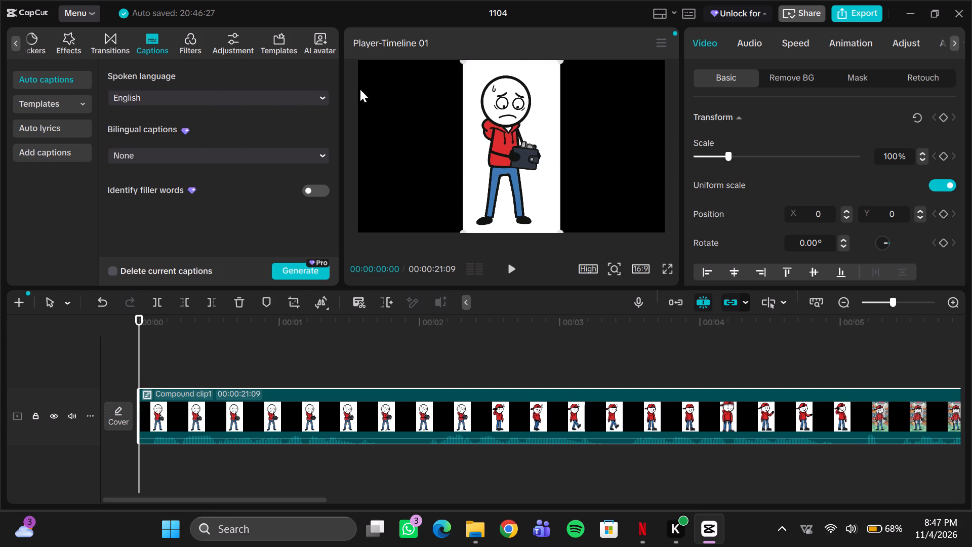
left_click(302, 267)
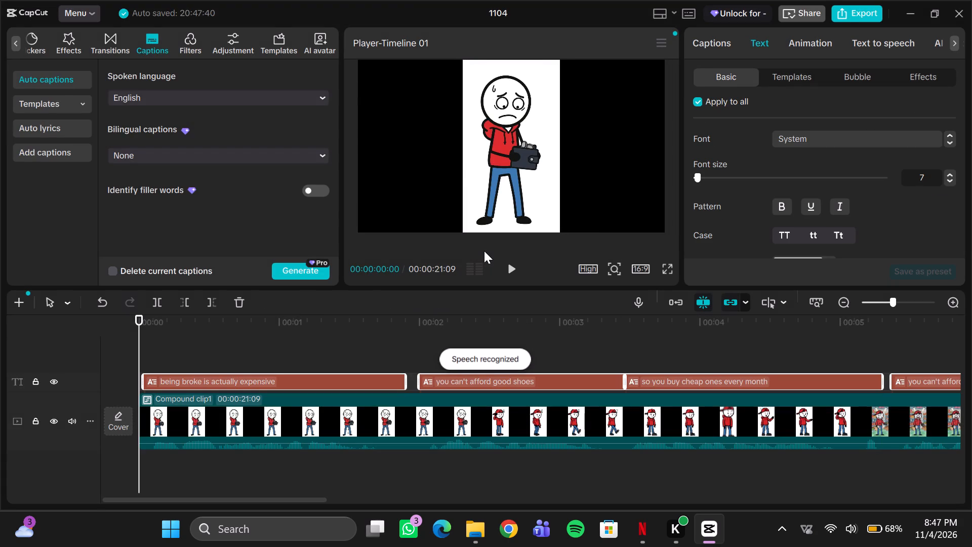
Preview the generated captions over the opening seconds of the compound clip, then return the playhead to the timeline's start.
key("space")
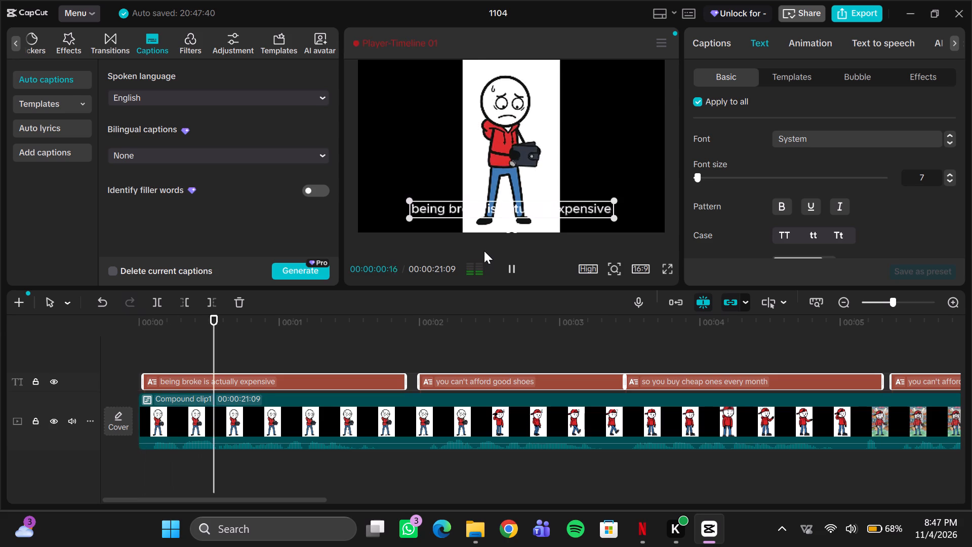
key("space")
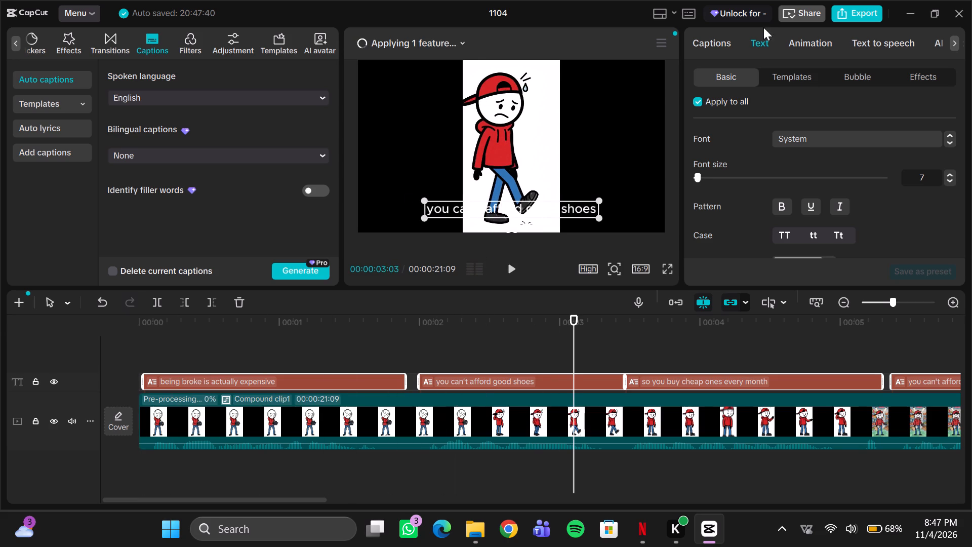
left_click(763, 14)
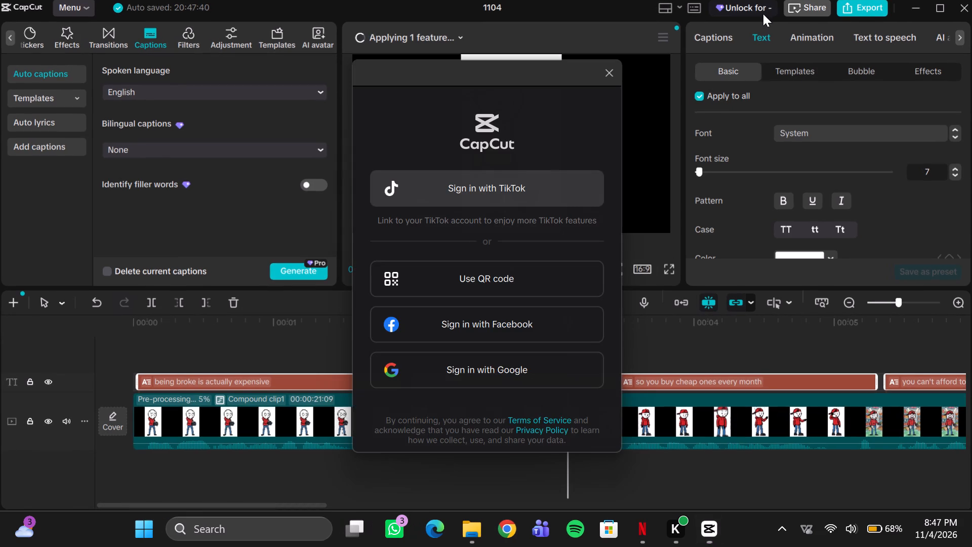
left_click(609, 71)
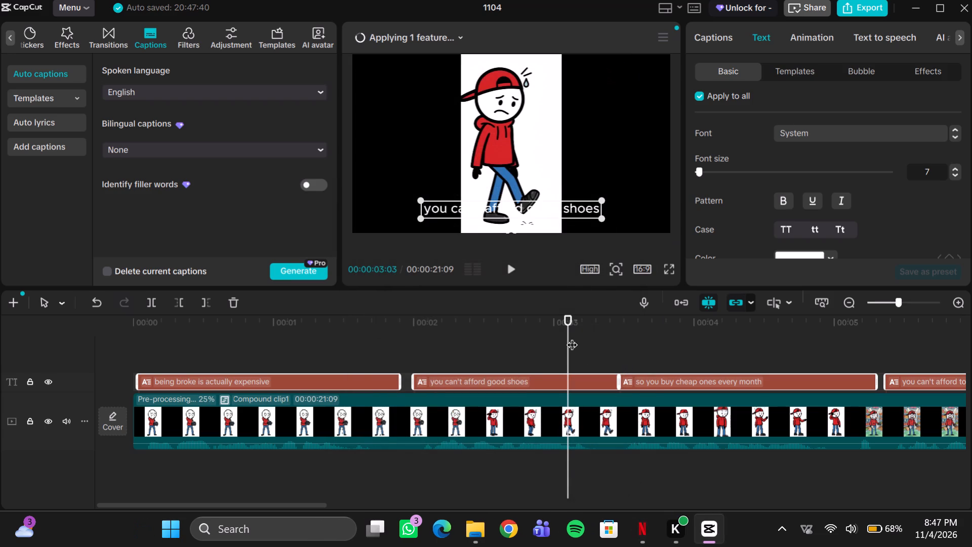
left_click_drag(572, 337, 124, 383)
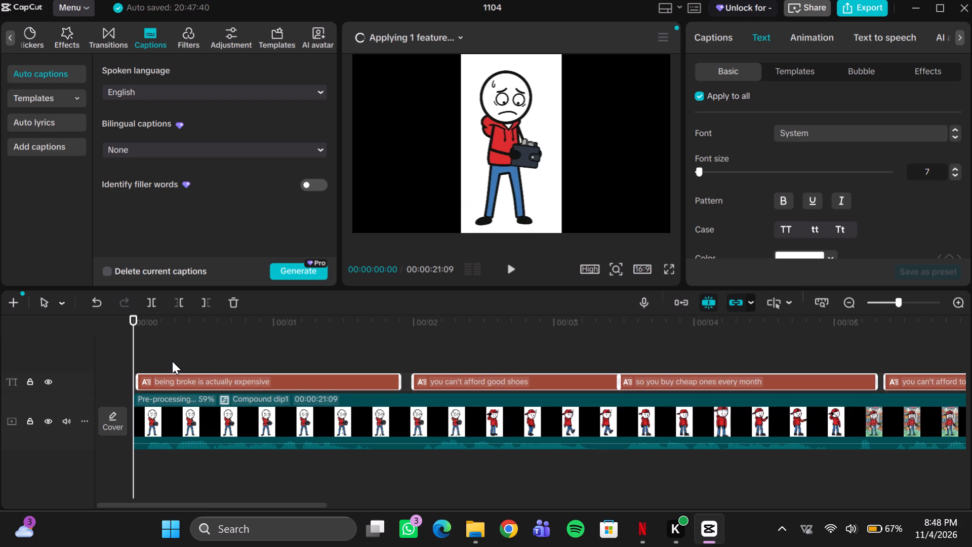
Clear the selection of all captions and select the first caption, "being broke is actually expensive", on the timeline.
left_click_drag(208, 343, 228, 374)
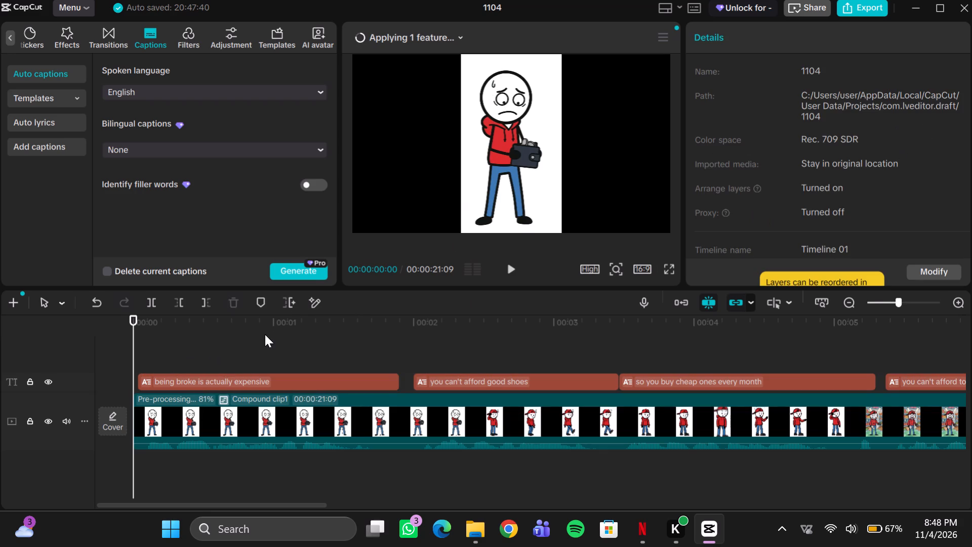
left_click(230, 358)
left_click_drag(198, 364, 229, 387)
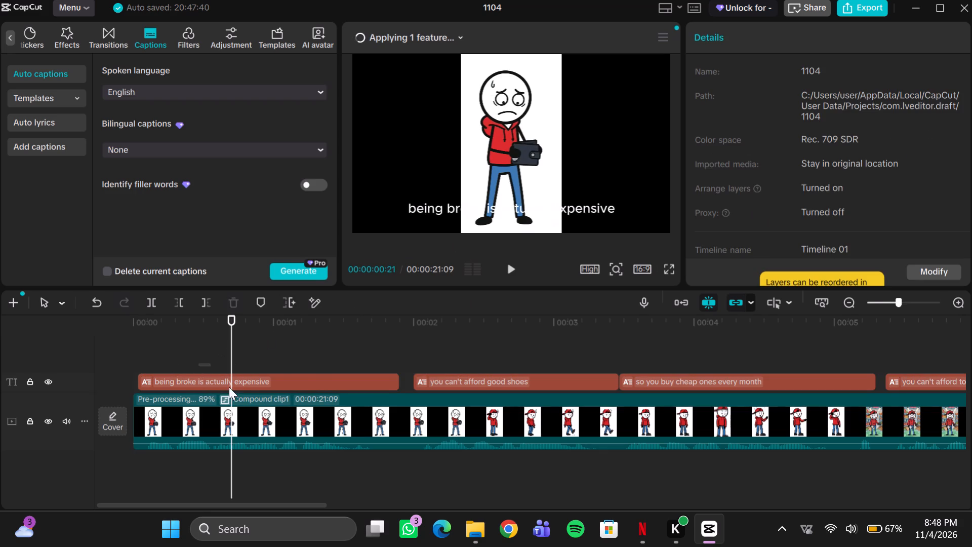
Select all generated captions on the timeline and set their font to BebasNeue.
left_click_drag(229, 387, 620, 363)
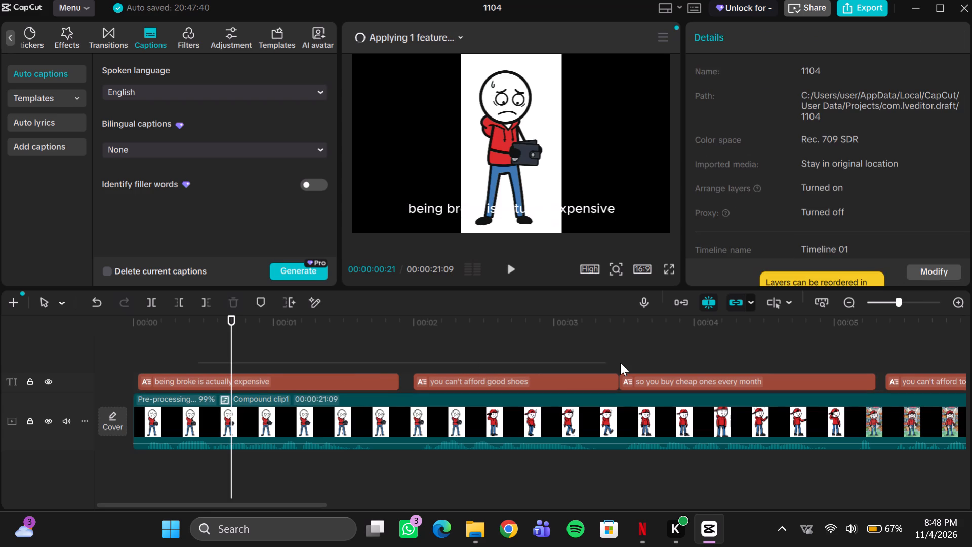
left_click_drag(620, 363, 971, 351)
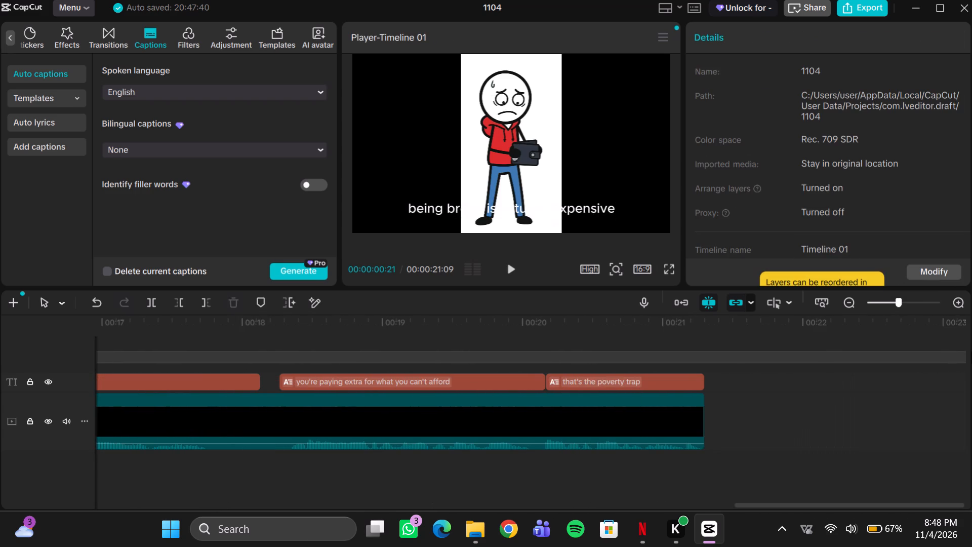
left_click_drag(971, 351, 969, 385)
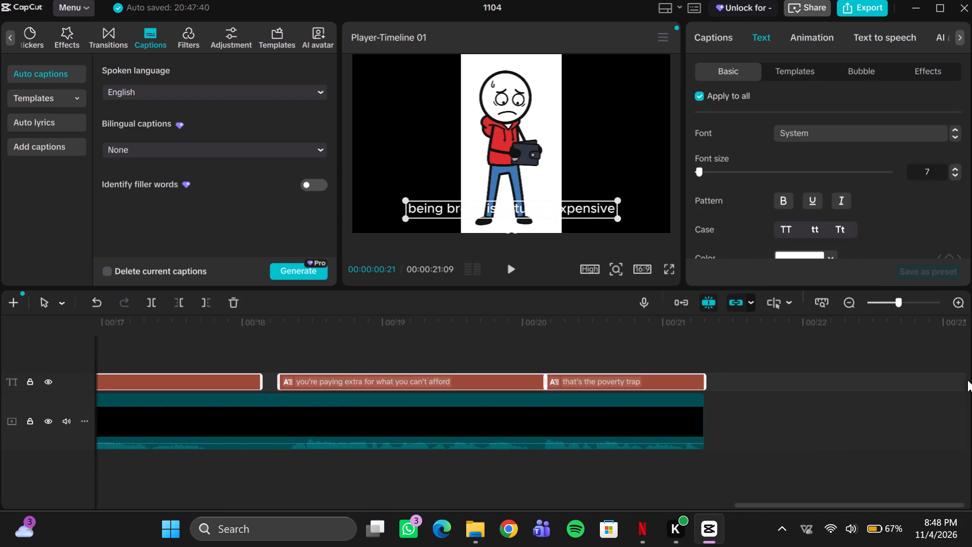
left_click(932, 134)
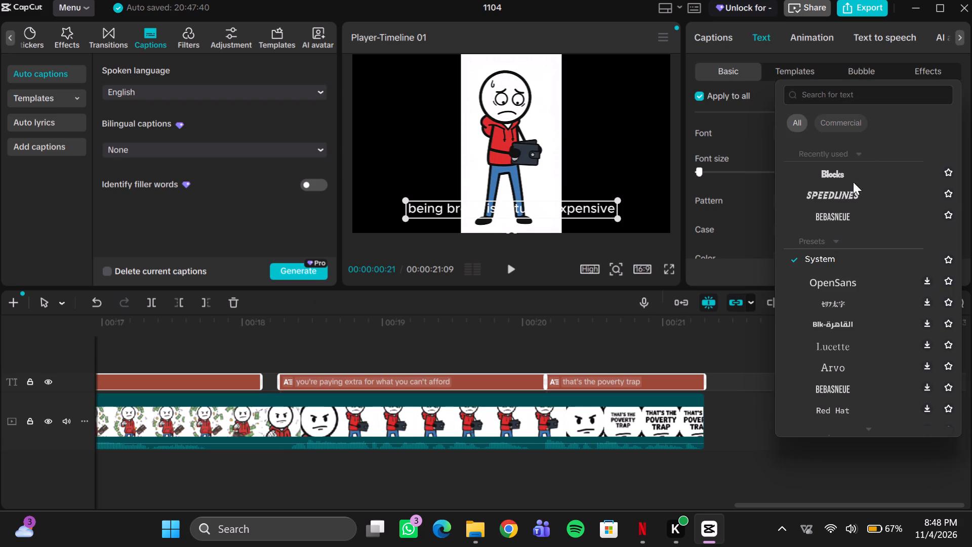
left_click(833, 216)
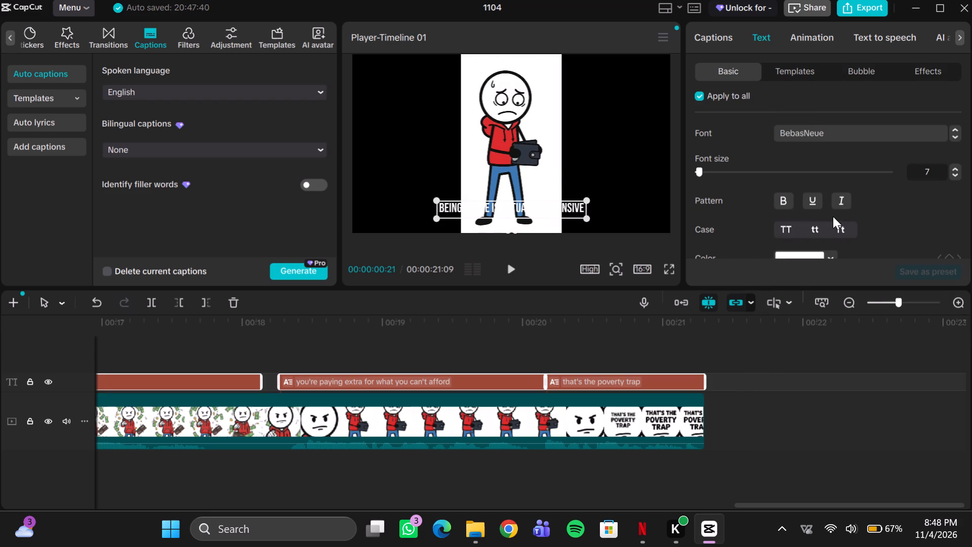
Colour all the captions yellow, F4C70F, after trying orange FF8000 from the preset swatches.
scroll(410, 332, "right", 11)
scroll(781, 245, "down", 1)
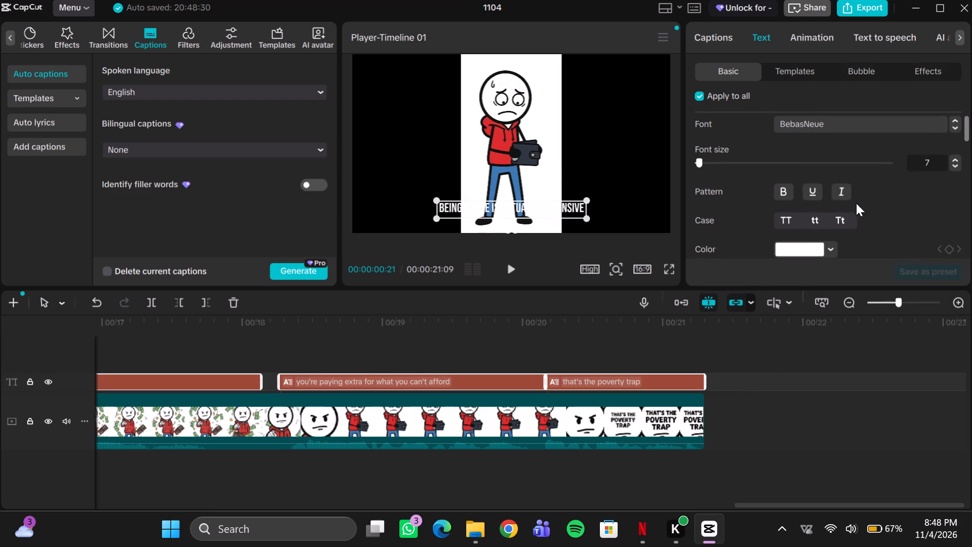
left_click(828, 248)
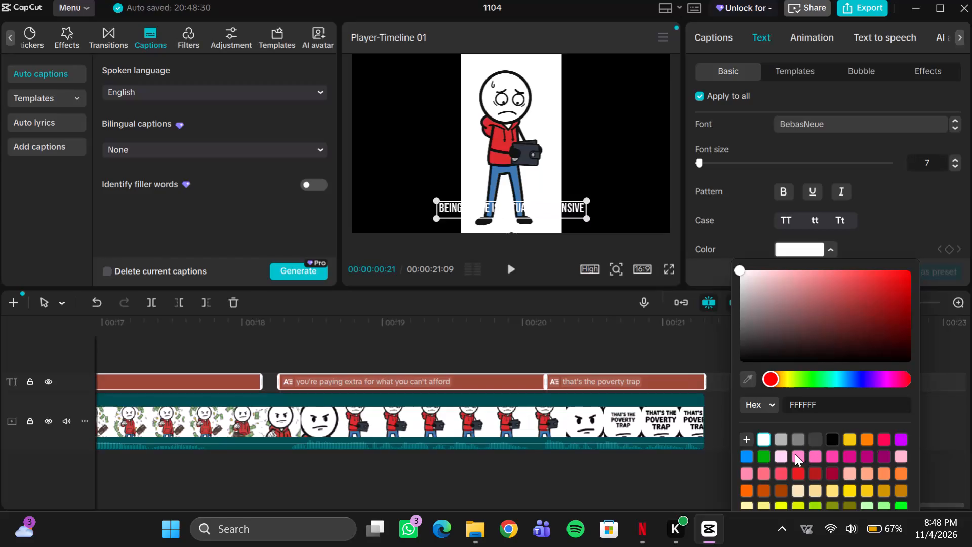
scroll(817, 475, "down", 1)
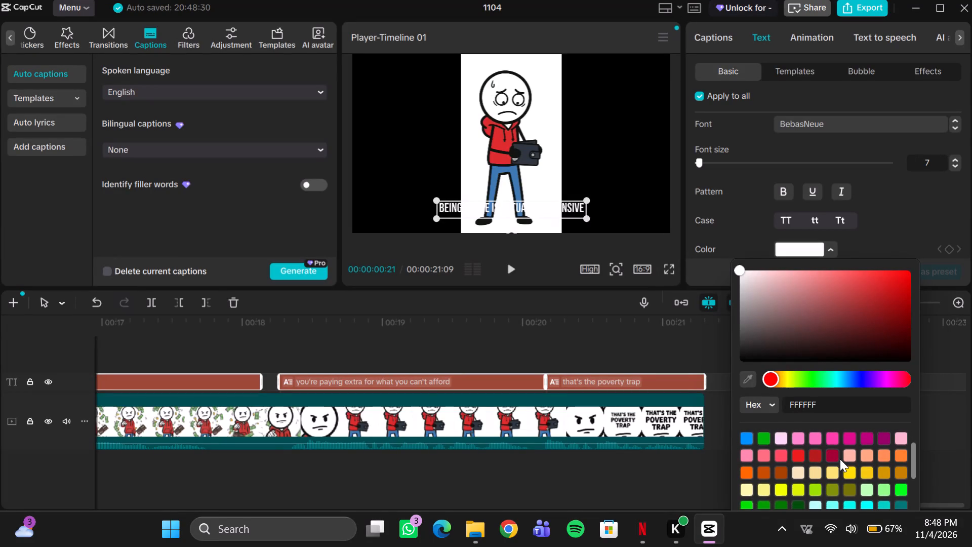
scroll(840, 459, "up", 1)
left_click(854, 439)
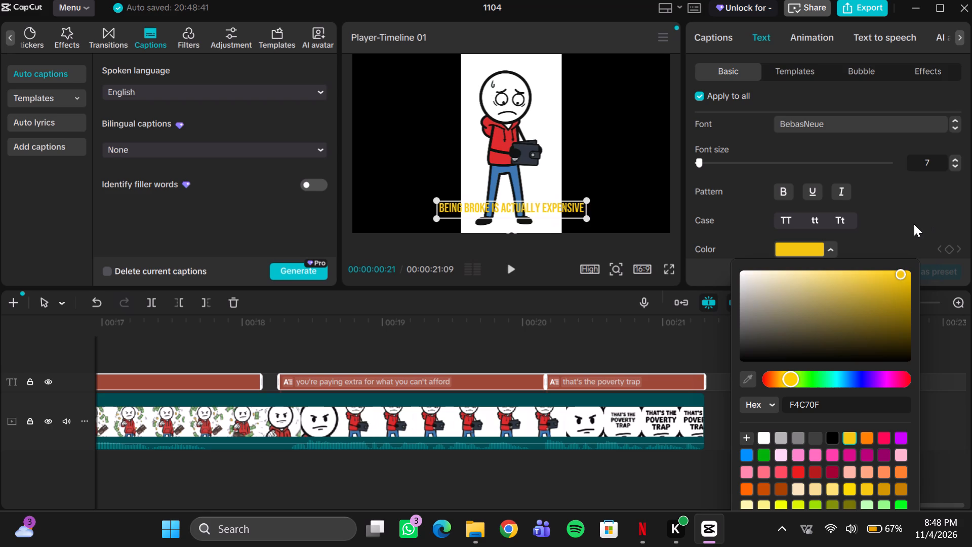
left_click(866, 436)
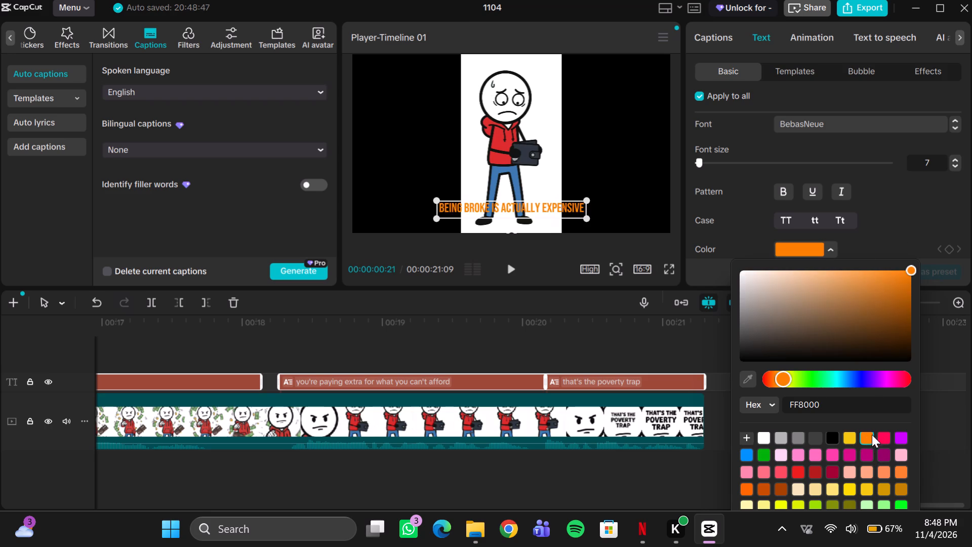
left_click(847, 435)
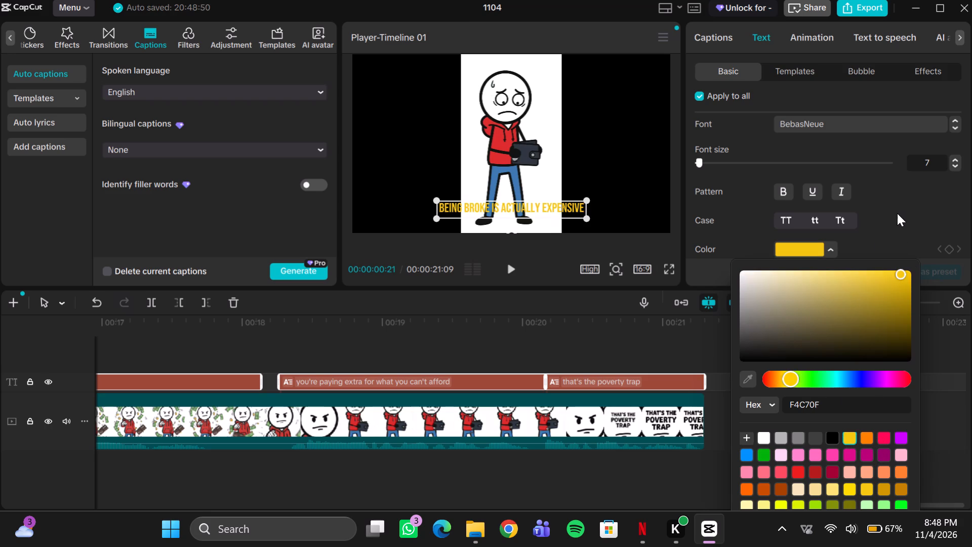
double_click(899, 213)
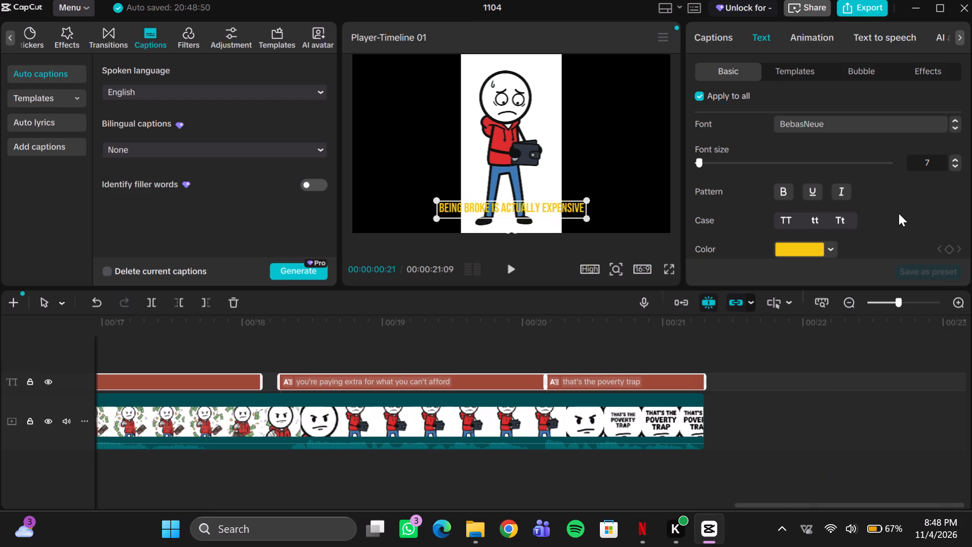
Move the captions up from the bottom of the frame to the stickman's waist, keeping them horizontally centred.
left_click_drag(556, 208, 553, 156)
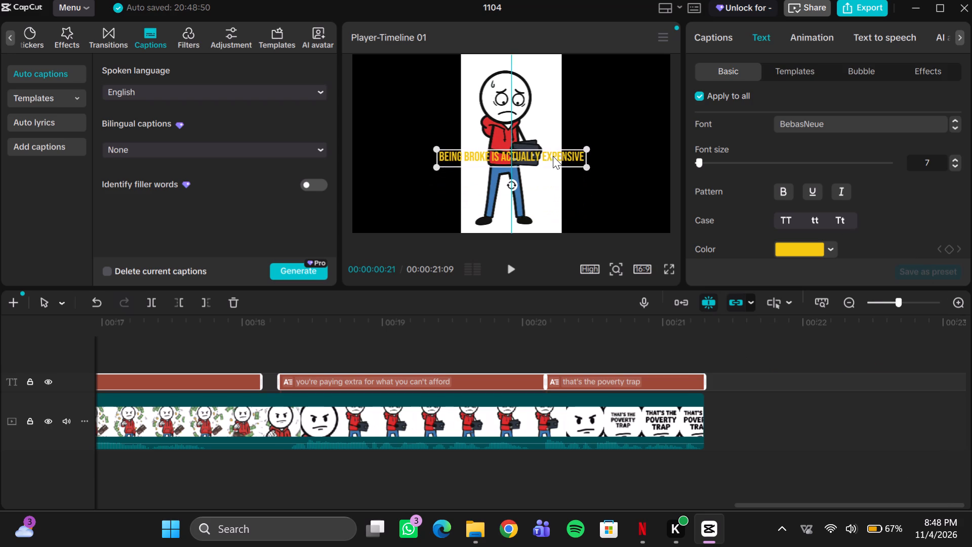
Split the first caption, "being broke is actually expensive", at 00:00:00:21.
scroll(387, 351, "right", 11)
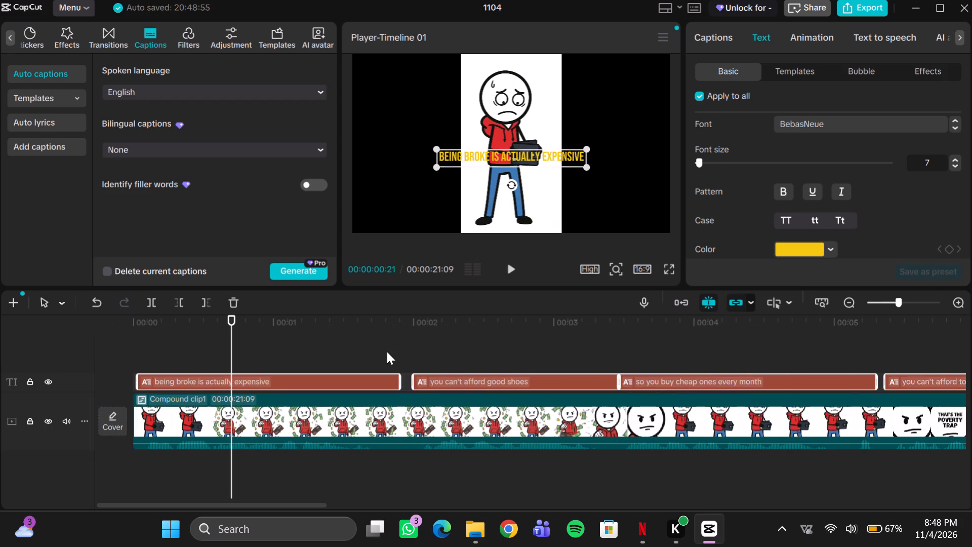
scroll(387, 351, "right", 2)
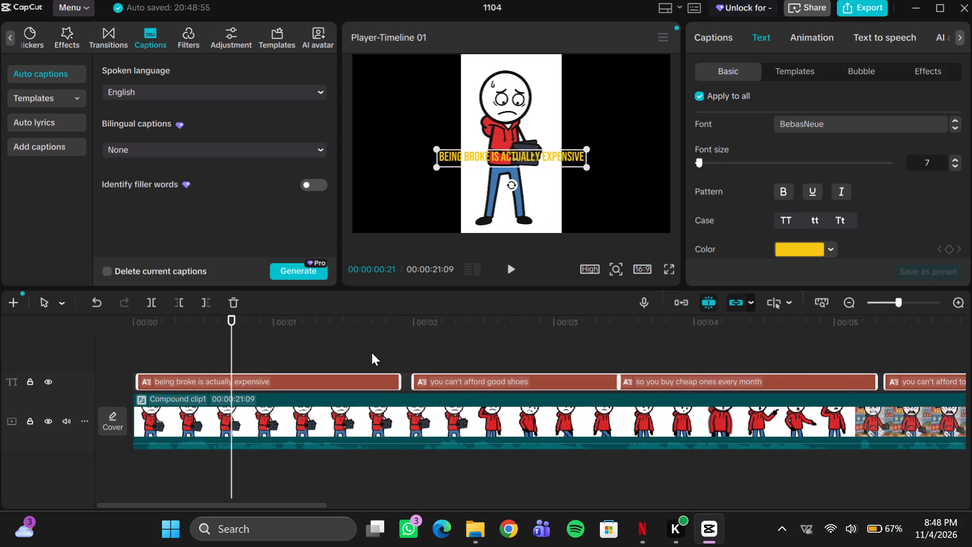
key("ctrl+b")
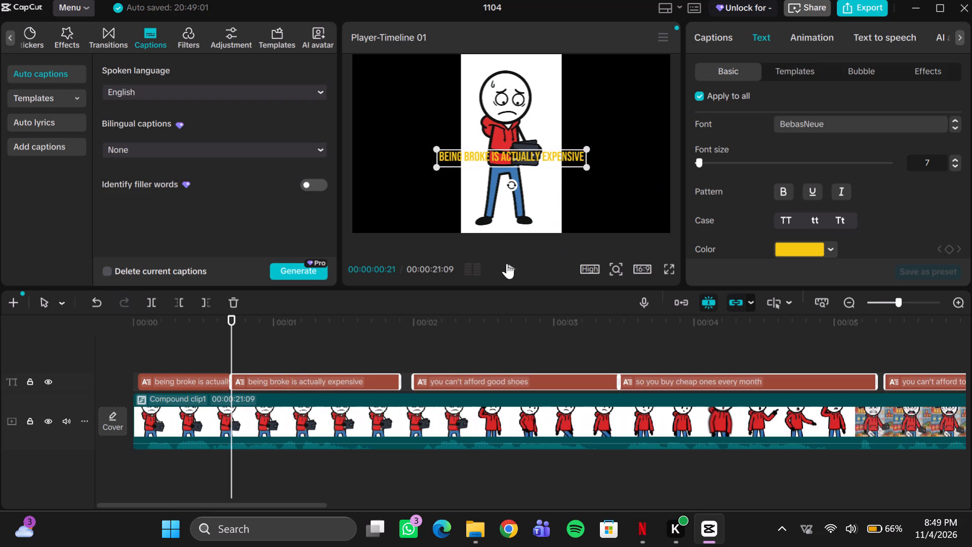
Shorten the text of the first half of the split opening caption to "being broke".
left_click(309, 379)
left_click(197, 383)
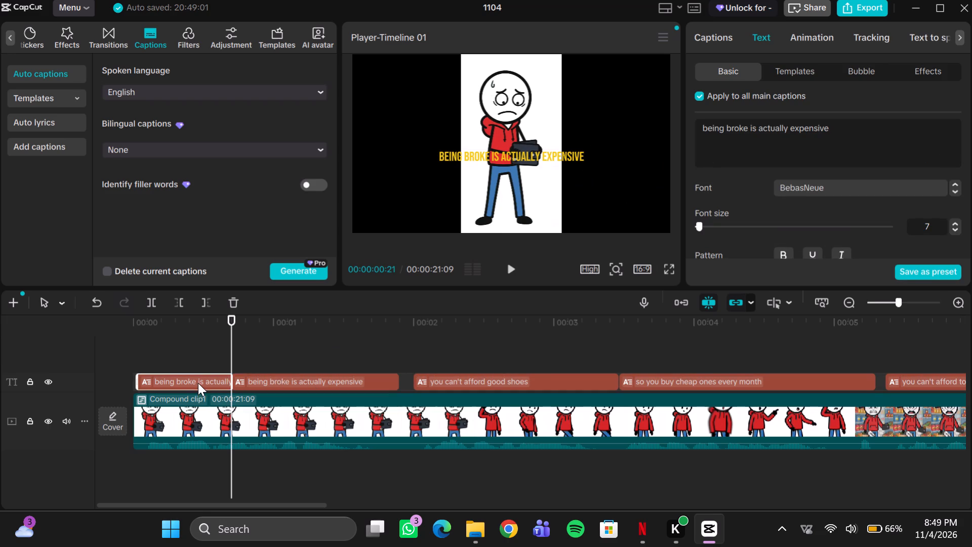
left_click_drag(233, 332, 209, 330)
left_click_drag(209, 330, 206, 330)
left_click(560, 151)
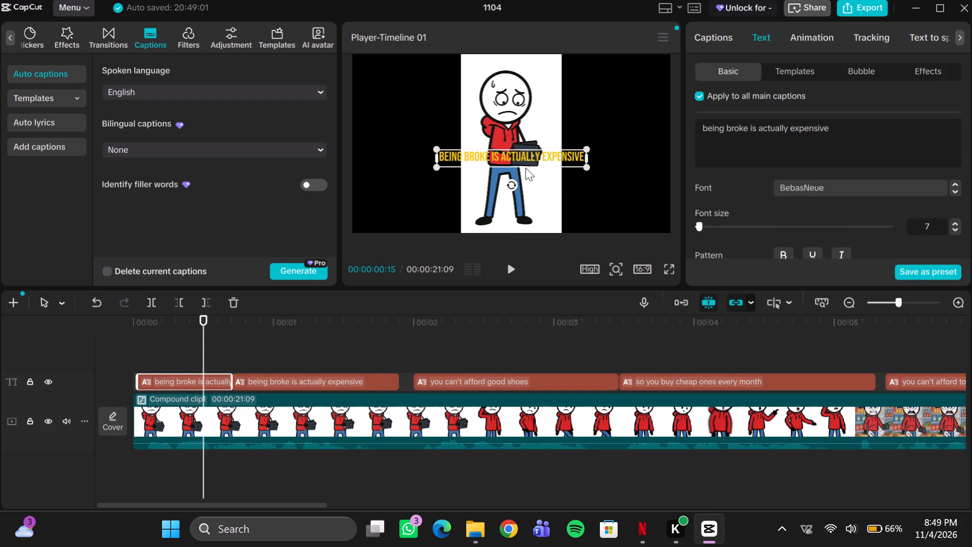
left_click_drag(834, 126, 822, 125)
left_click_drag(822, 125, 754, 131)
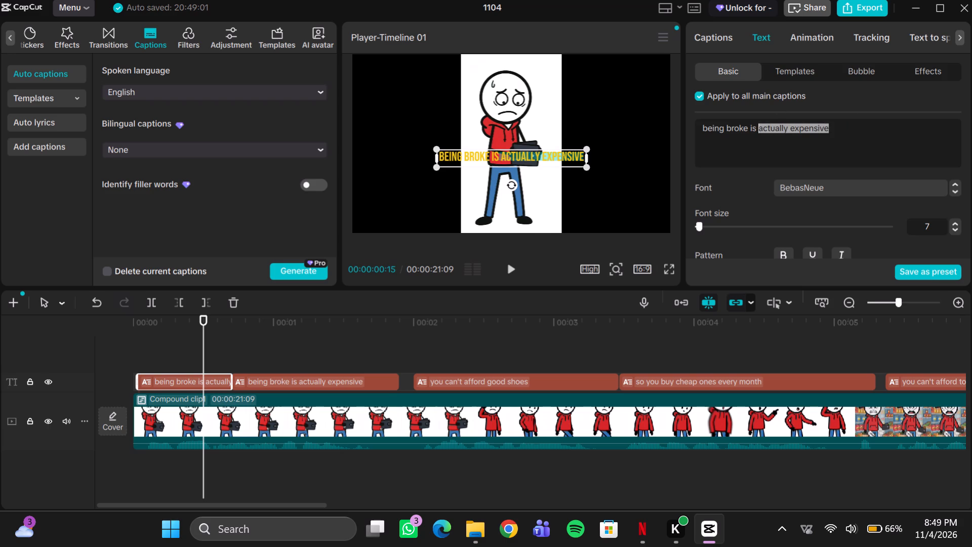
left_click_drag(754, 131, 753, 131)
left_click(753, 131)
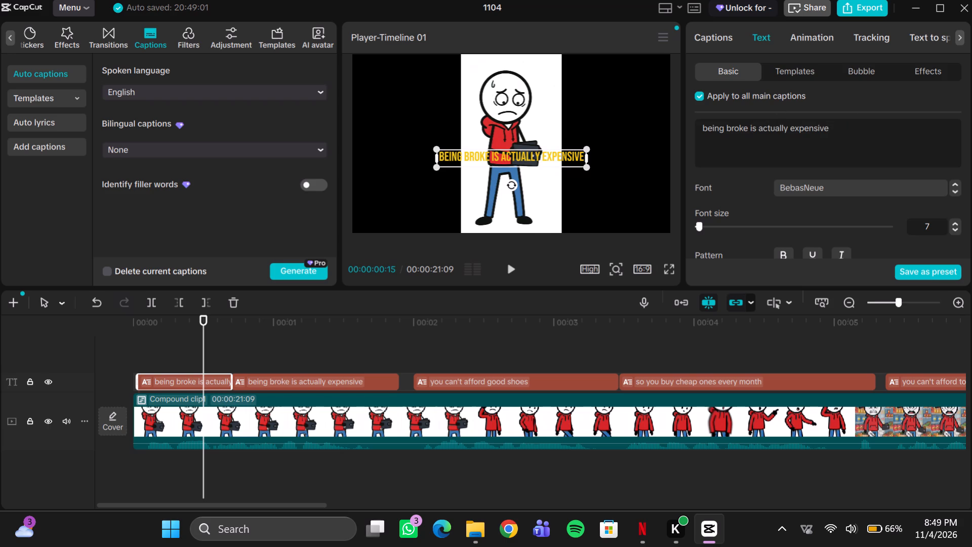
left_click(753, 131)
left_click(835, 134)
key("BackSpace")
key("BackSpace")
key("BackSpace")
key("BackSpace")
key("BackSpace")
key("BackSpace")
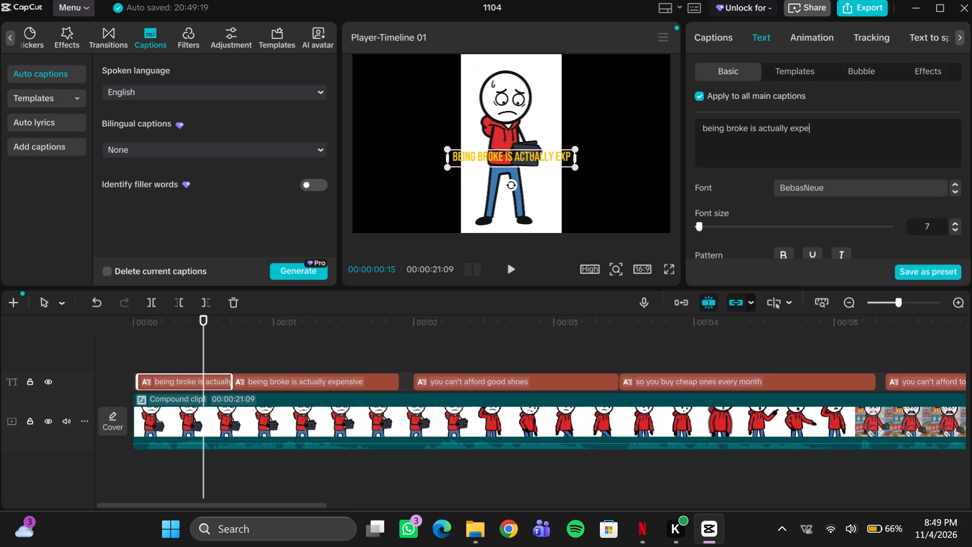
key("BackSpace")
key("BackSpace")
key("BackSpace")
key("BackSpace")
key("BackSpace")
key("BackSpace")
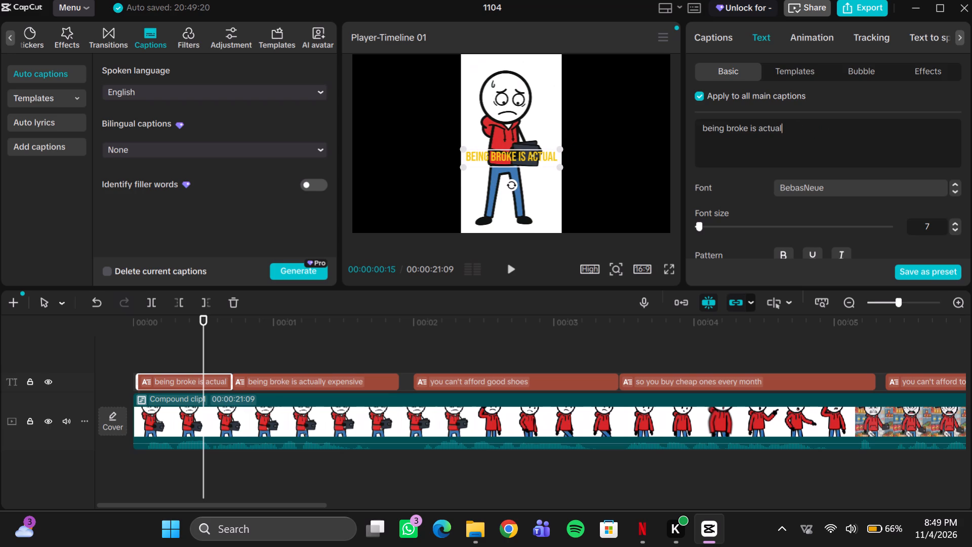
key("BackSpace")
key("BackSpace")
key("BackSpace")
key("BackSpace")
key("BackSpace")
key("BackSpace")
key("BackSpace")
key("BackSpace")
key("BackSpace")
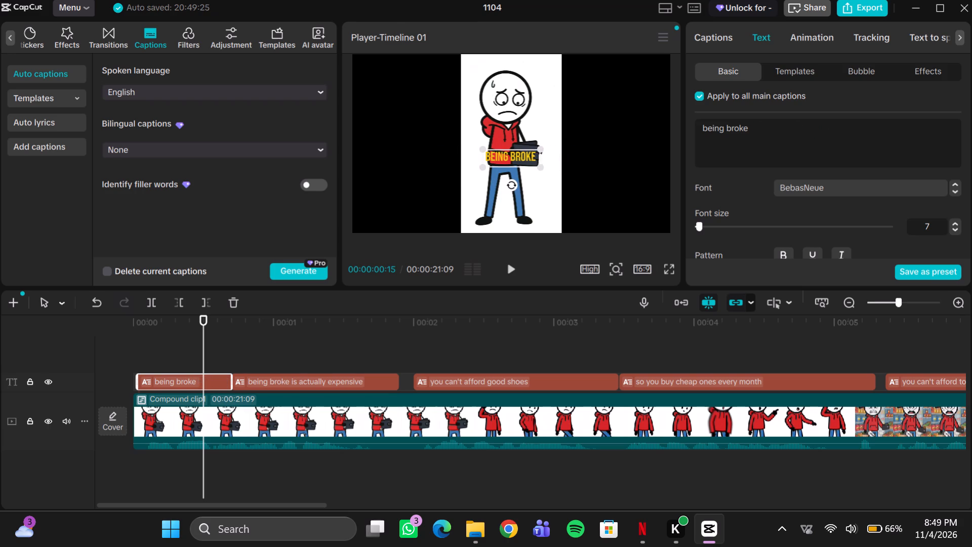
key("BackSpace")
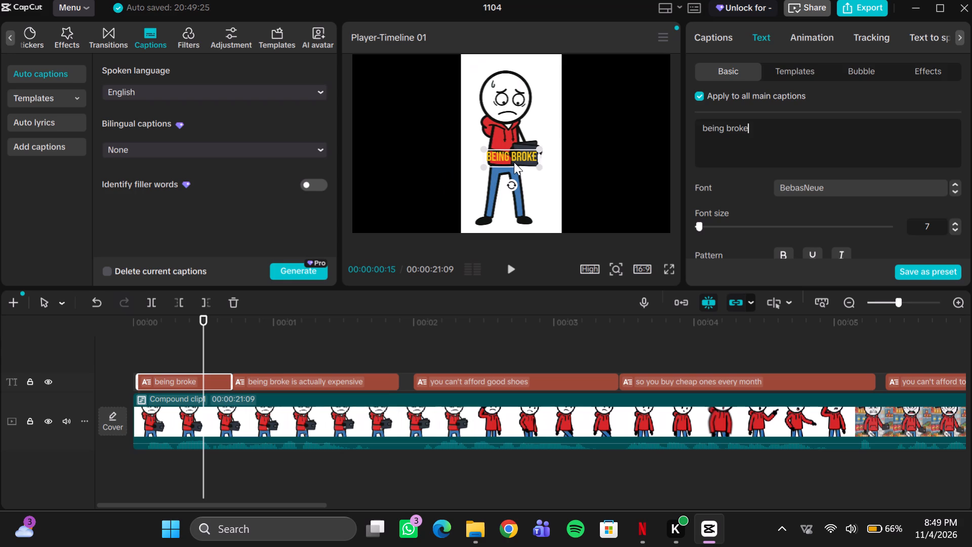
Enlarge the captions slightly and place them over the stickman's chest, a little off the vertical centre line.
left_click_drag(514, 156, 514, 188)
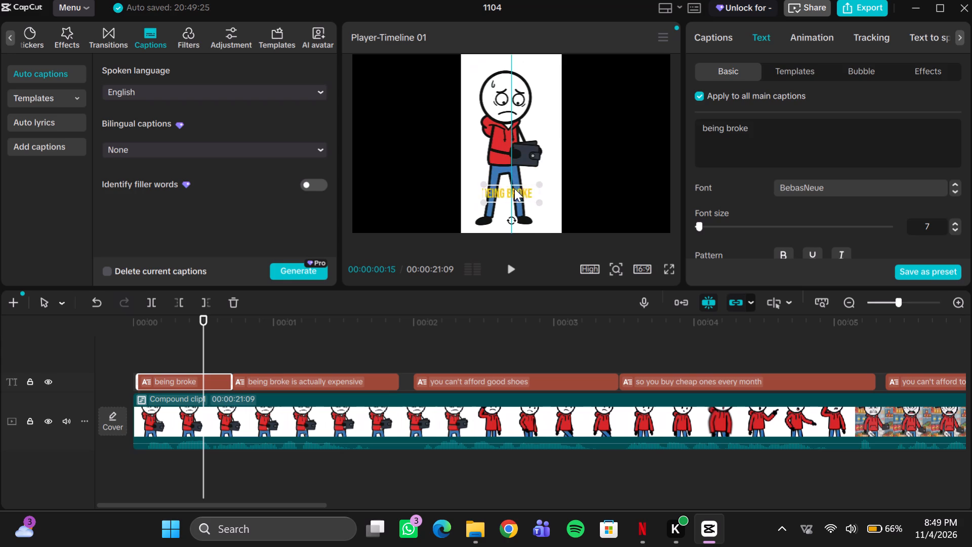
left_click_drag(514, 188, 513, 186)
left_click_drag(483, 197, 469, 207)
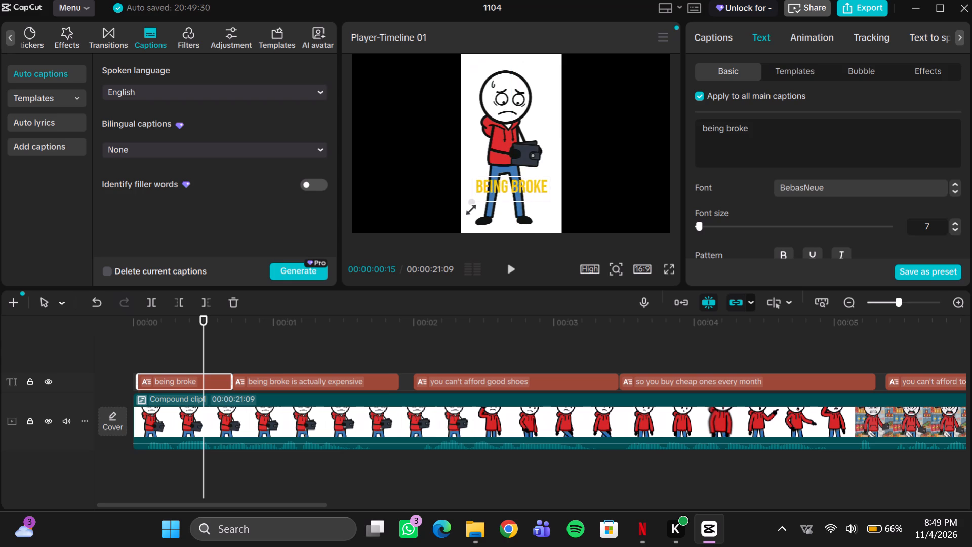
left_click_drag(469, 207, 477, 199)
left_click_drag(507, 185, 501, 192)
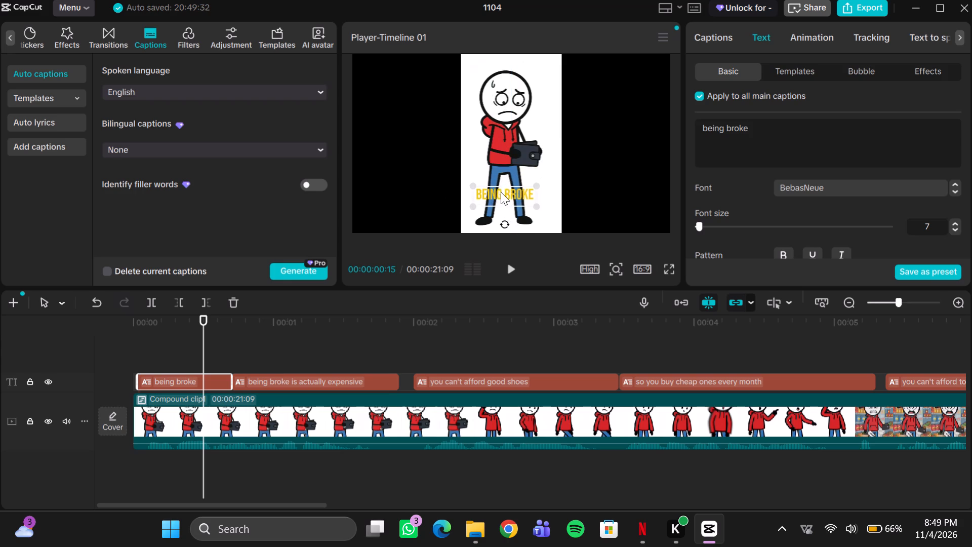
left_click_drag(501, 192, 497, 107)
left_click_drag(498, 105, 499, 134)
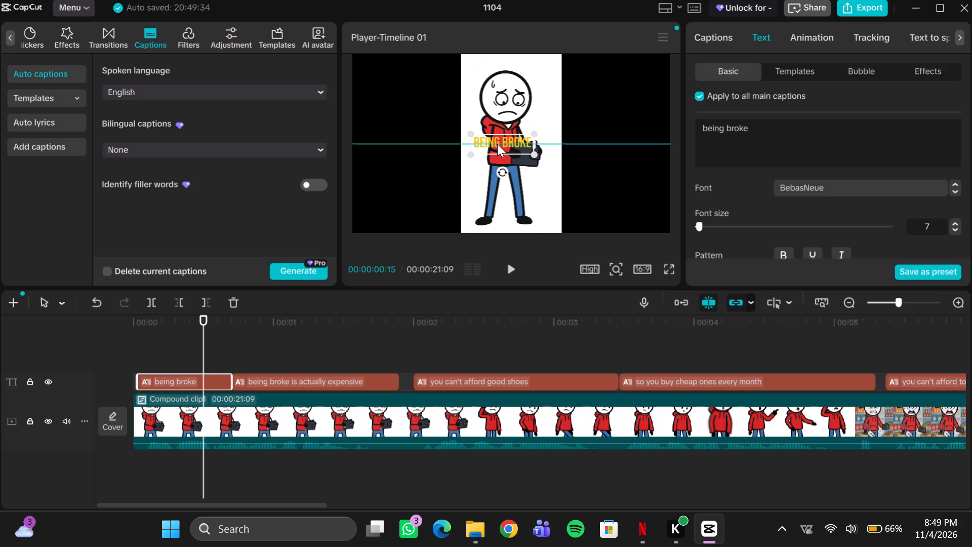
left_click(496, 145)
left_click(494, 158)
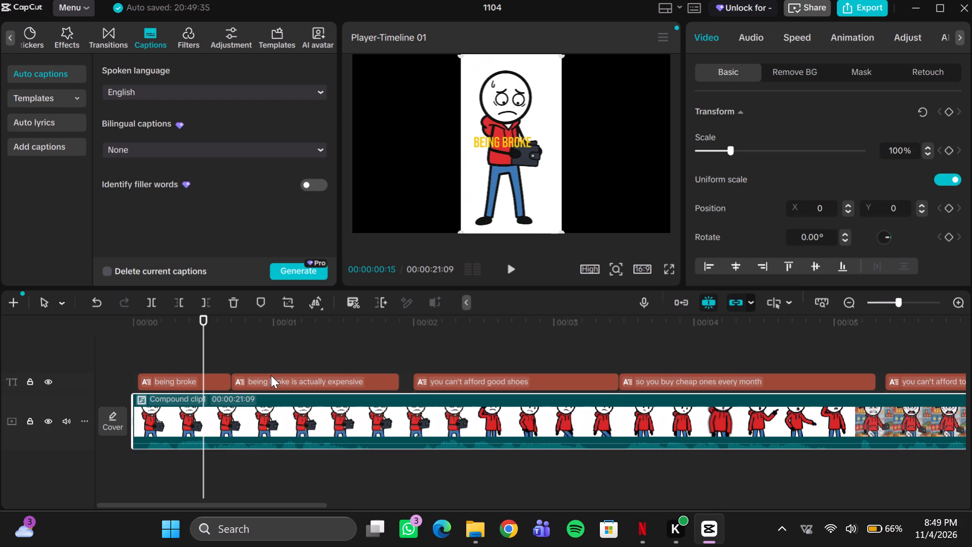
Shorten the text of the second half of the split opening caption to "is actually expensive".
left_click(271, 376)
left_click_drag(204, 342, 237, 346)
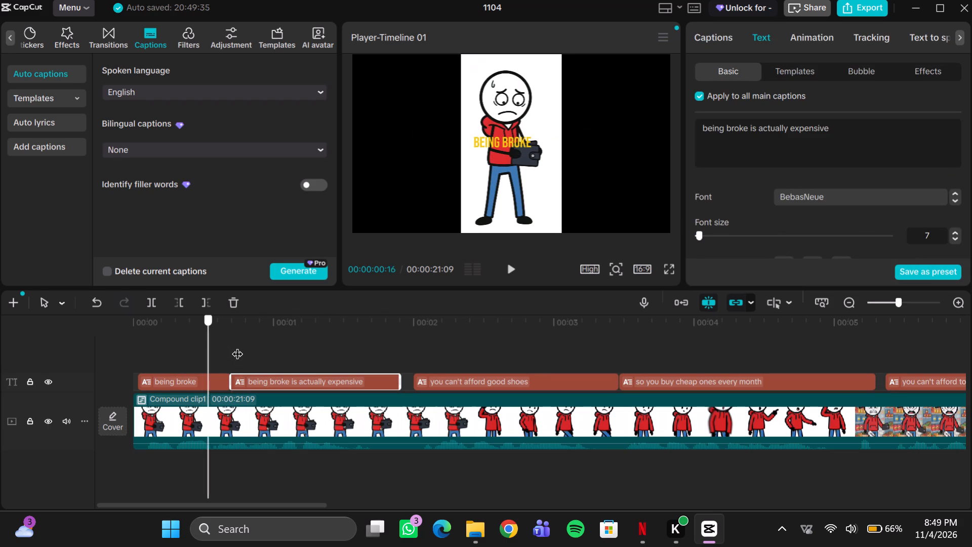
left_click_drag(237, 346, 260, 351)
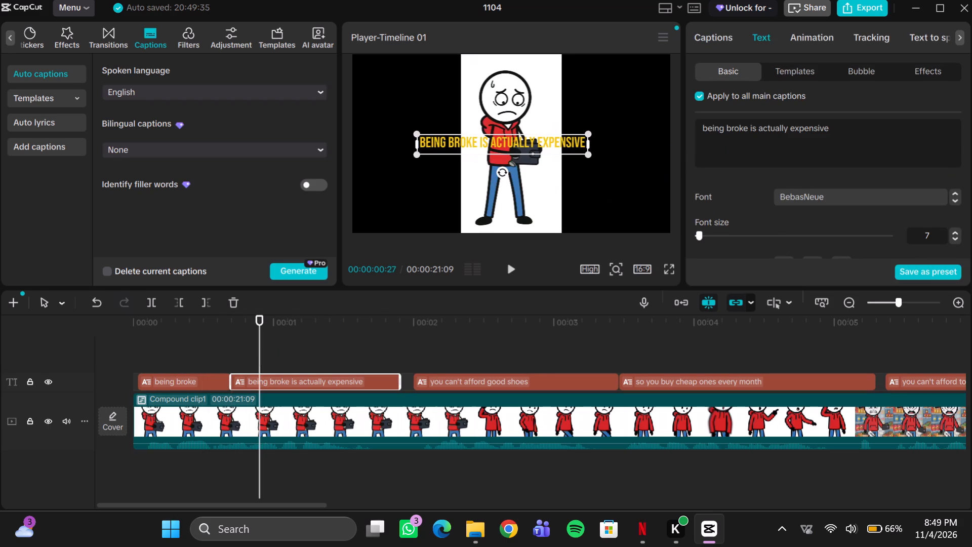
left_click_drag(749, 129, 679, 132)
key("BackSpace")
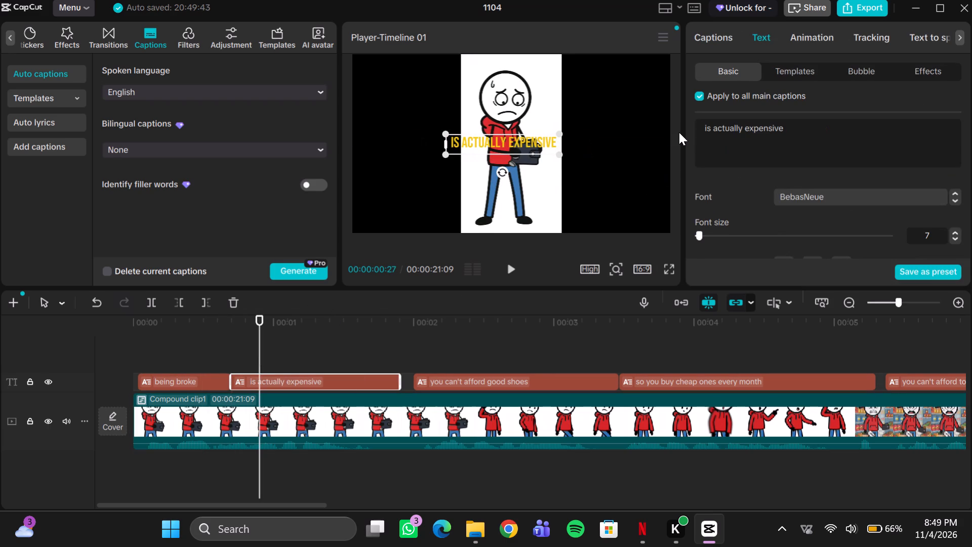
key("BackSpace")
Play the opening captions and delete the gap between "is actually expensive" and "you can't afford good shoes".
left_click_drag(259, 344, 136, 360)
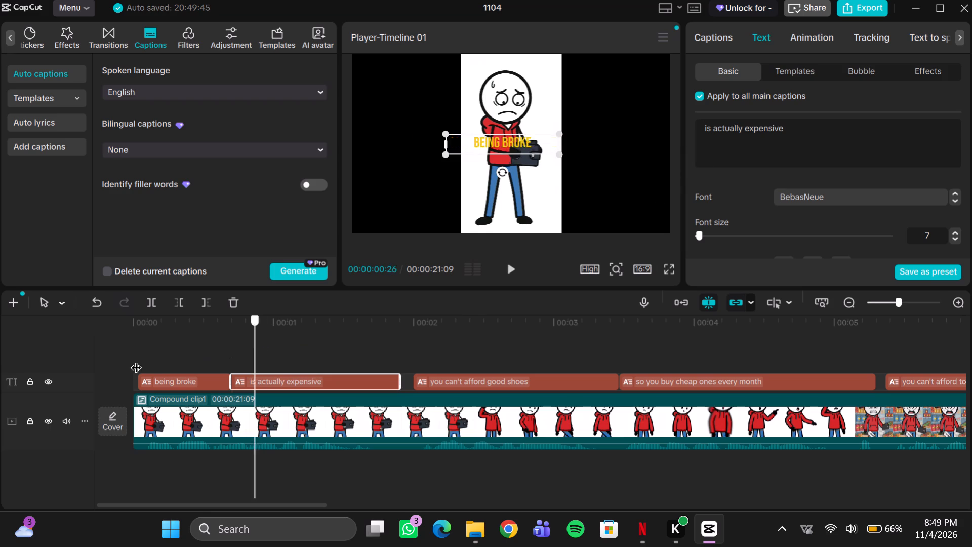
left_click_drag(136, 360, 125, 363)
key("space")
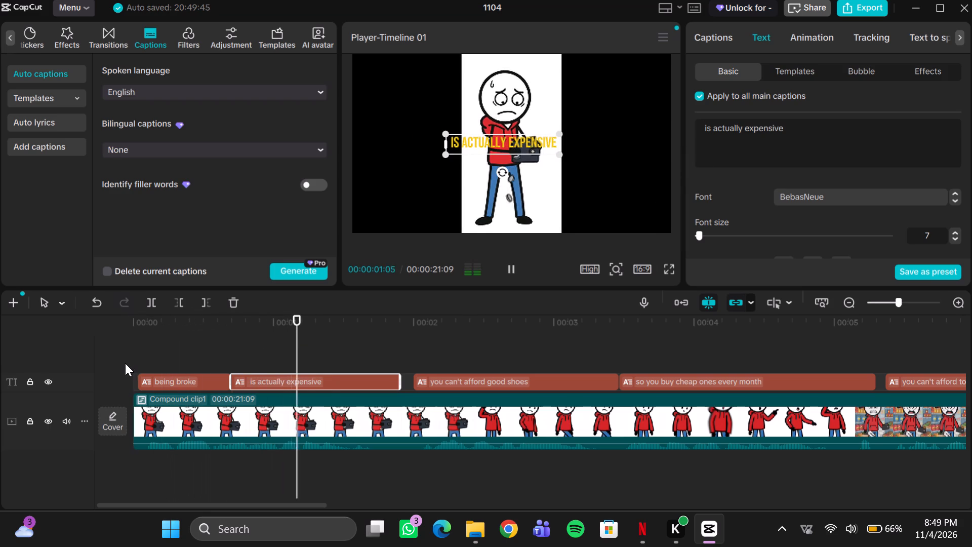
key("space")
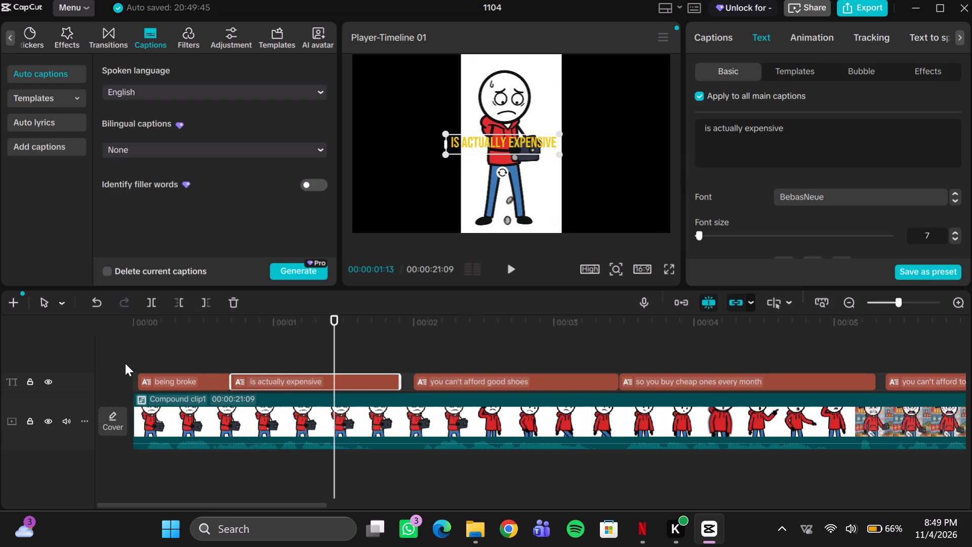
key("space")
key("space")
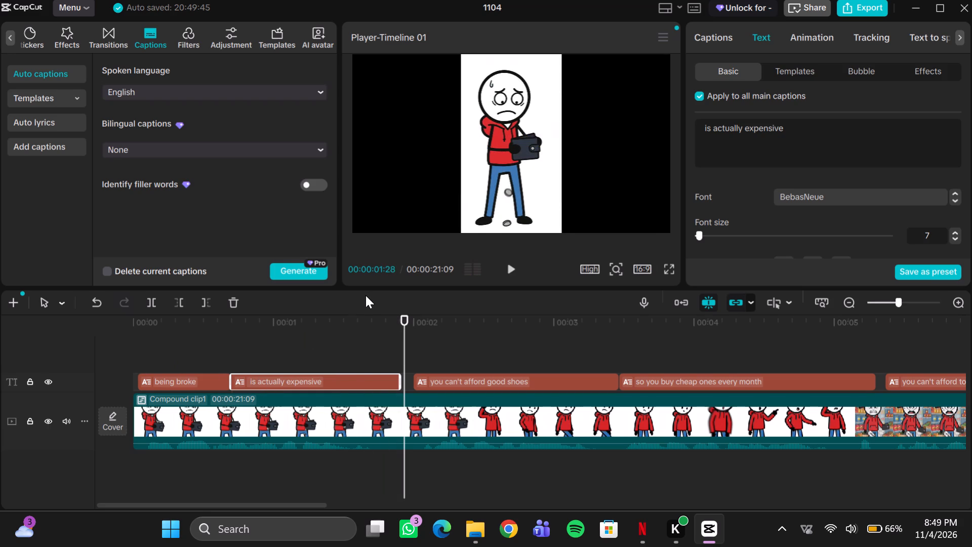
left_click(407, 376)
right_click(409, 374)
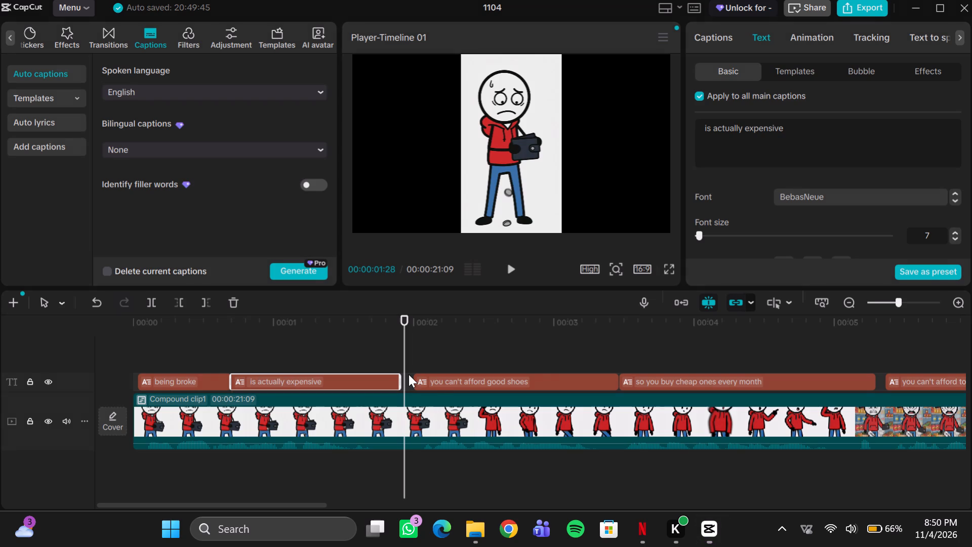
left_click(441, 383)
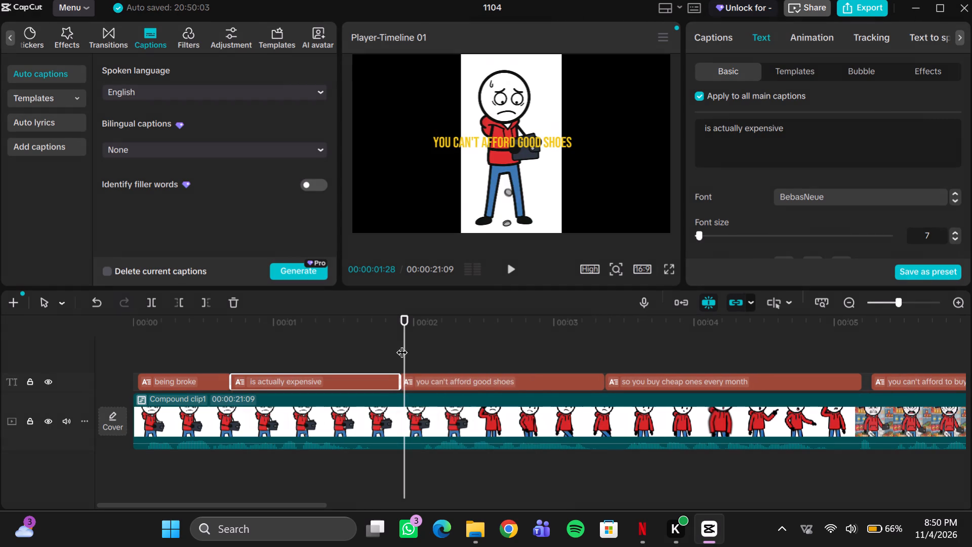
Split the caption "you can't afford good shoes" at 00:00:02:18.
left_click_drag(407, 344, 400, 344)
key("space")
key("space")
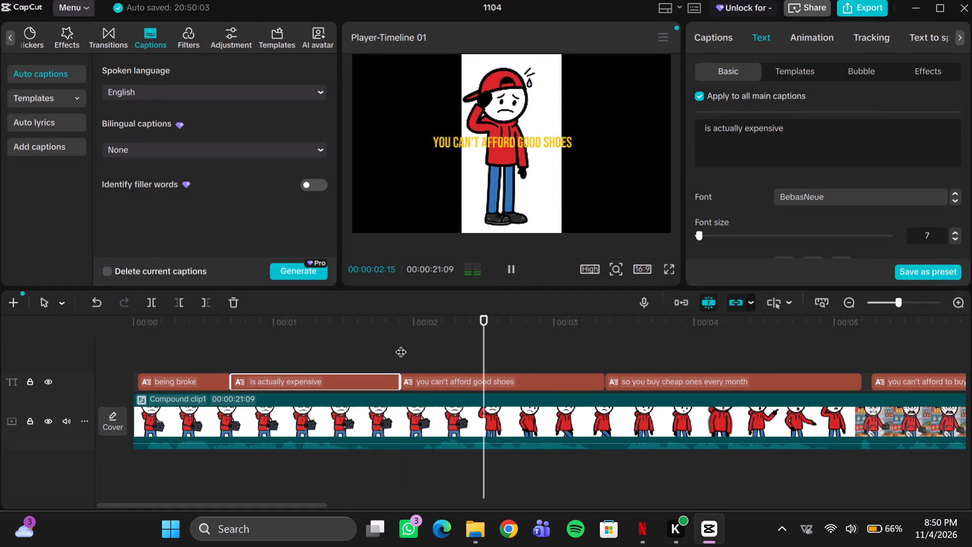
left_click(482, 379)
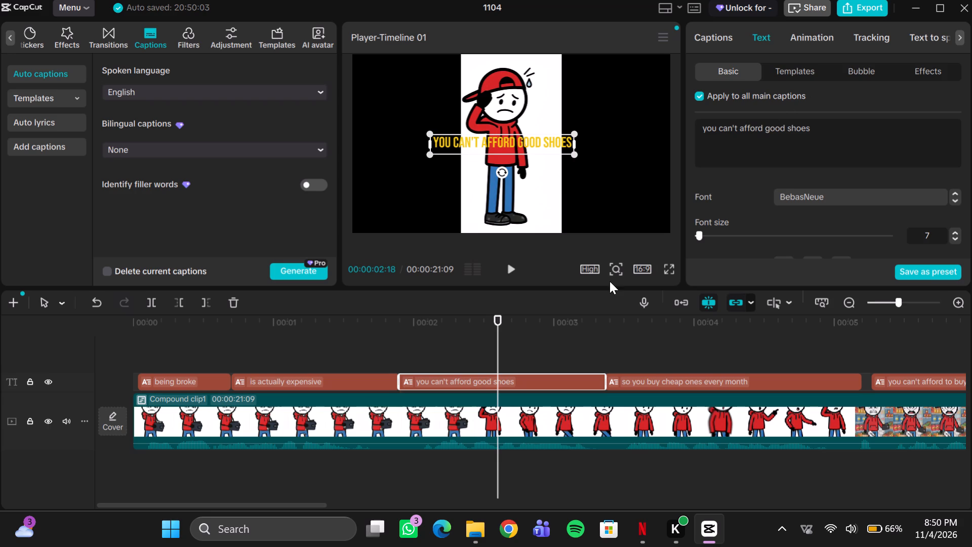
left_click_drag(838, 128, 843, 119)
left_click(844, 119)
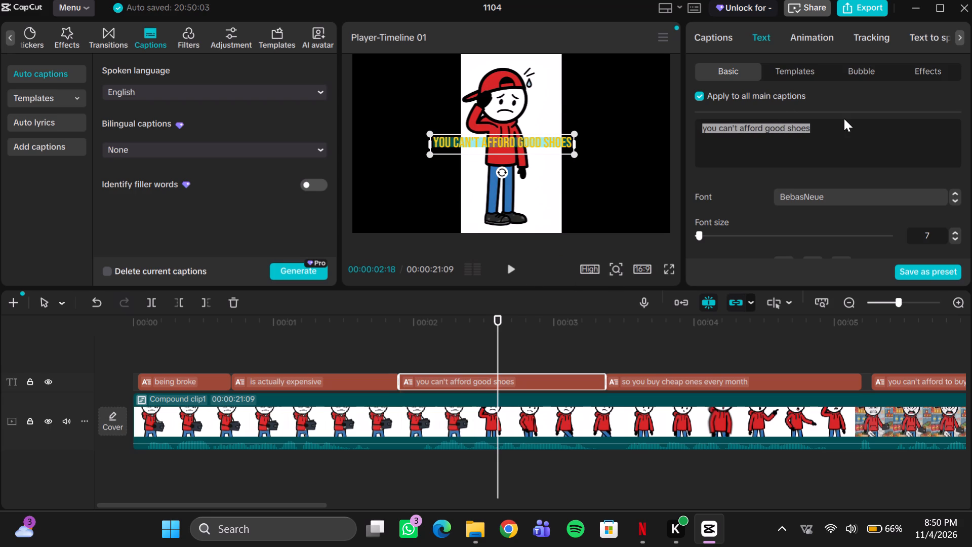
key("ctrl+b")
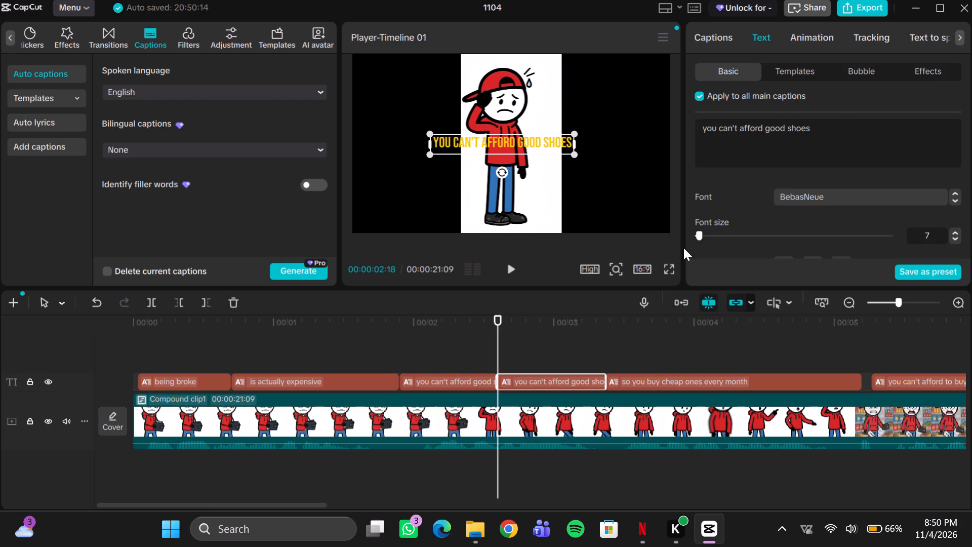
Shorten the text of the second half of the split "good shoes" caption to "you can't afford".
left_click_drag(815, 128, 803, 128)
left_click_drag(803, 128, 768, 130)
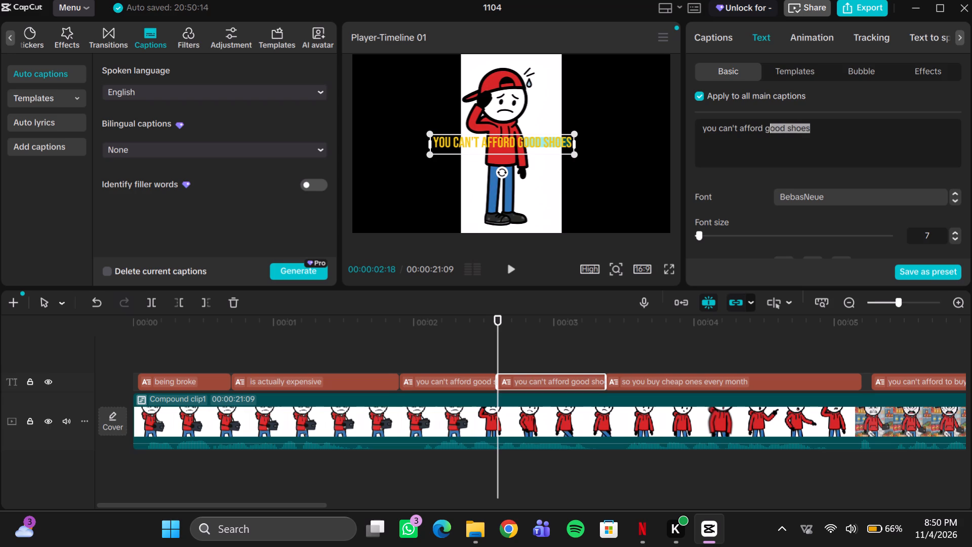
left_click_drag(768, 130, 767, 131)
key("BackSpace")
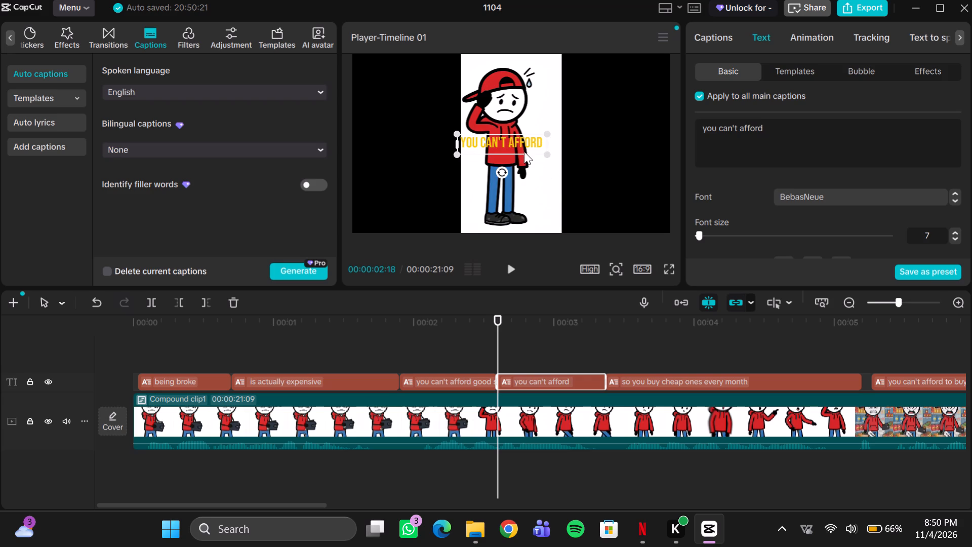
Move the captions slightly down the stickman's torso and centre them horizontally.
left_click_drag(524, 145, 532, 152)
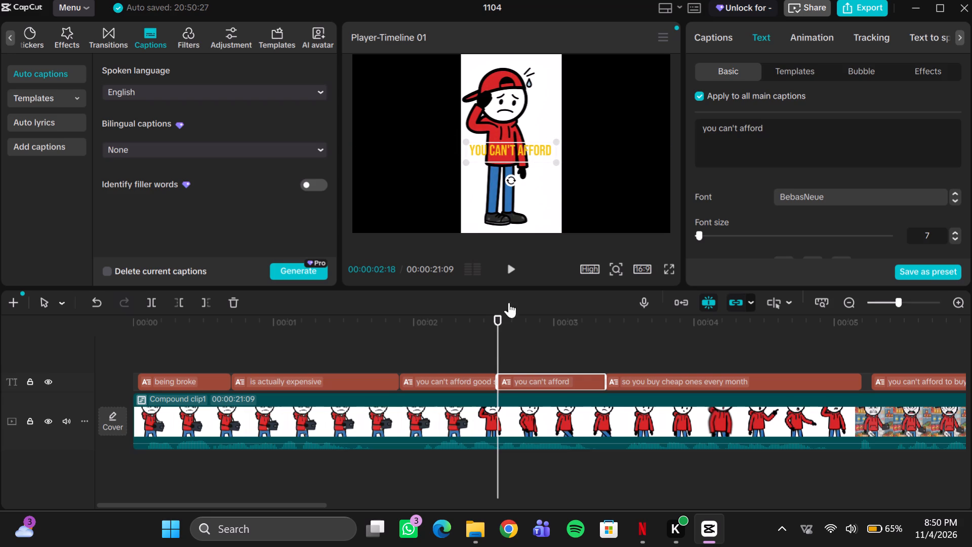
Play the split "you can't afford good shoes" caption and shorten the first half's text to "you can't afford".
left_click_drag(498, 344, 389, 348)
key("space")
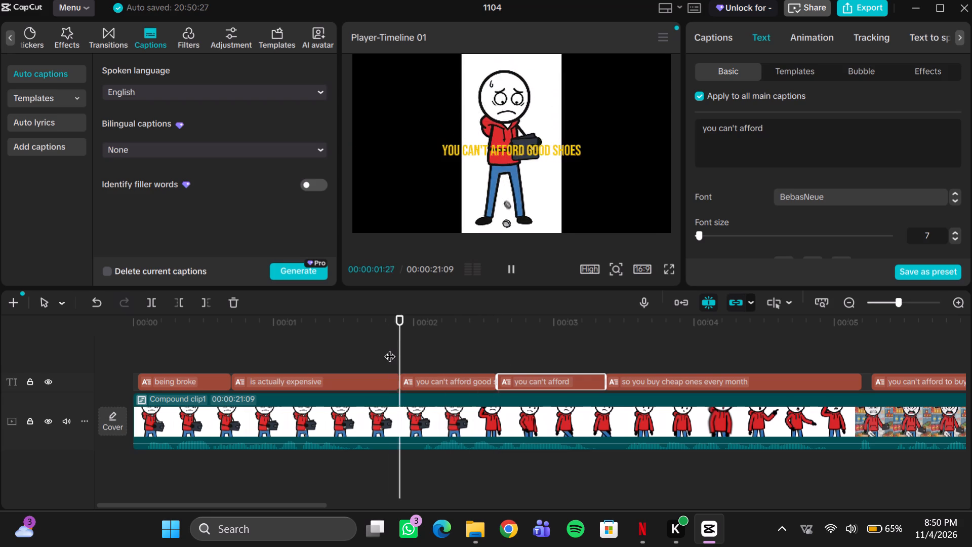
key("space")
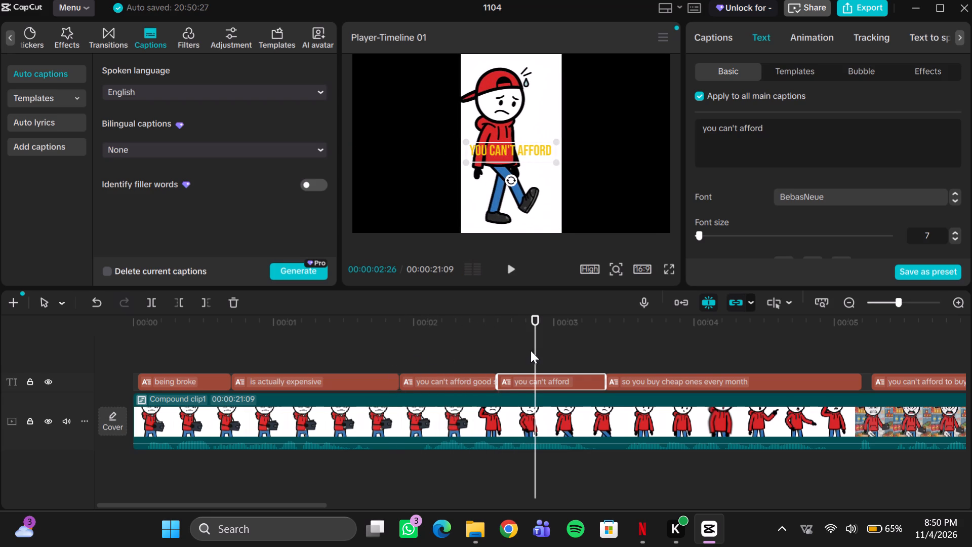
left_click_drag(533, 350, 446, 363)
left_click(438, 382)
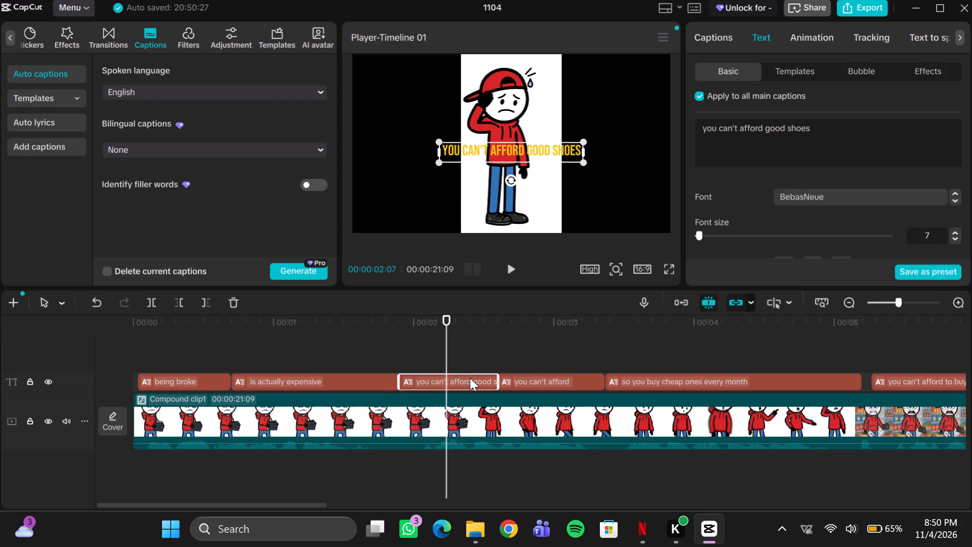
left_click_drag(826, 136, 777, 124)
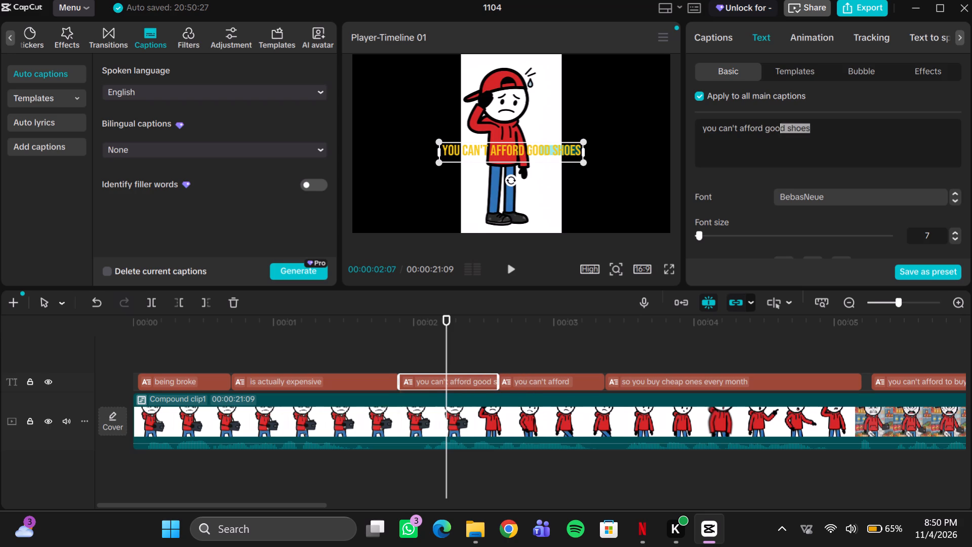
left_click_drag(777, 124, 769, 128)
left_click_drag(769, 128, 766, 130)
key("BackSpace")
scroll(767, 130, "right", 2)
left_click(678, 155)
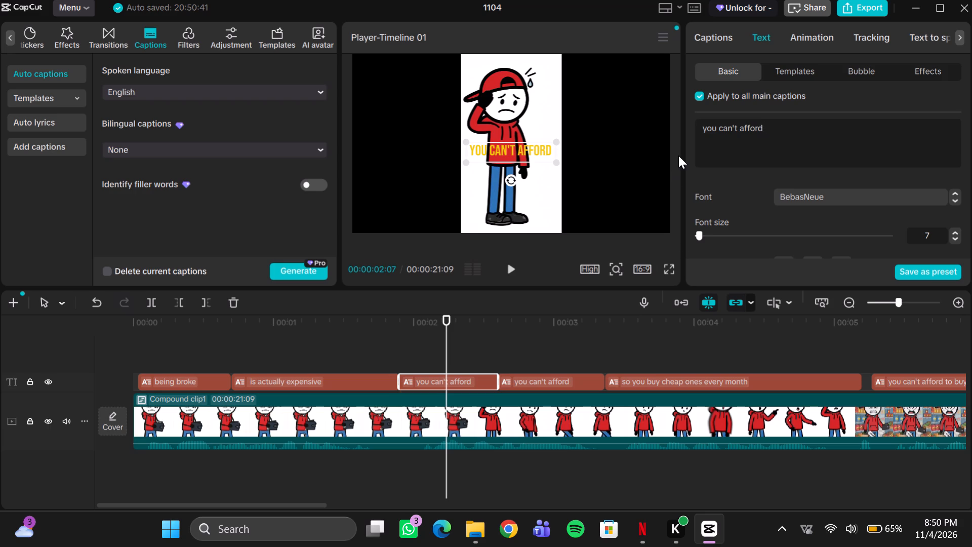
Move the captions down to the stickman's legs, centred horizontally, using the "is actually expensive" caption.
left_click_drag(443, 338, 368, 342)
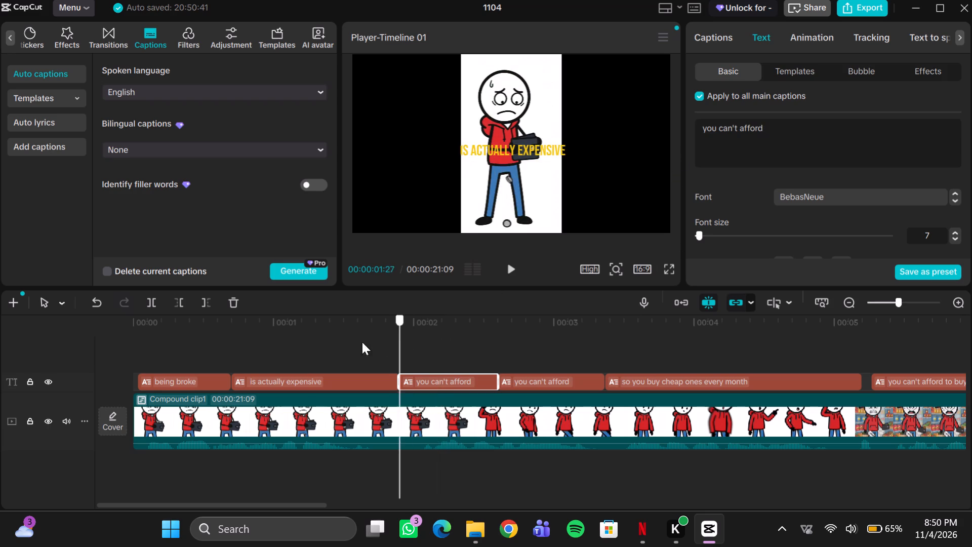
left_click(349, 378)
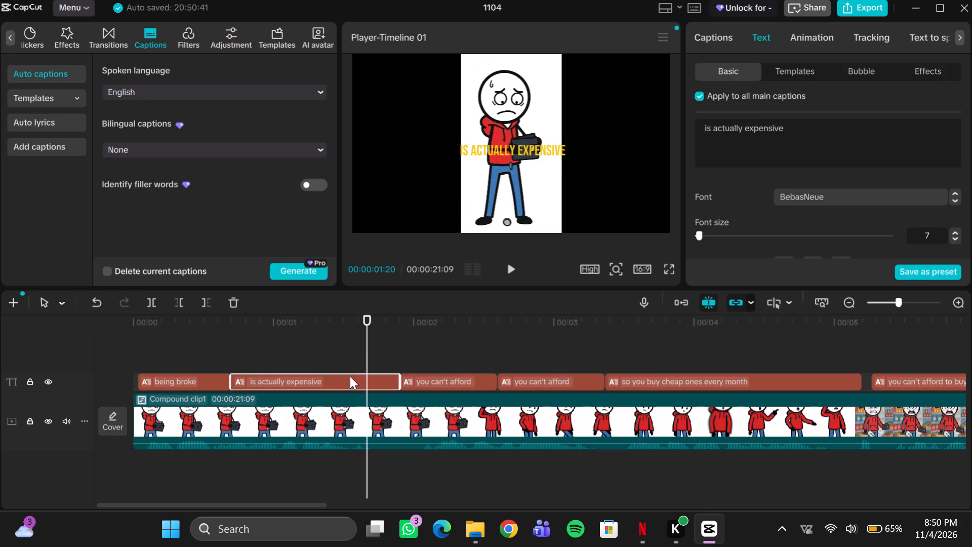
left_click_drag(489, 143, 498, 146)
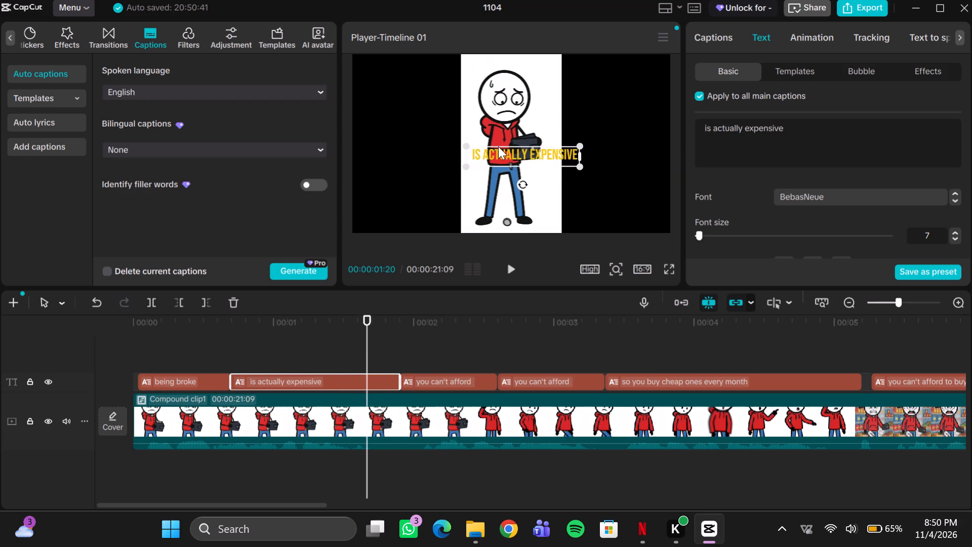
left_click_drag(498, 146, 495, 167)
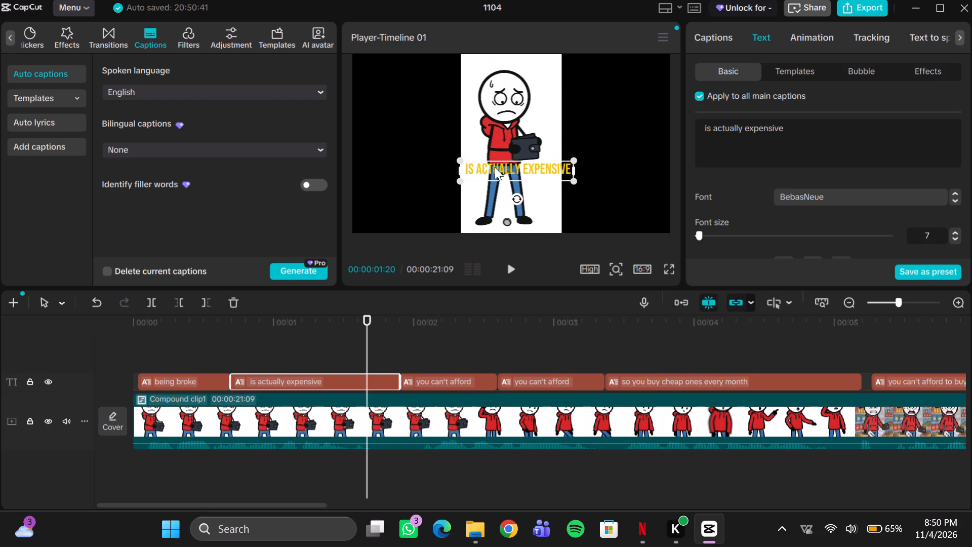
left_click_drag(495, 167, 493, 177)
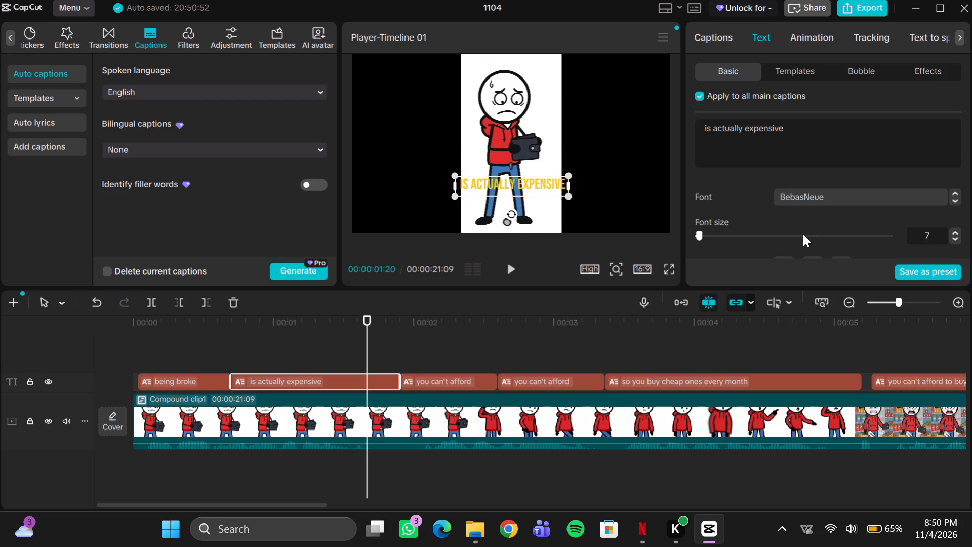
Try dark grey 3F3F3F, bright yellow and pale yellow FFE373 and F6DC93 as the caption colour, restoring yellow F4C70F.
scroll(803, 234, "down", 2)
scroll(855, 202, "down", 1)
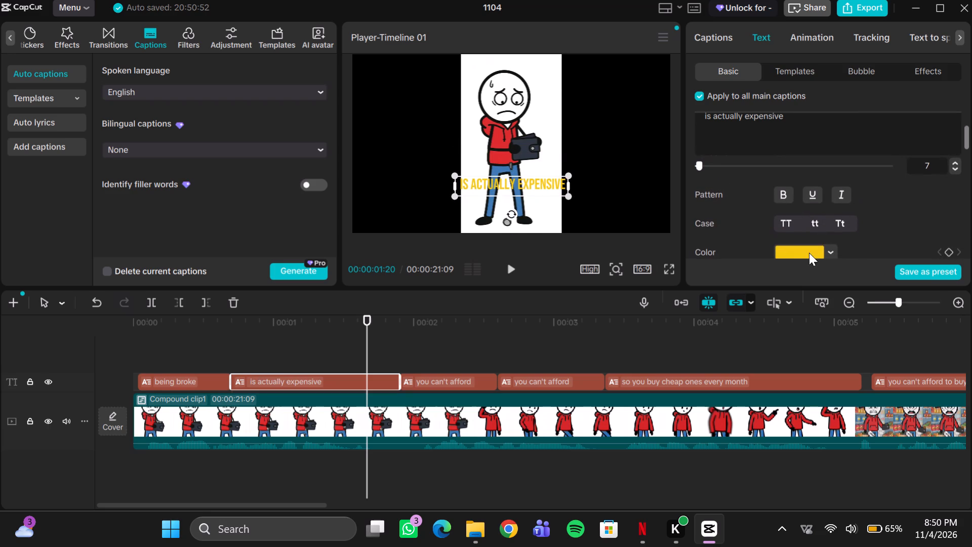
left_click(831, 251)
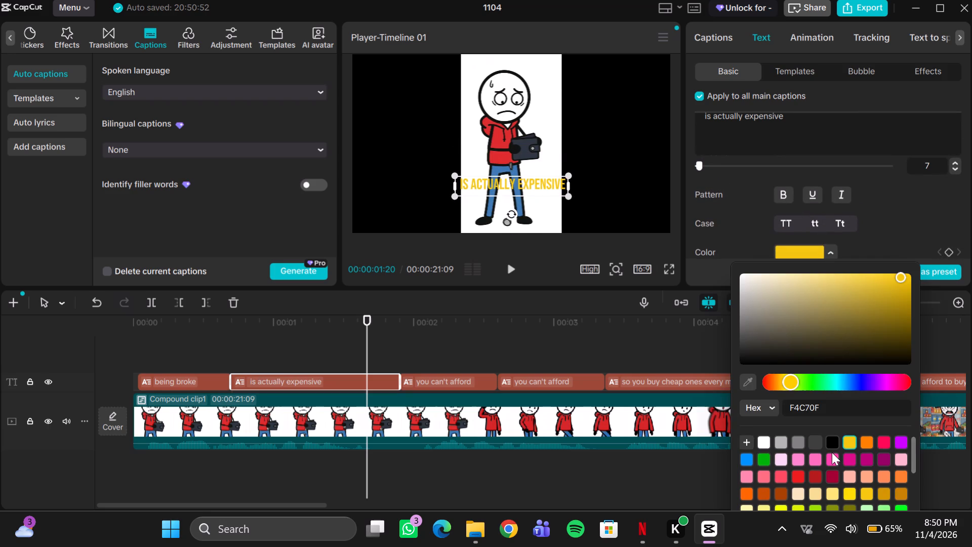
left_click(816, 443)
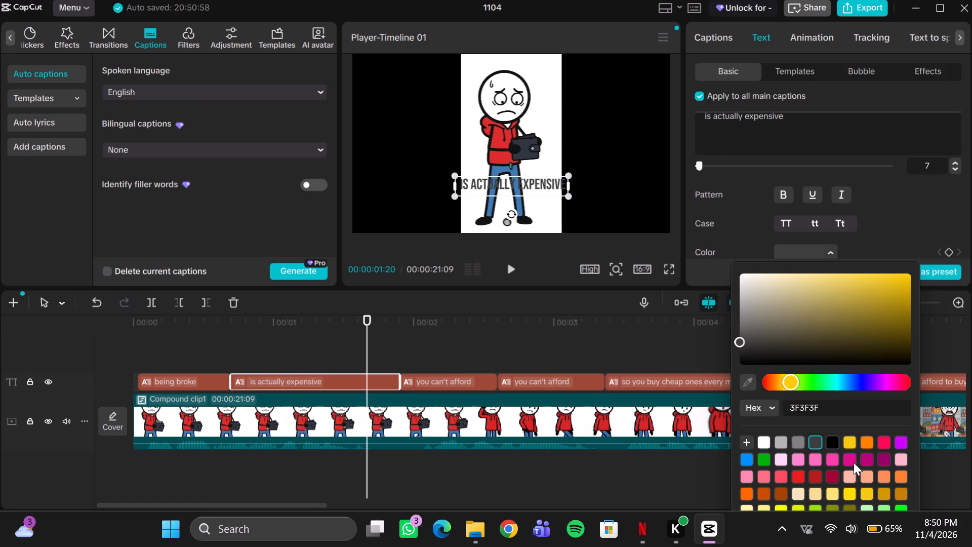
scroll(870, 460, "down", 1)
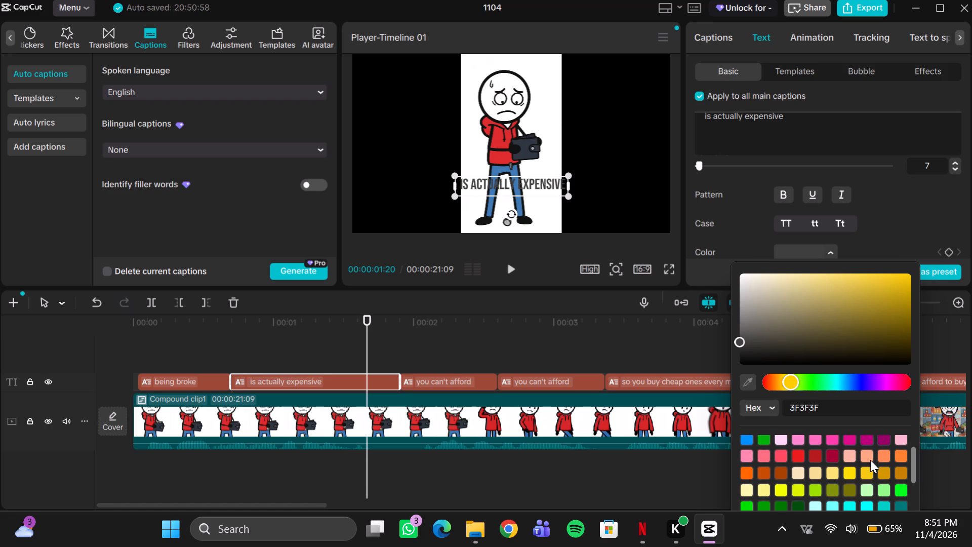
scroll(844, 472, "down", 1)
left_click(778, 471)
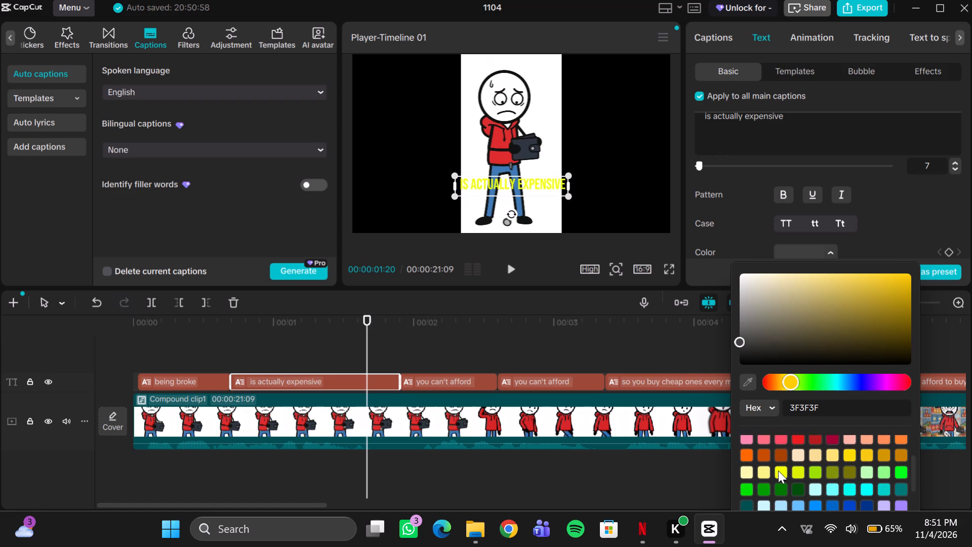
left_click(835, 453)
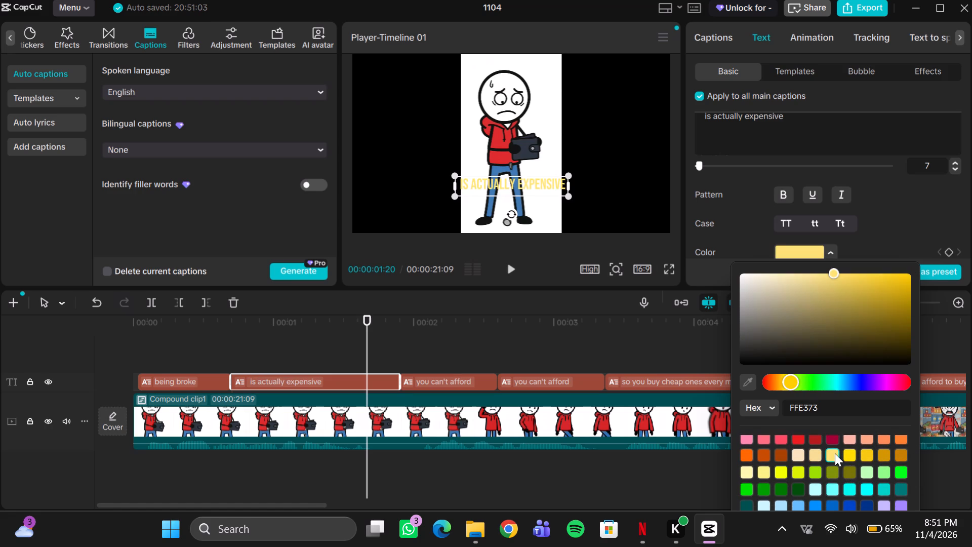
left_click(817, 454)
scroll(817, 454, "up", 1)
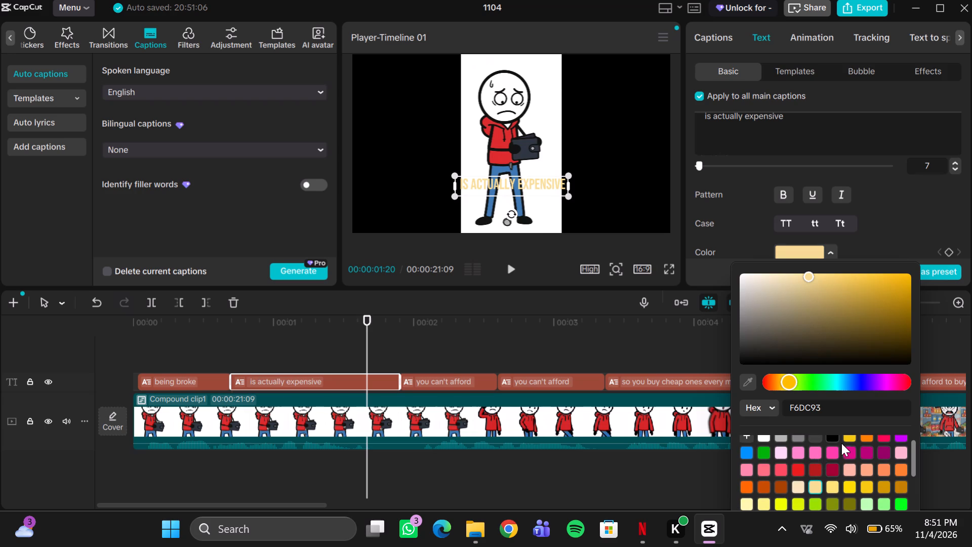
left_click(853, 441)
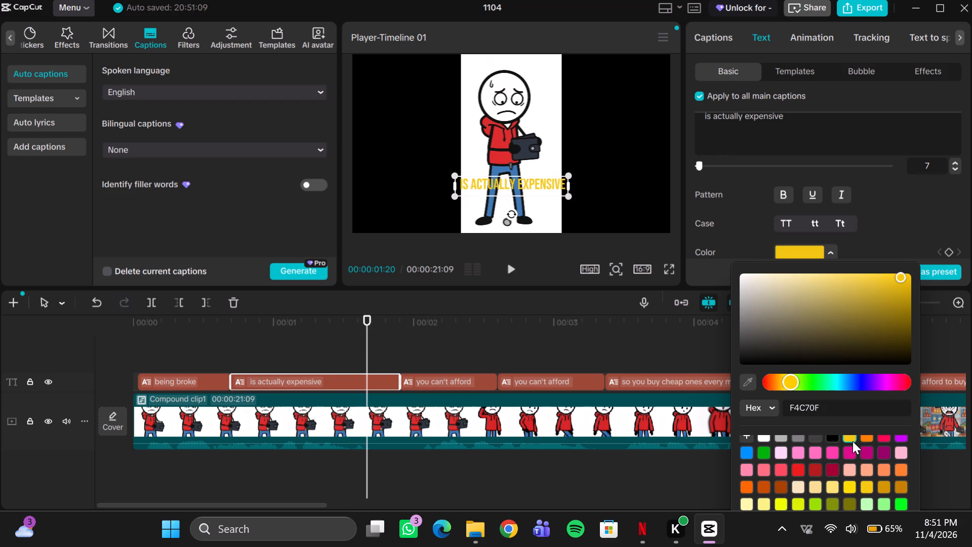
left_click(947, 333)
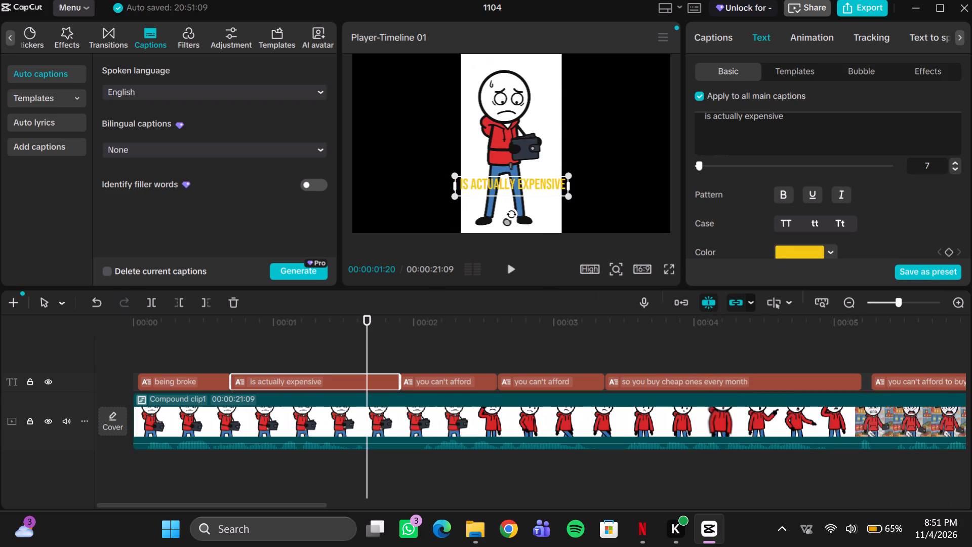
Scale the captions down slightly so "is actually expensive" fits inside the white picture, and play on to the following caption.
left_click_drag(454, 194, 462, 191)
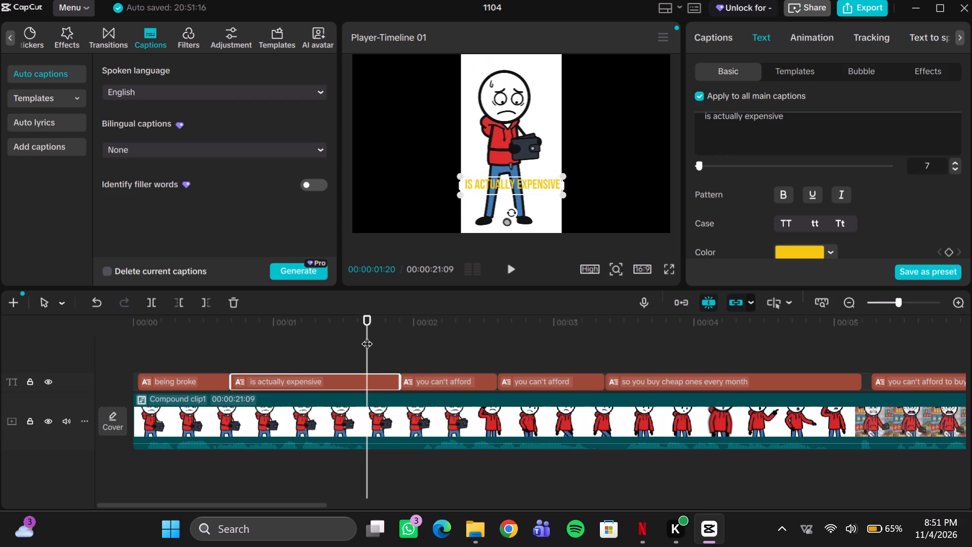
key("space")
key("space")
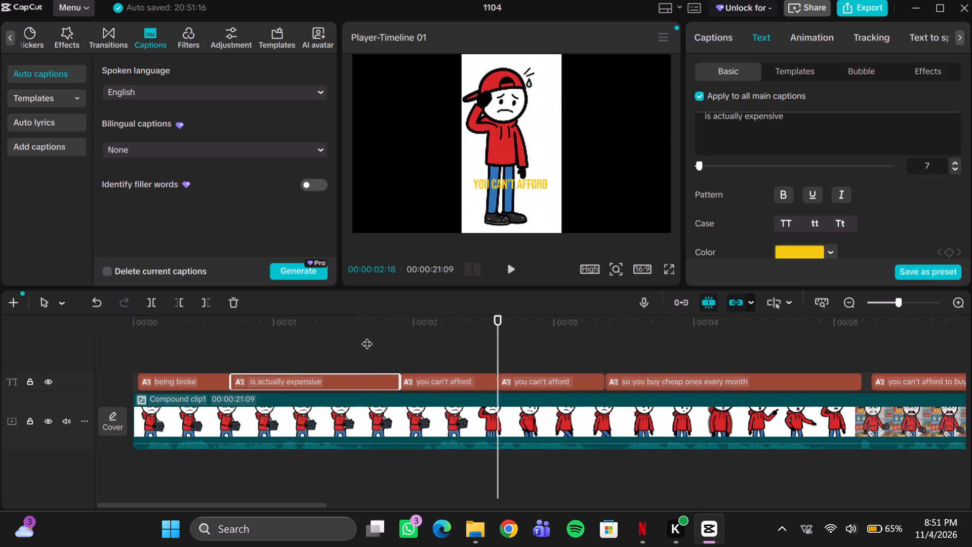
Replace the second "you can't afford" caption's text with "good shoes" and play both captions back.
left_click(544, 375)
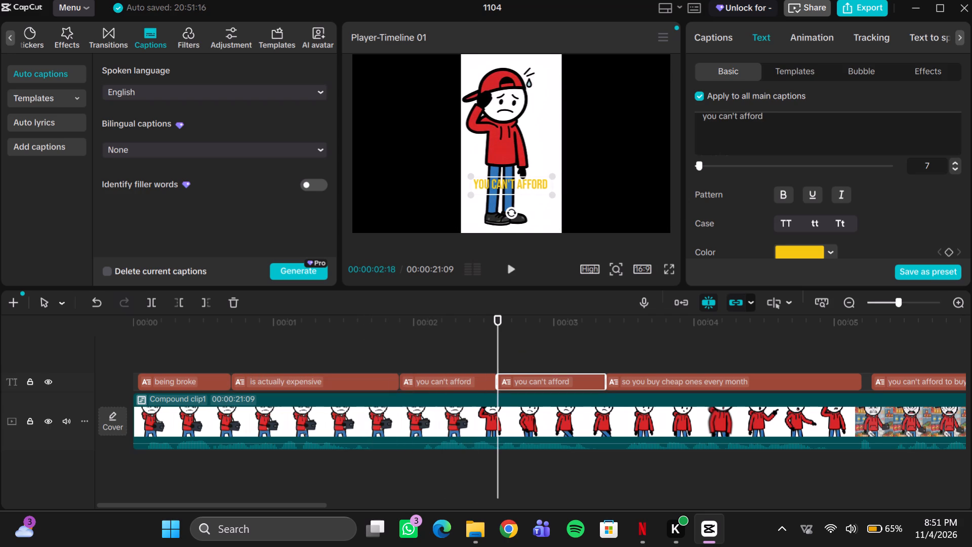
left_click_drag(793, 117, 677, 116)
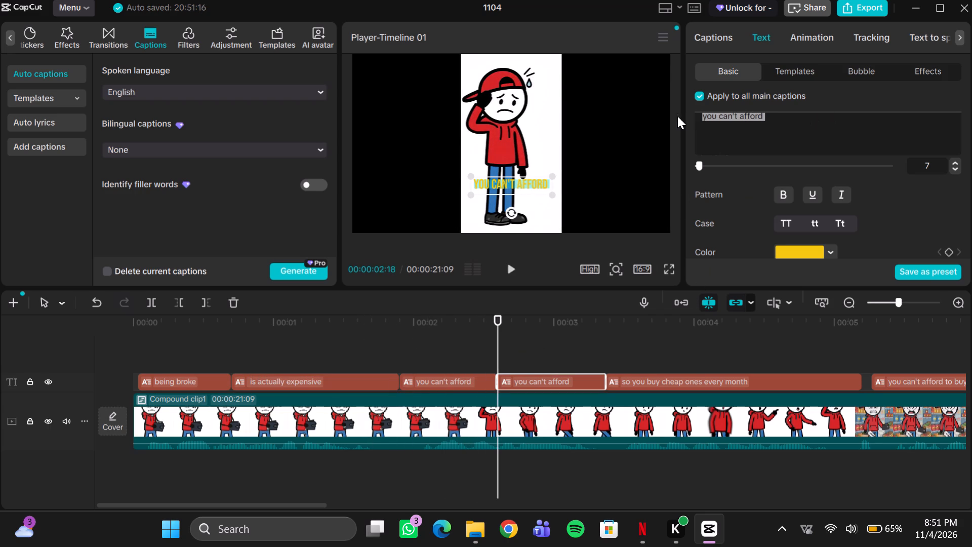
left_click_drag(677, 116, 670, 116)
type("good")
key("space")
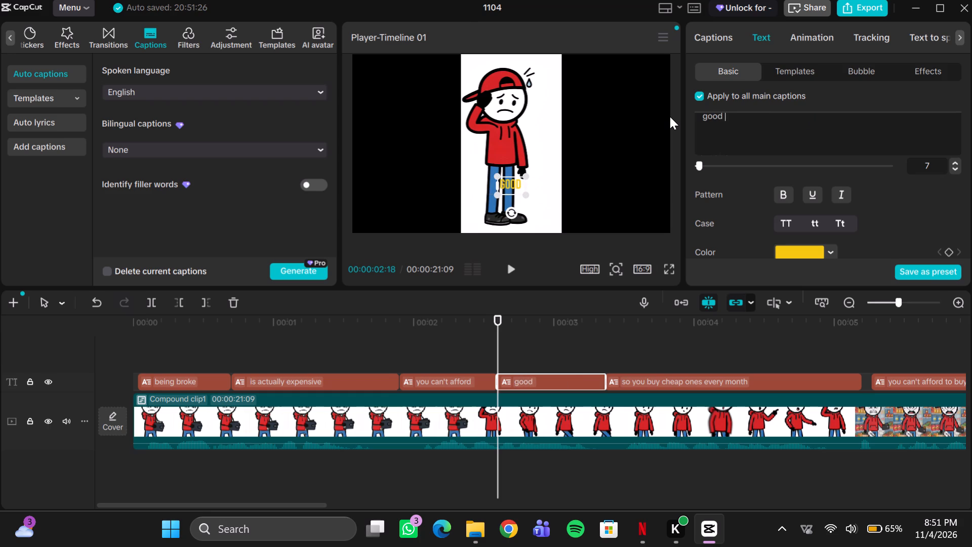
type("shoes")
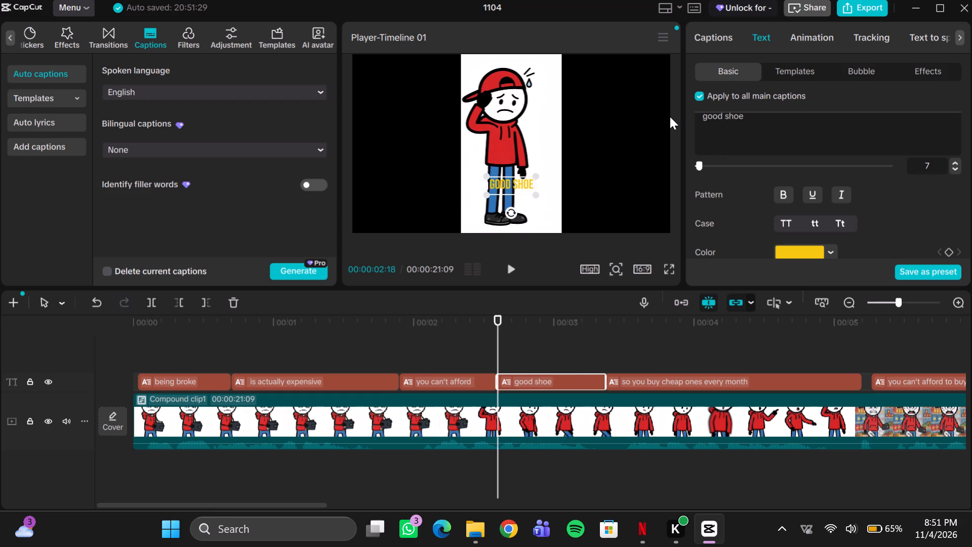
left_click(502, 337)
left_click_drag(496, 331, 439, 337)
key("space")
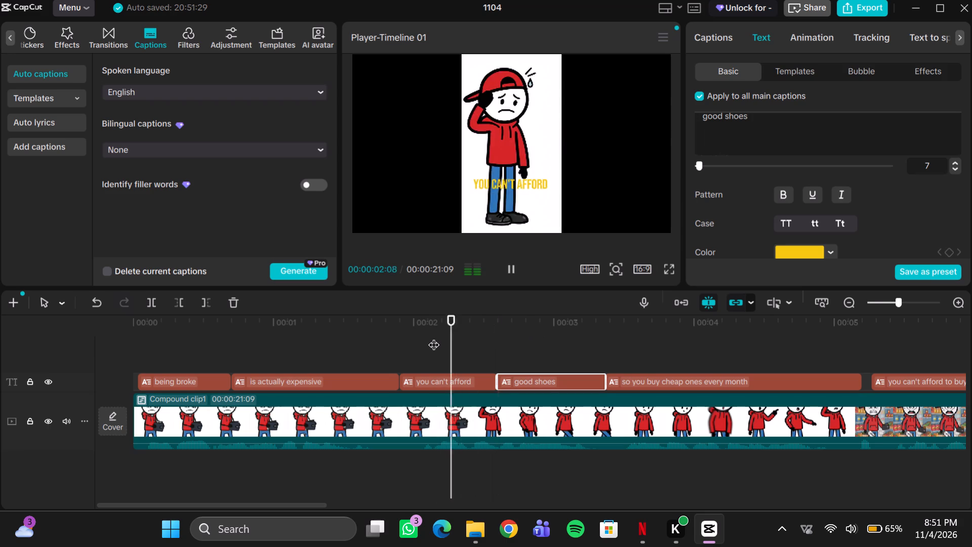
key("space")
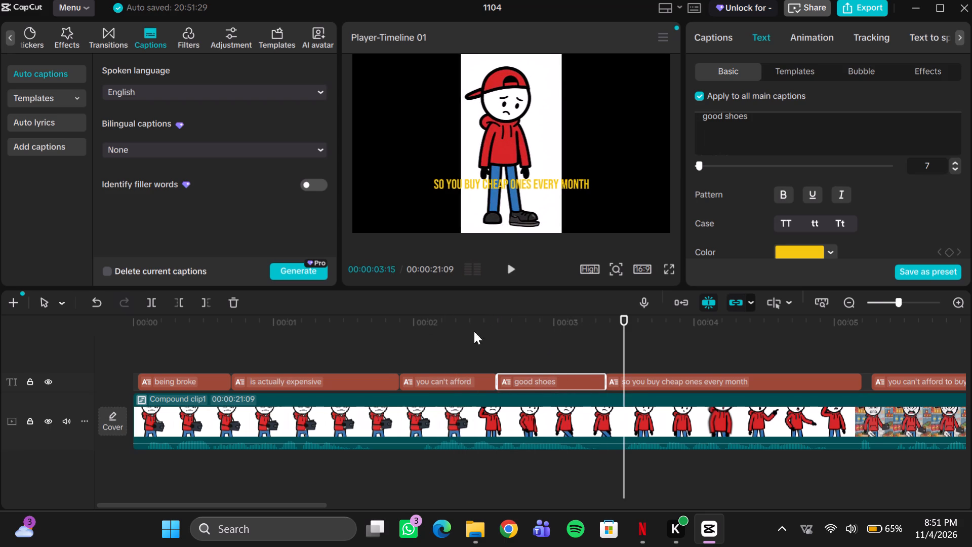
Split the "so you buy cheap ones every month" caption at 00:00:03:29.
left_click_drag(626, 335, 686, 336)
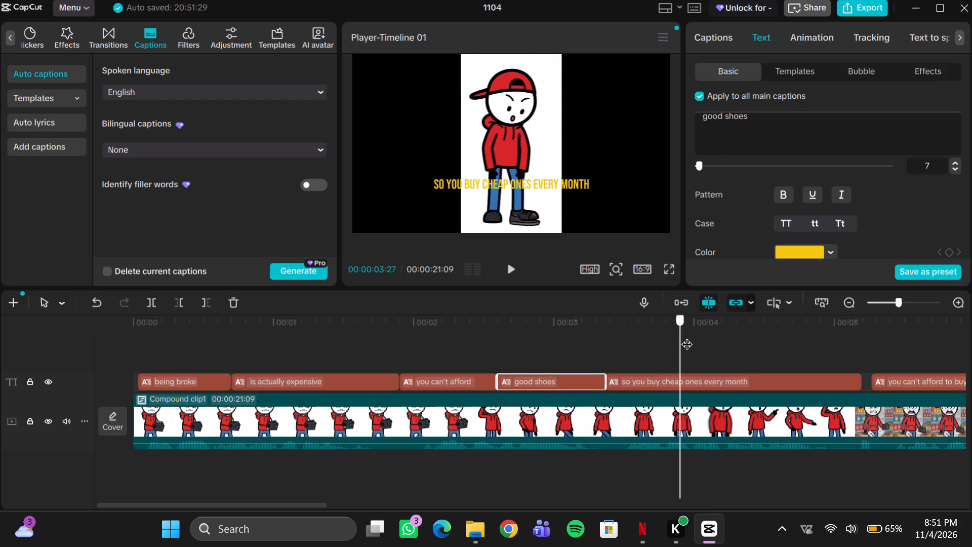
left_click_drag(686, 336, 688, 336)
left_click(735, 384)
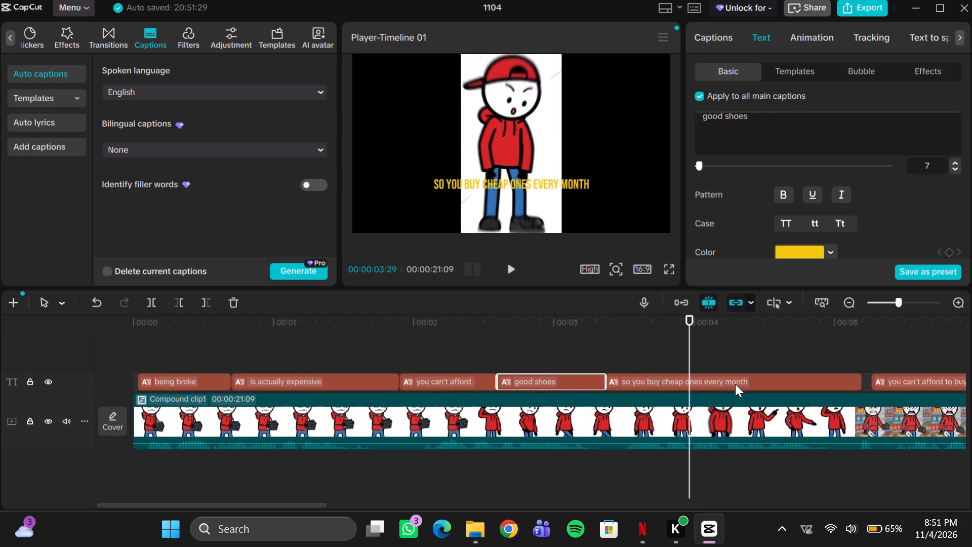
key("ctrl+b")
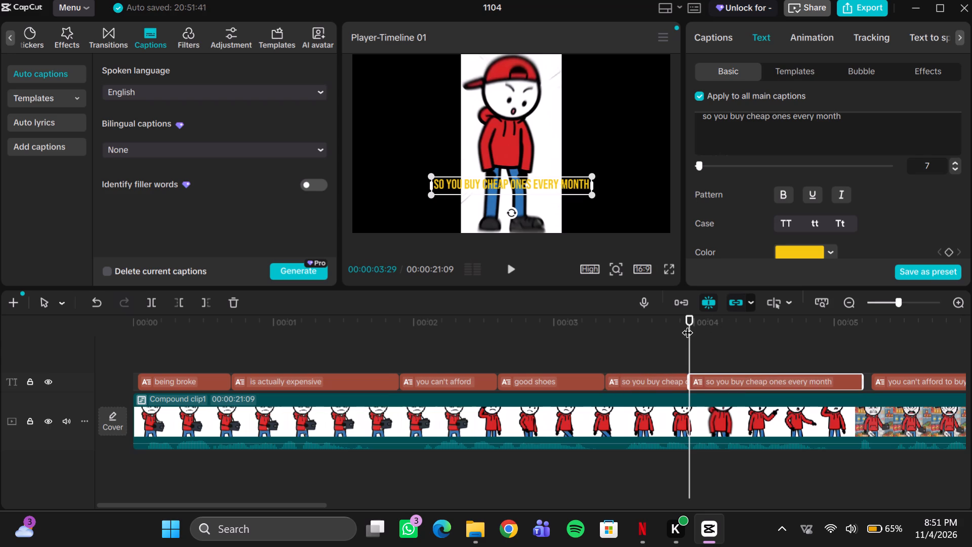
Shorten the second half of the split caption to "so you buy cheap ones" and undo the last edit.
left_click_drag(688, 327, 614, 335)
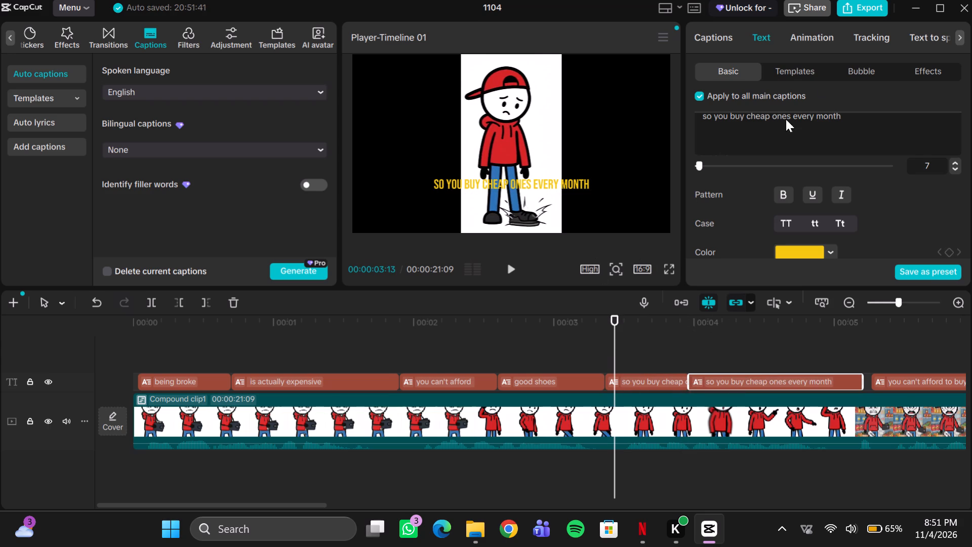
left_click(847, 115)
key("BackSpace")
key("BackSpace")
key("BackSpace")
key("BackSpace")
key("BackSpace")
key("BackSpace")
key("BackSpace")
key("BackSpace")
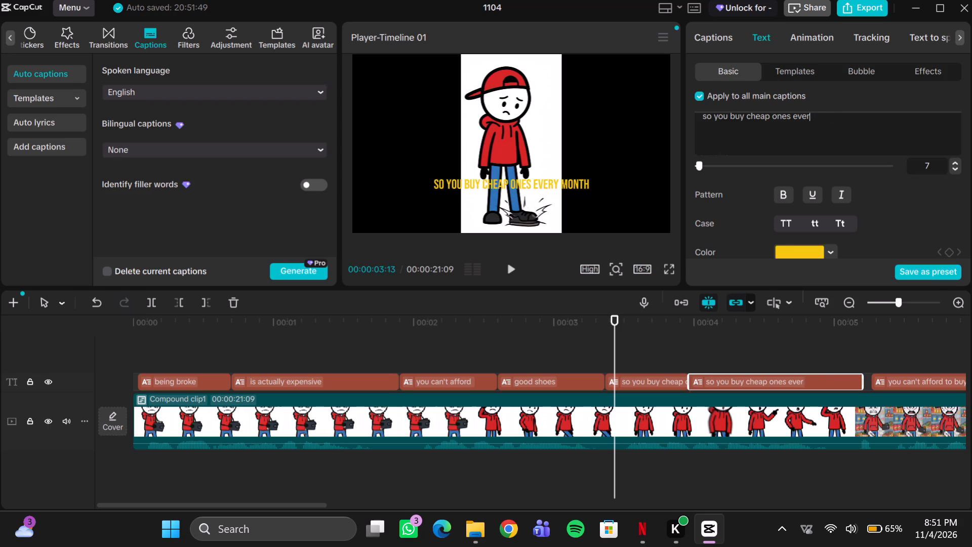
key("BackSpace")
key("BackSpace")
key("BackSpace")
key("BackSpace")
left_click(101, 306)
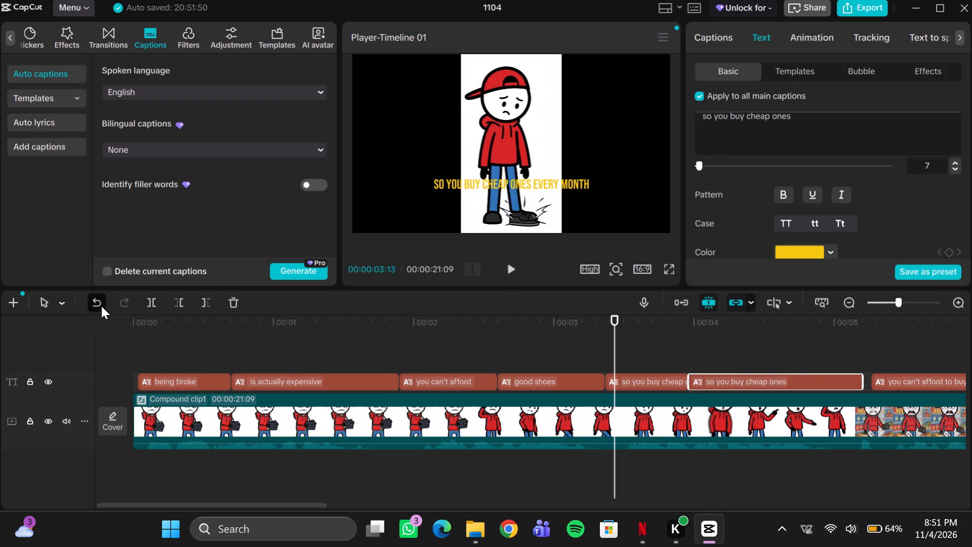
Shorten the text of the split caption's first half to "so you buy cheap".
left_click(616, 384)
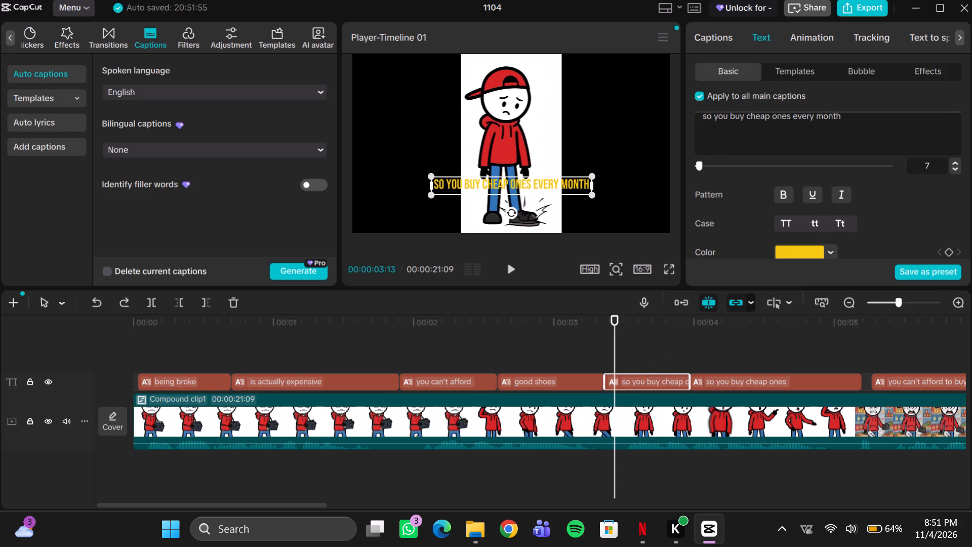
left_click_drag(775, 116, 840, 116)
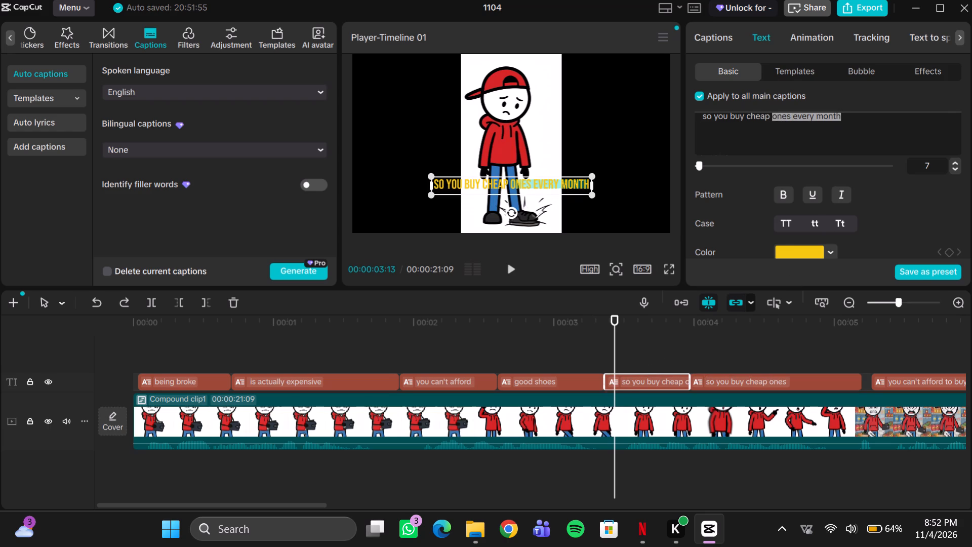
key("BackSpace")
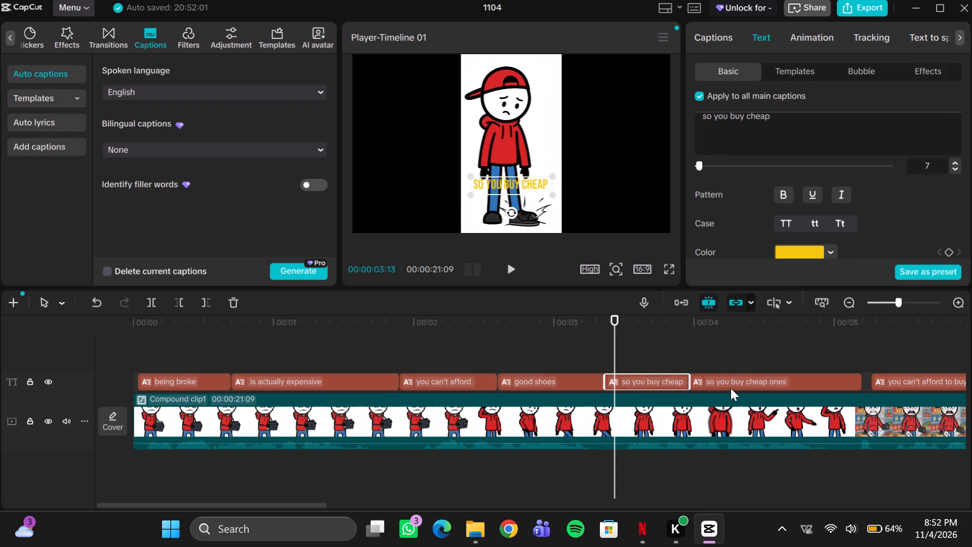
Replace the text of the split caption's second half with "every month".
left_click(731, 380)
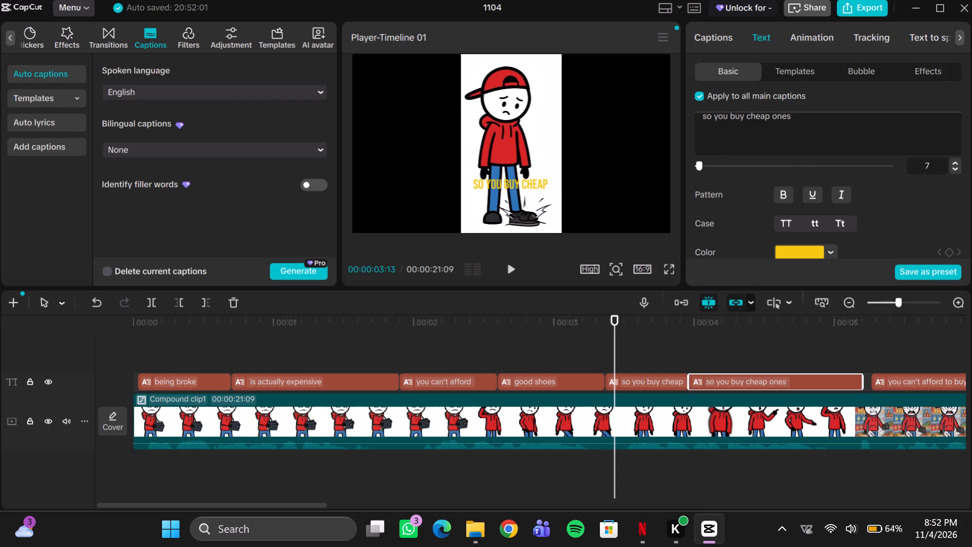
left_click_drag(826, 119, 630, 129)
key("BackSpace")
key("BackSpace")
key("BackSpace")
key("BackSpace")
key("BackSpace")
key("BackSpace")
key("BackSpace")
key("BackSpace")
key("BackSpace")
key("BackSpace")
key("BackSpace")
key("BackSpace")
key("BackSpace")
key("BackSpace")
key("BackSpace")
key("BackSpace")
key("BackSpace")
key("BackSpace")
key("BackSpace")
key("BackSpace")
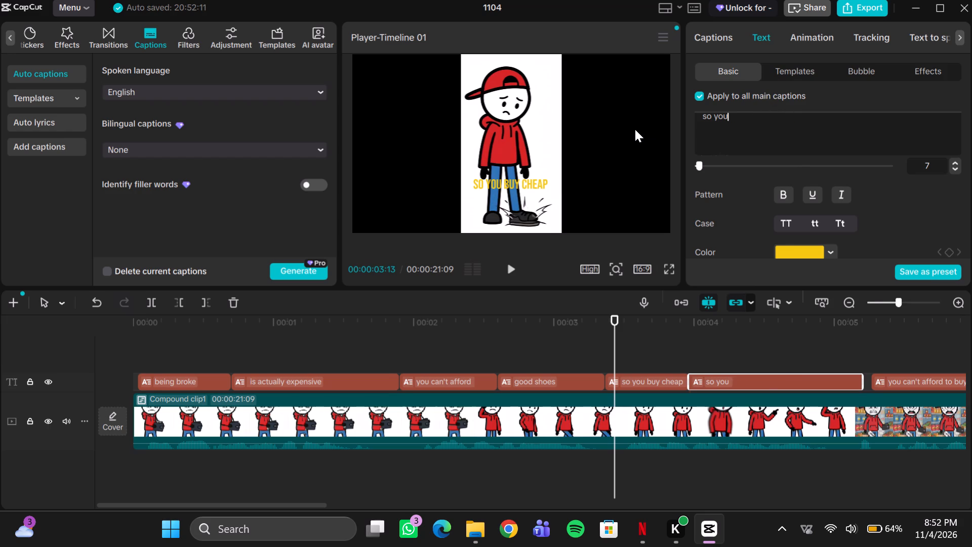
type("every month")
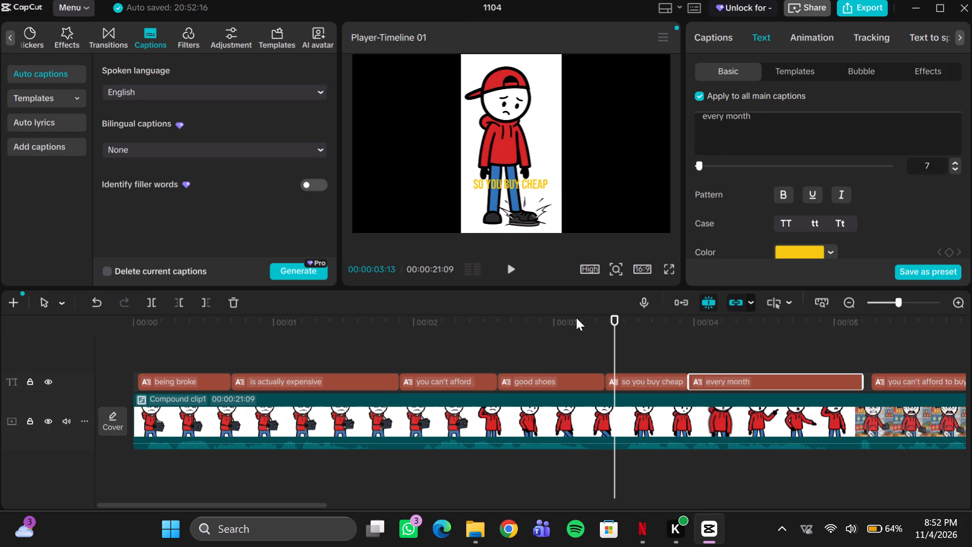
Play the video from "so you buy cheap" into the "you can't afford to buy food in bulk" caption to check the caption timing.
left_click(571, 301)
key("space")
key("space")
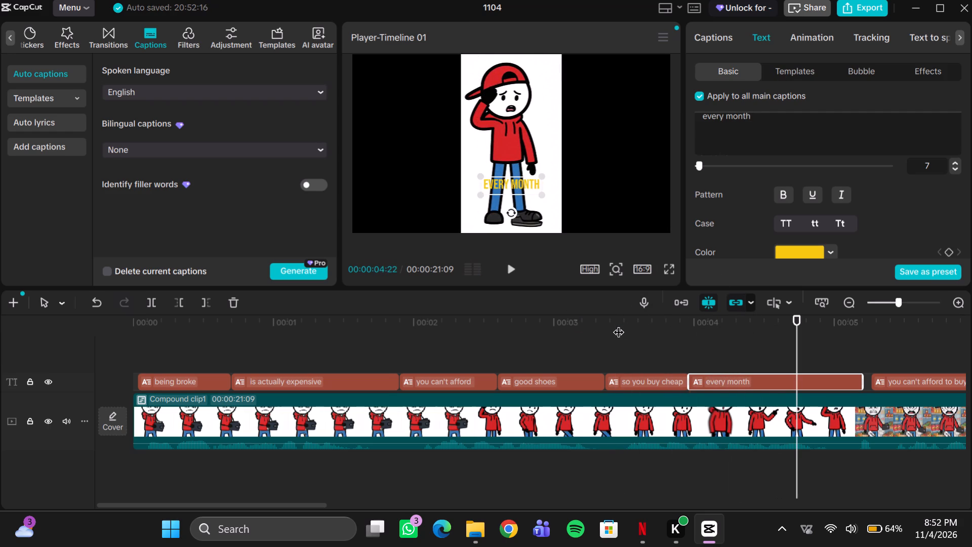
key("space")
key("space")
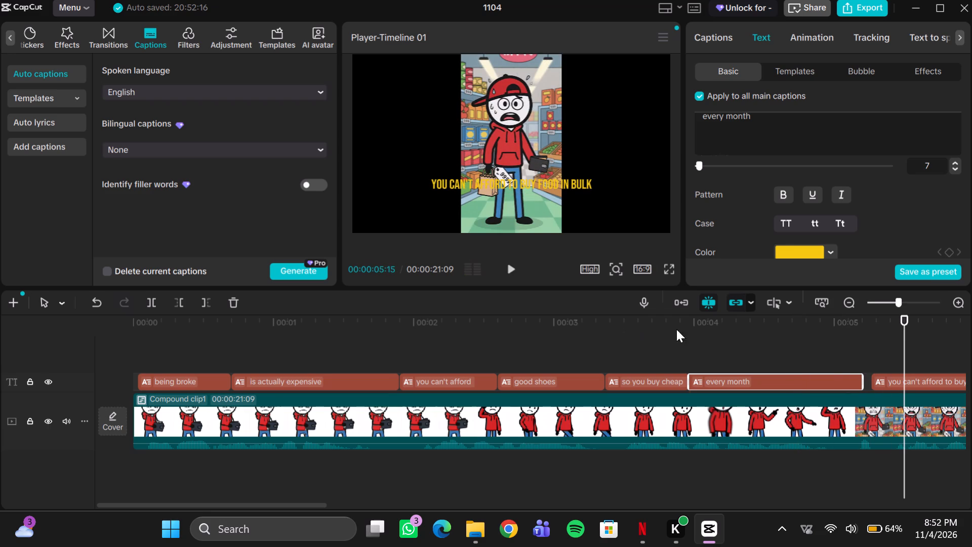
scroll(755, 355, "left", 3)
scroll(460, 335, "right", 1)
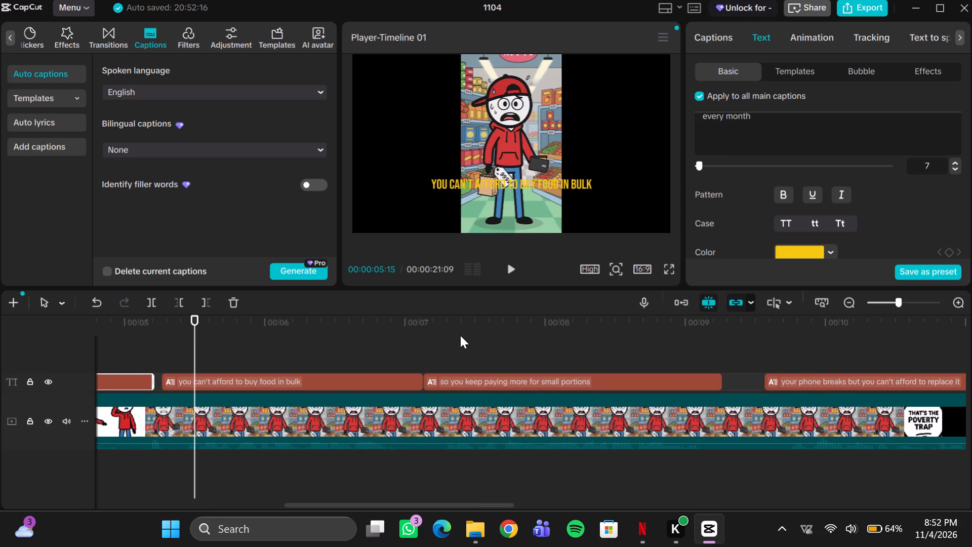
Close the timeline gap just before the "you can't afford to buy food in bulk" caption.
scroll(460, 335, "right", 1)
right_click(157, 380)
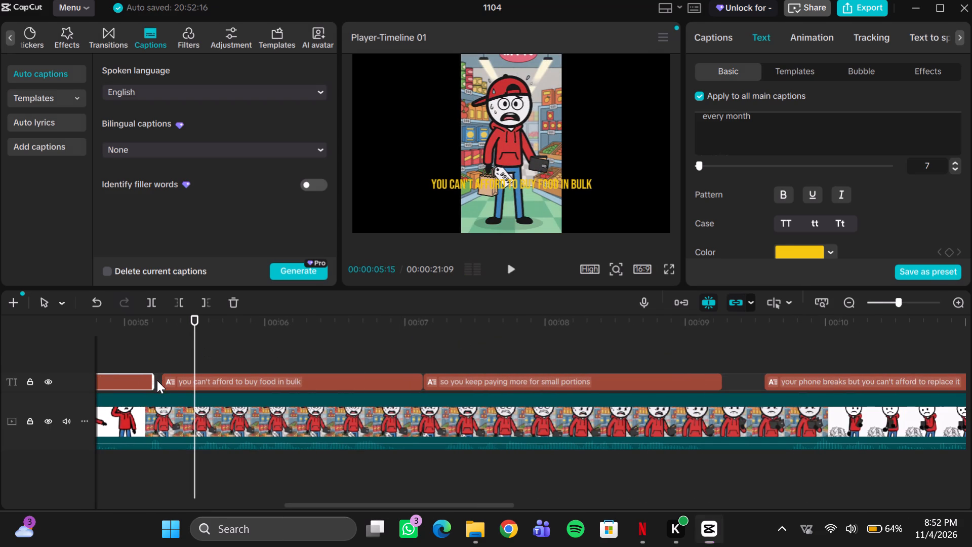
left_click(211, 393)
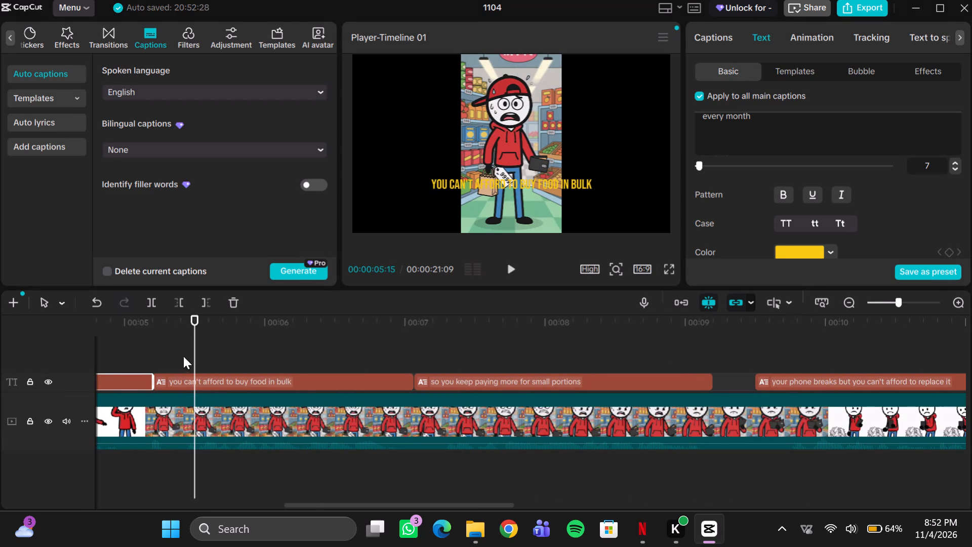
Split the "you can't afford to buy food in bulk" caption at about 00:00:05:28, after playing its opening to find the break.
left_click_drag(195, 356, 157, 349)
key("space")
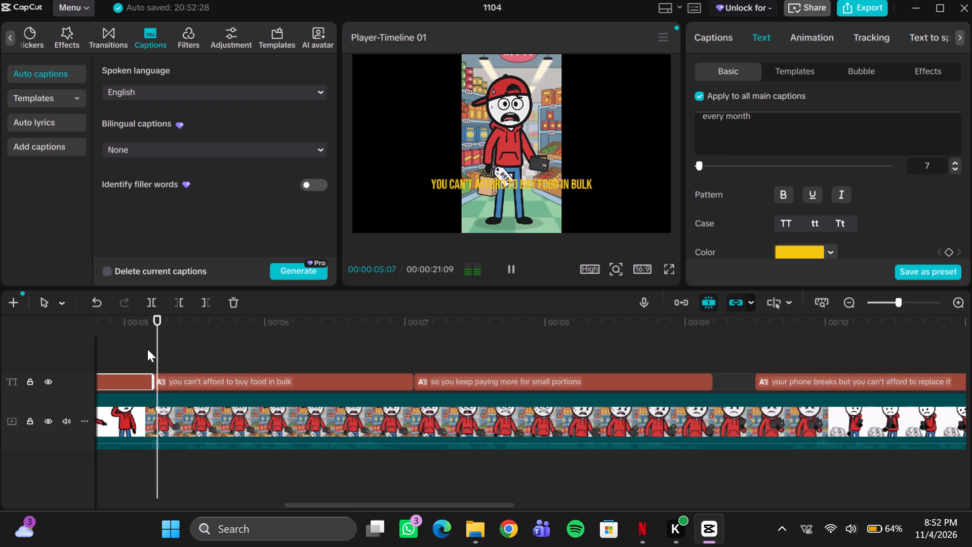
key("space")
left_click(336, 379)
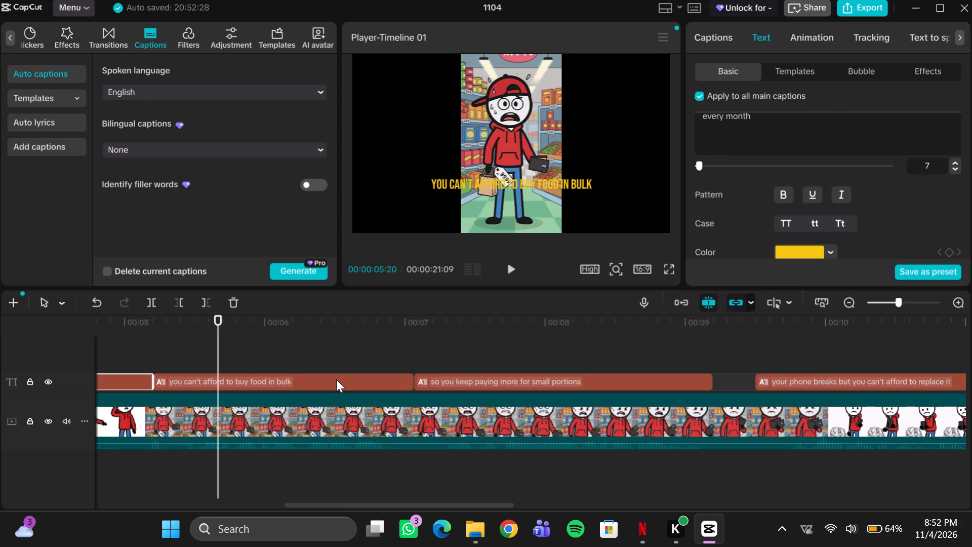
left_click_drag(841, 121, 840, 121)
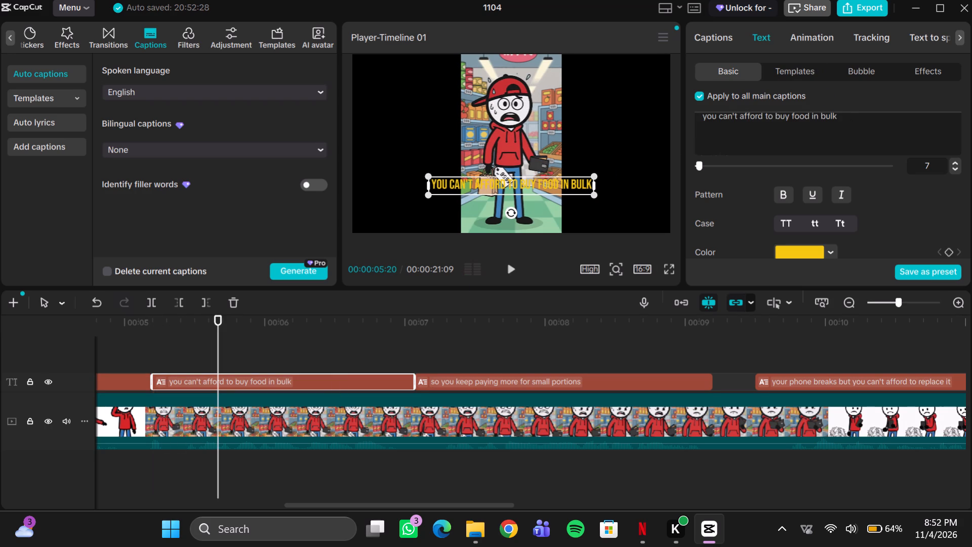
left_click_drag(840, 121, 774, 118)
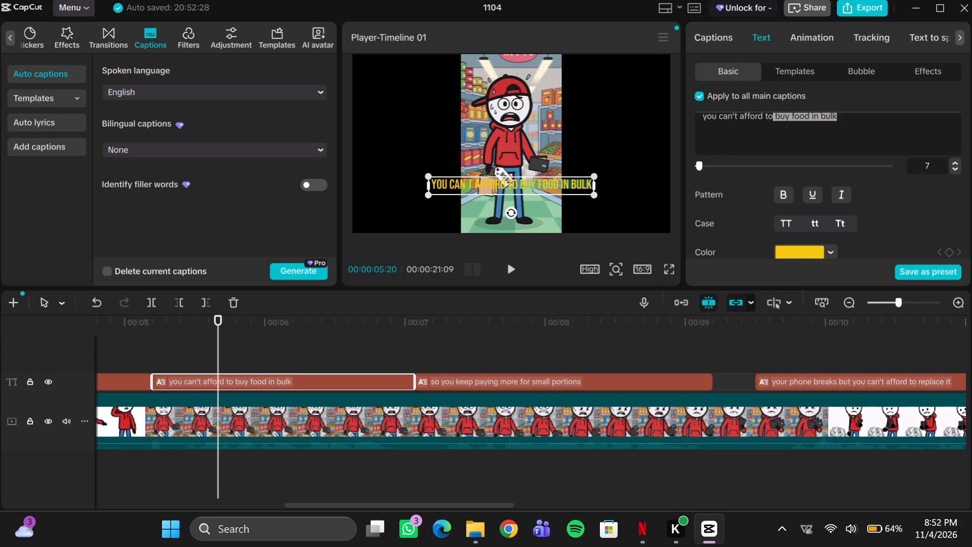
left_click_drag(774, 118, 774, 118)
left_click_drag(774, 118, 773, 119)
left_click_drag(217, 355, 254, 352)
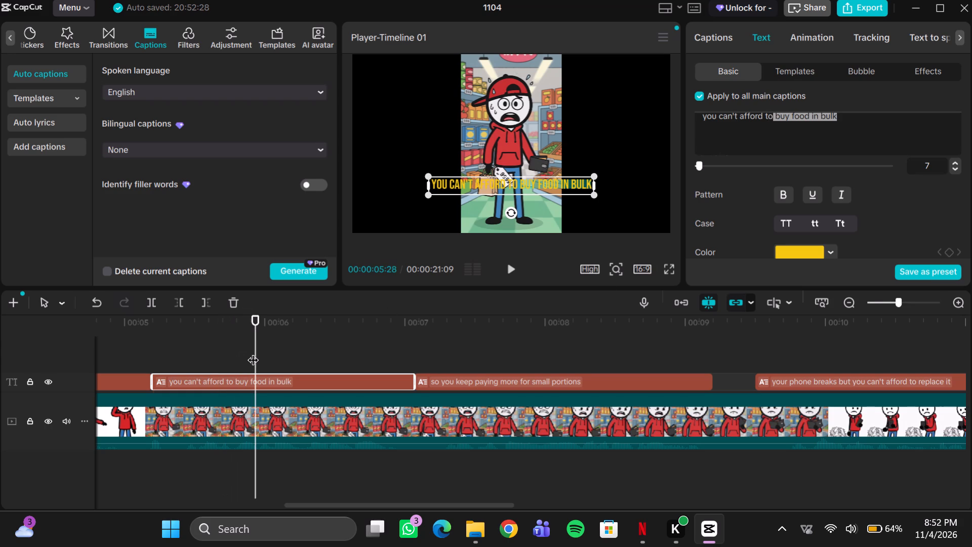
key("ctrl+b")
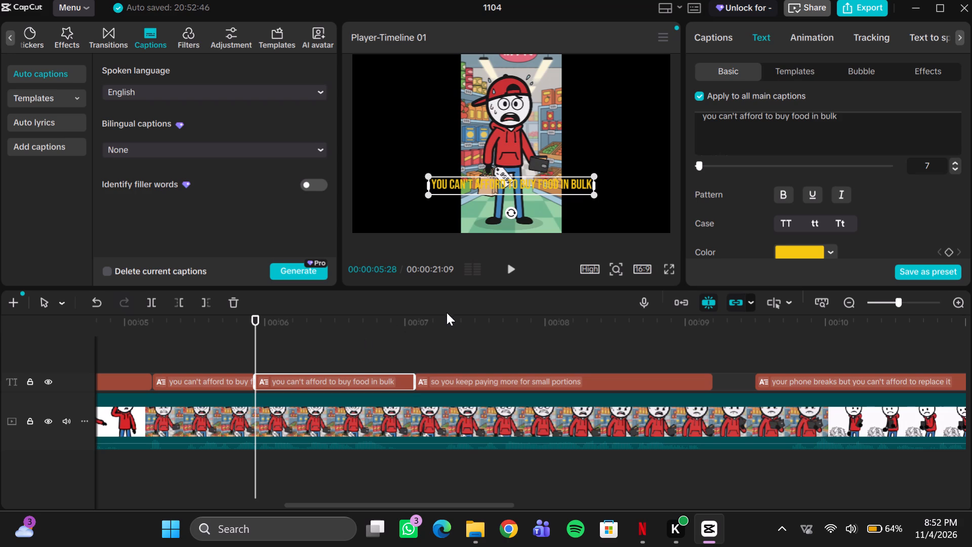
Shorten the text of the split caption's first half to "you can't afford" and play it back to check the timing.
left_click_drag(254, 340, 183, 345)
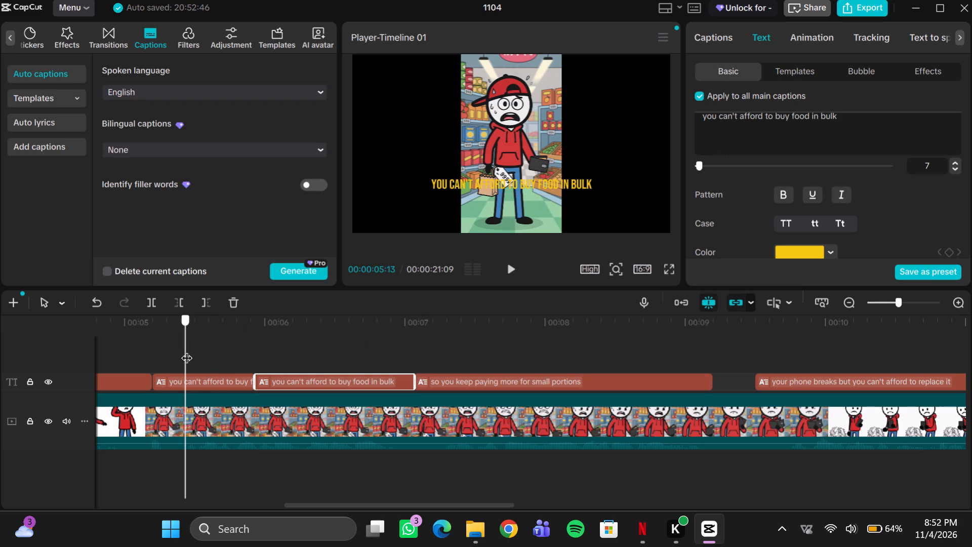
left_click(206, 377)
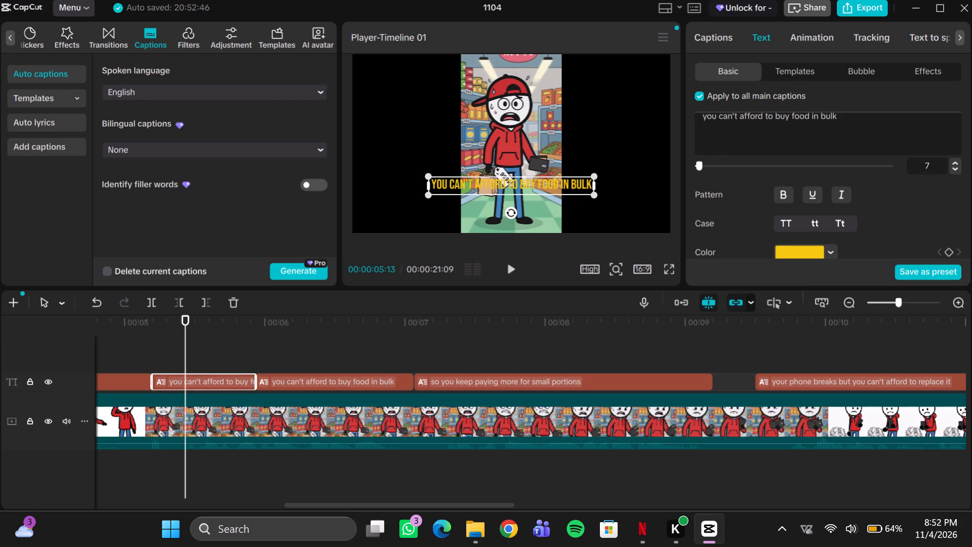
left_click_drag(841, 121, 766, 114)
key("BackSpace")
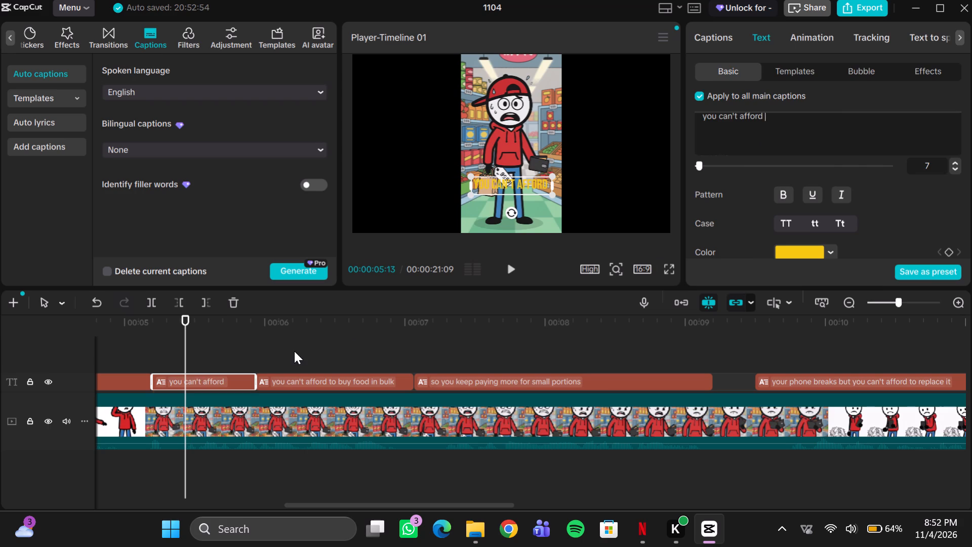
left_click(296, 345)
left_click(145, 332)
key("space")
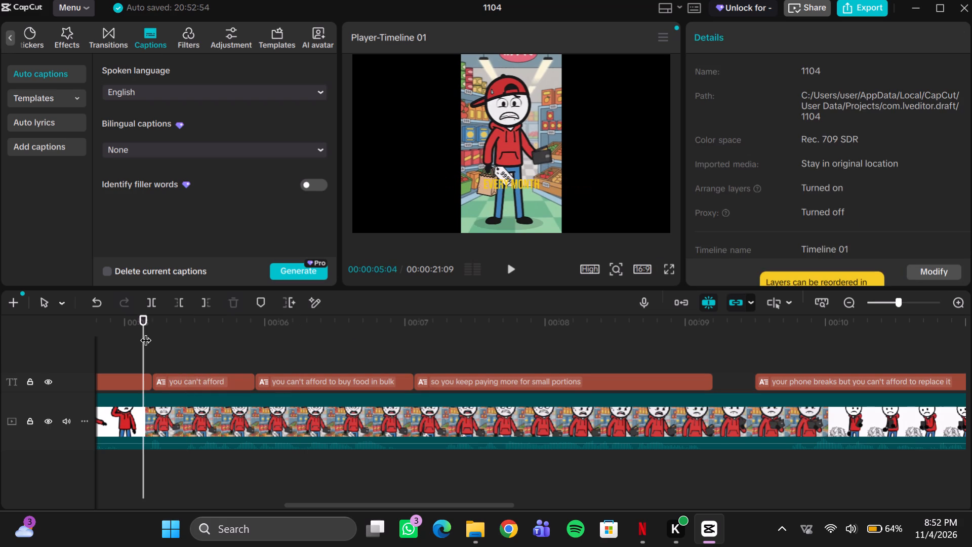
key("space")
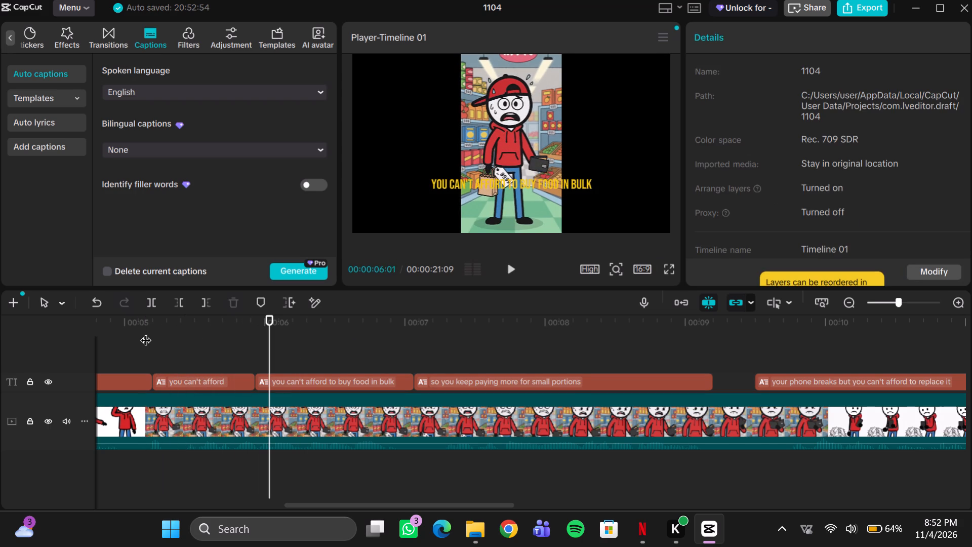
Change the text colour of all main captions to white (FFFFFF), trying light grey B3B3B3 as well.
left_click_drag(269, 345, 183, 349)
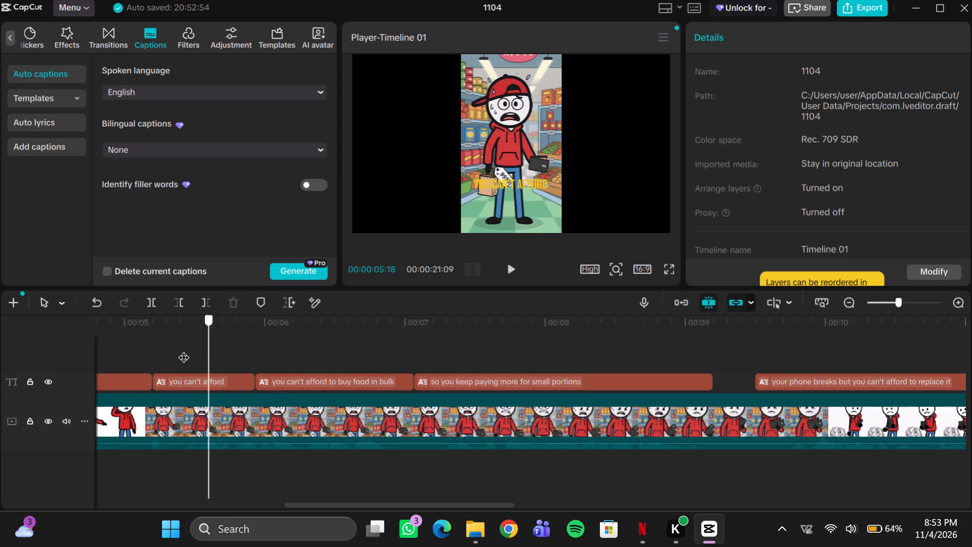
left_click_drag(183, 349, 154, 352)
left_click(188, 381)
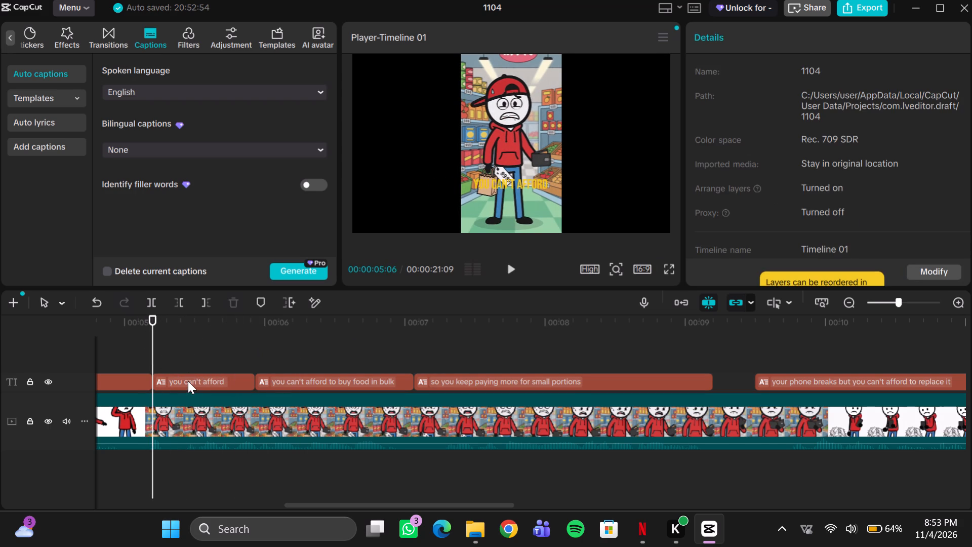
scroll(784, 222, "down", 1)
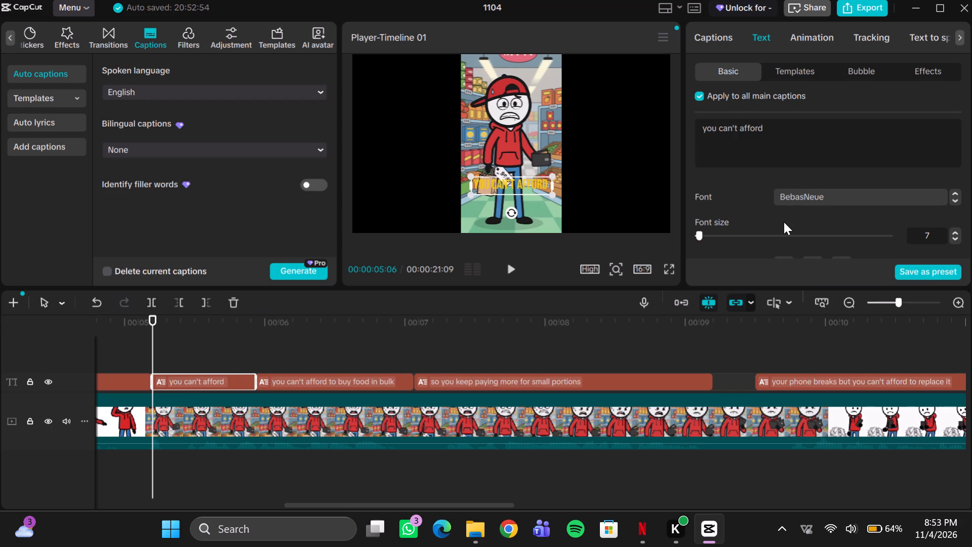
scroll(784, 222, "down", 5)
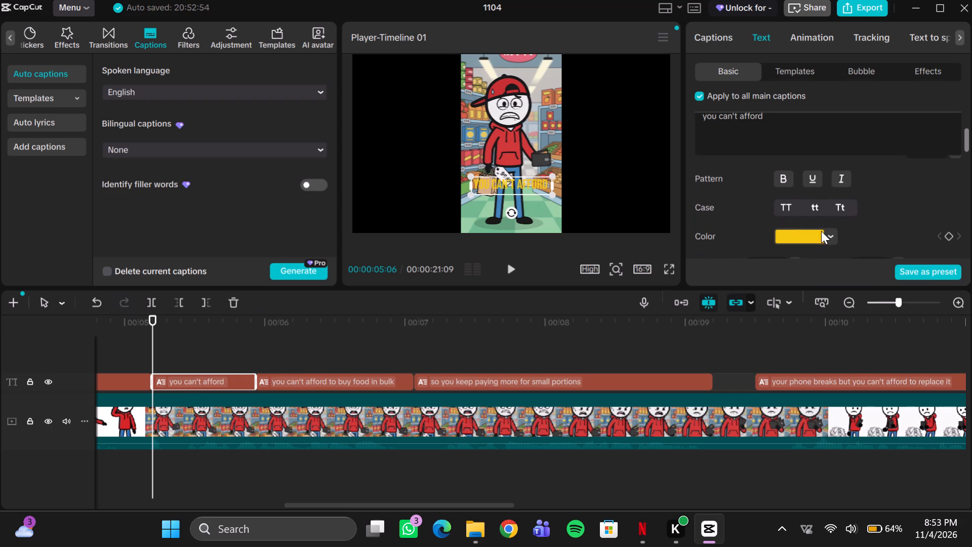
left_click(828, 233)
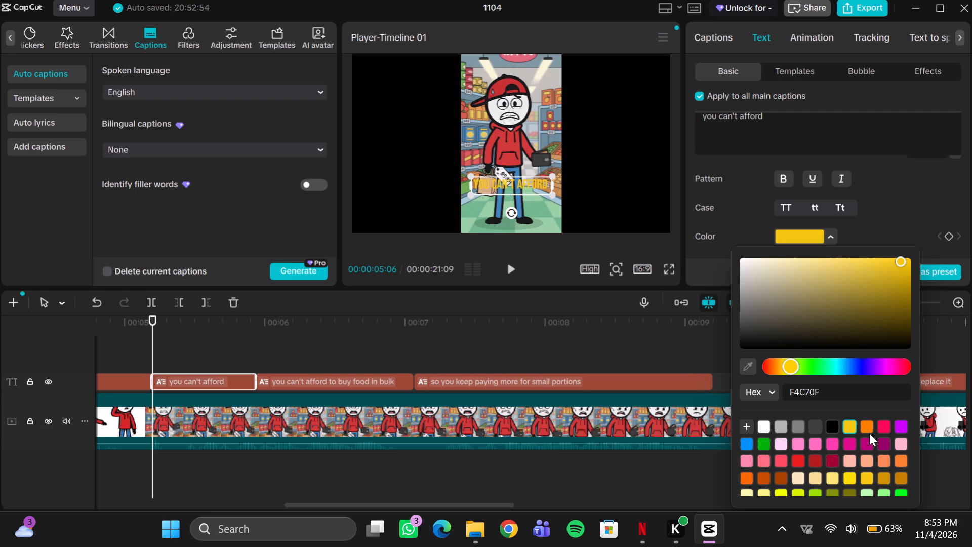
scroll(816, 449, "down", 1)
scroll(816, 450, "up", 1)
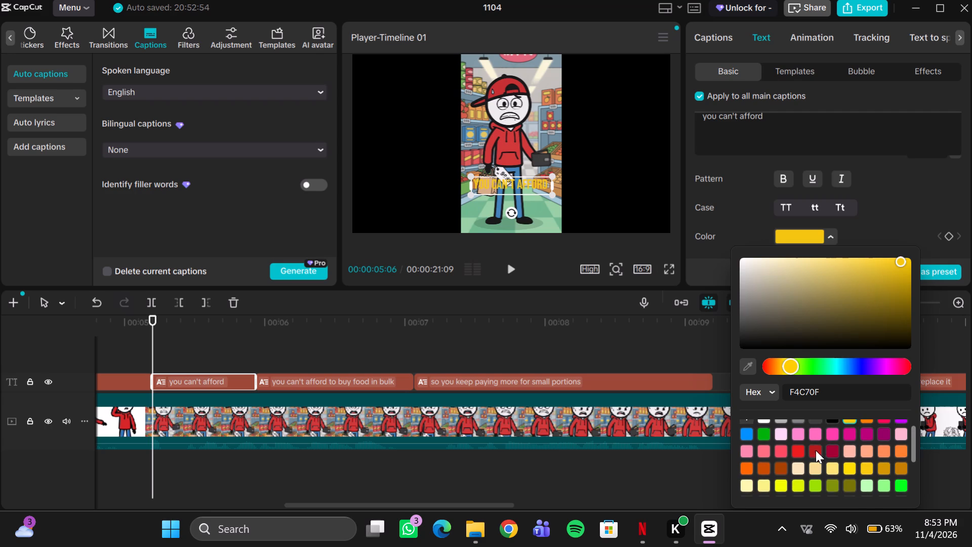
scroll(816, 450, "up", 1)
left_click(765, 423)
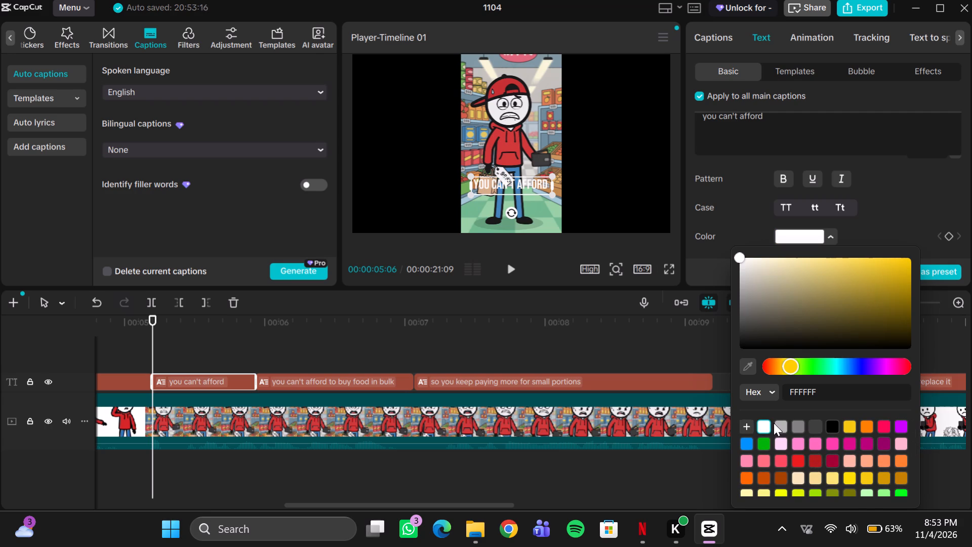
left_click(783, 426)
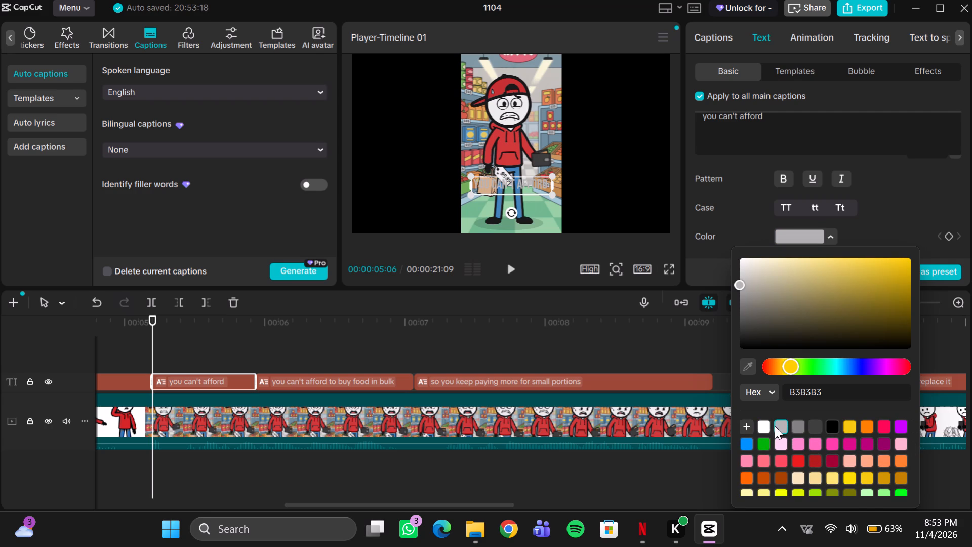
left_click(767, 426)
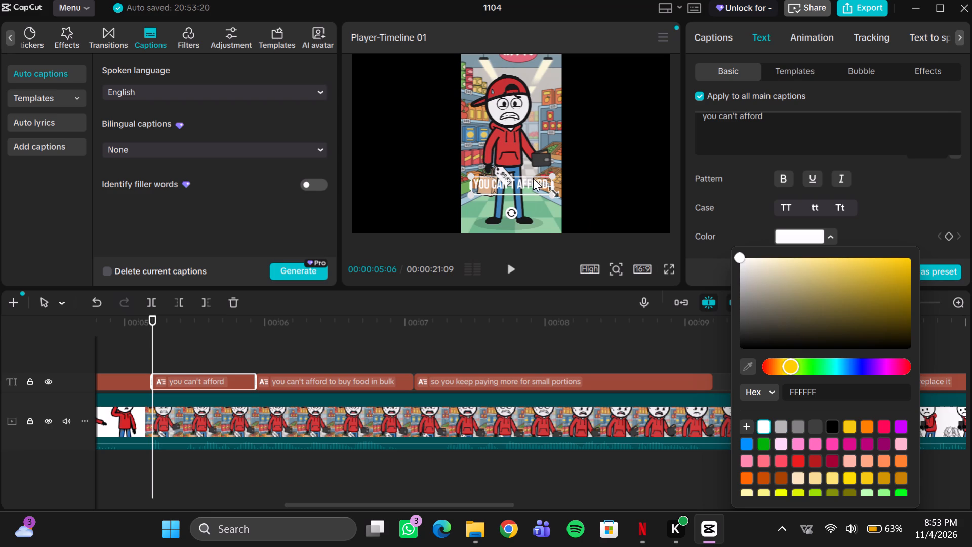
Move the captions up in the frame so they sit across the stickman's chest.
left_click_drag(531, 184, 529, 149)
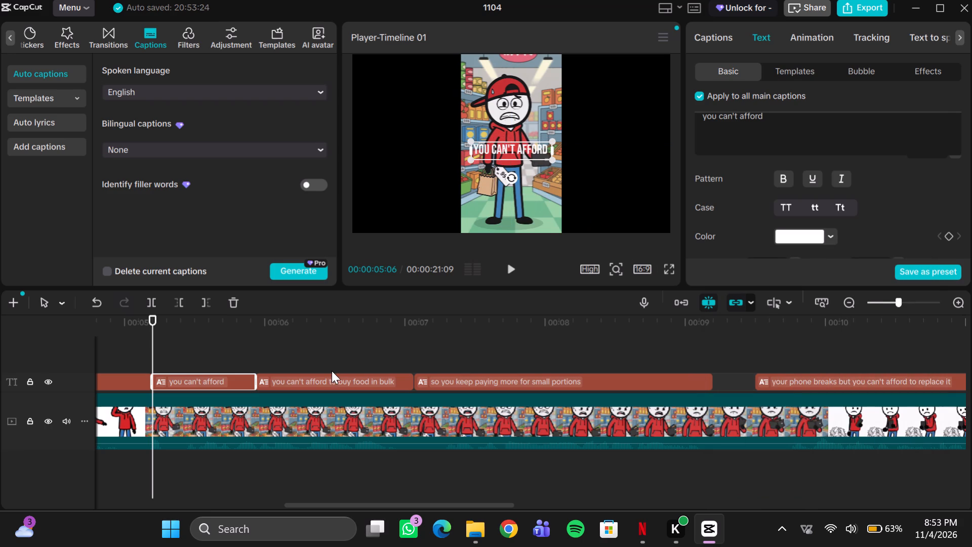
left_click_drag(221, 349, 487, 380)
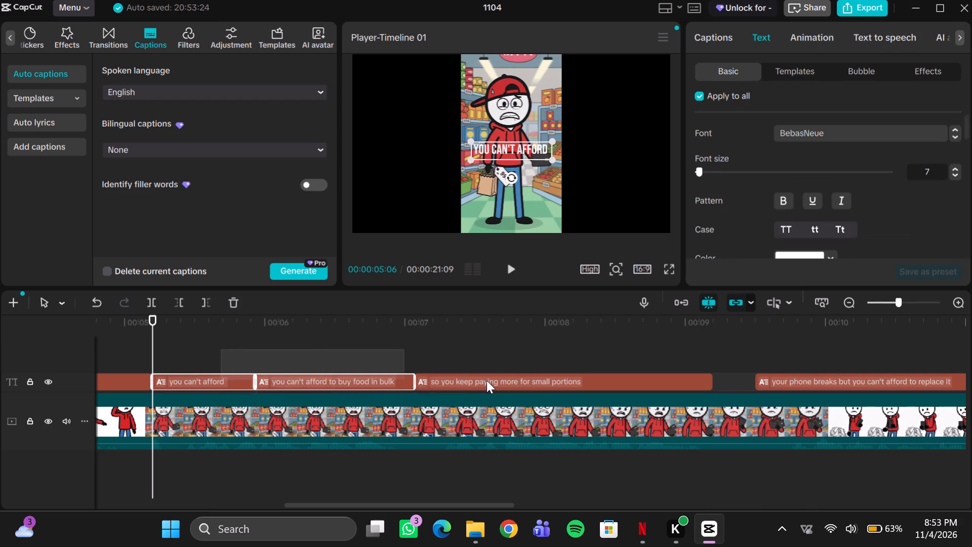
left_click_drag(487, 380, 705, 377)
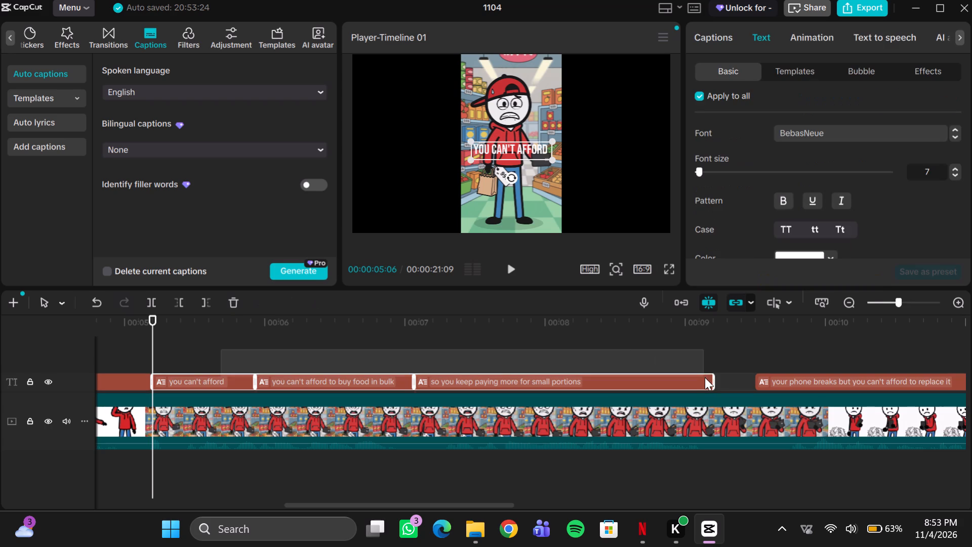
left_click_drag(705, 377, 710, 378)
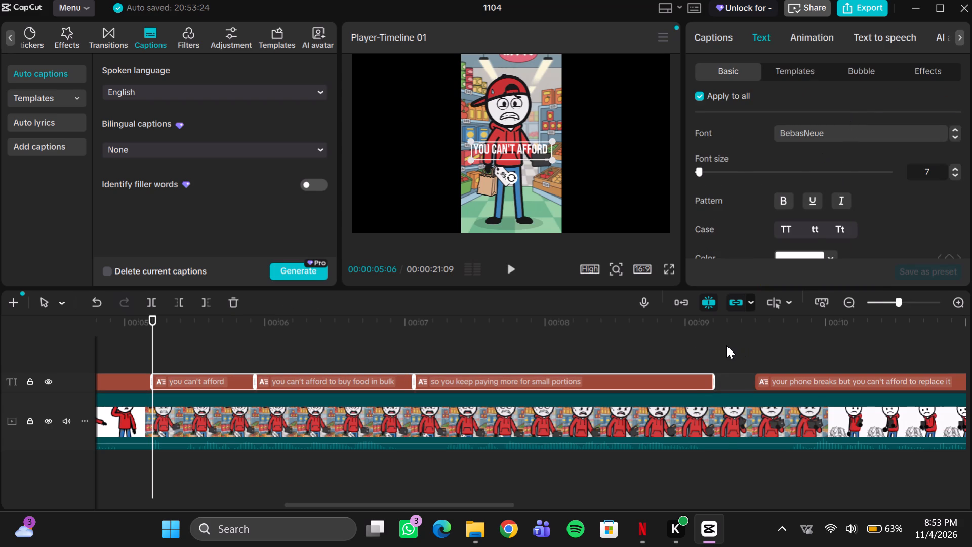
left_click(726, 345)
Shorten the text of the split caption's second half to "to buy food in bulk", after playing through both halves.
left_click(172, 328)
key("space")
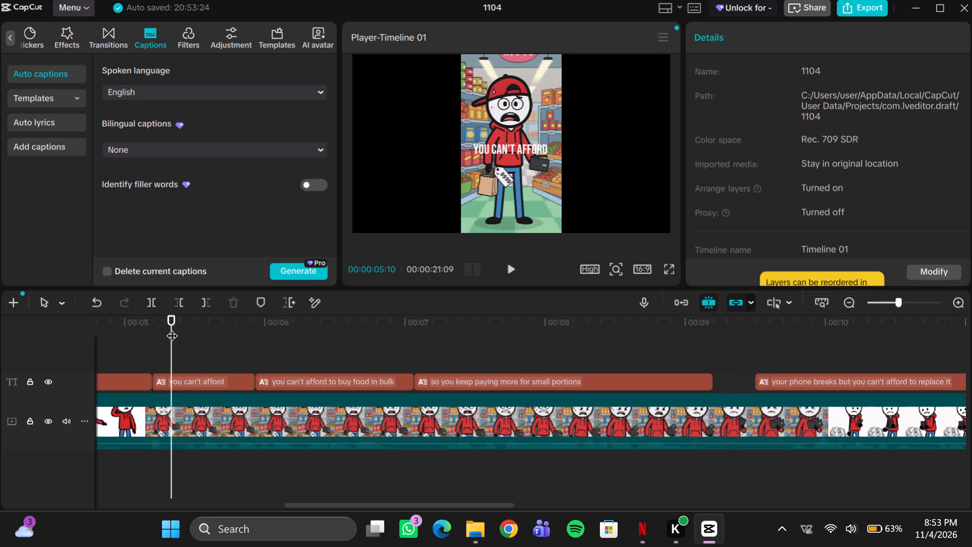
key("space")
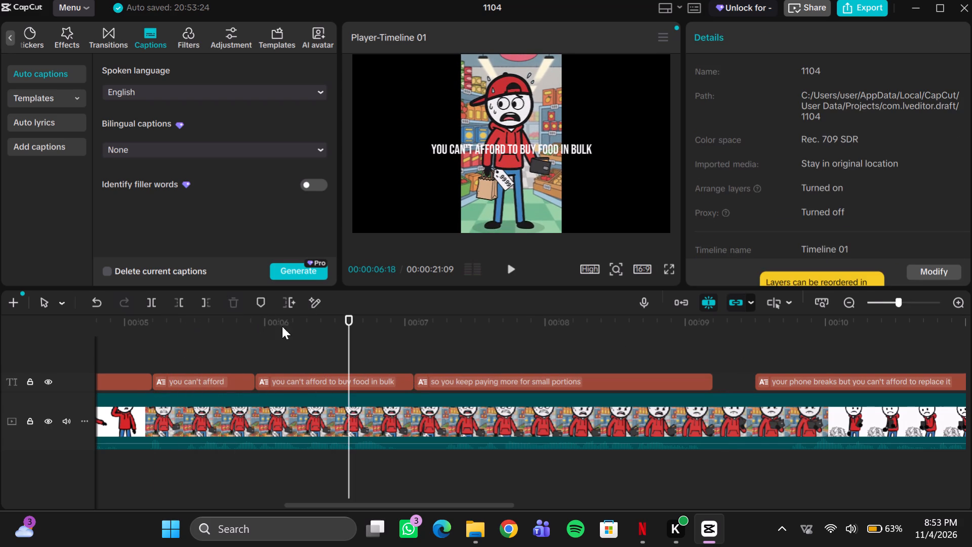
left_click(341, 377)
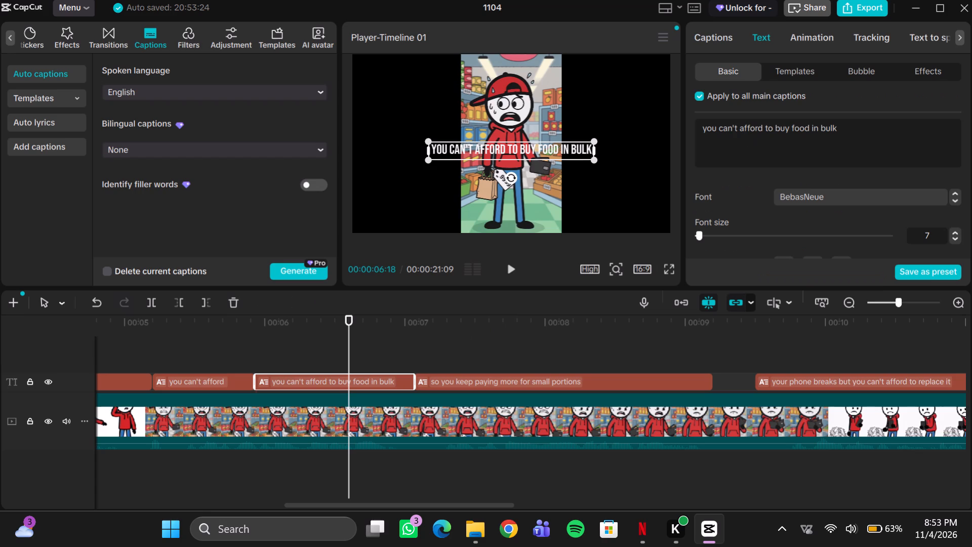
left_click(763, 127)
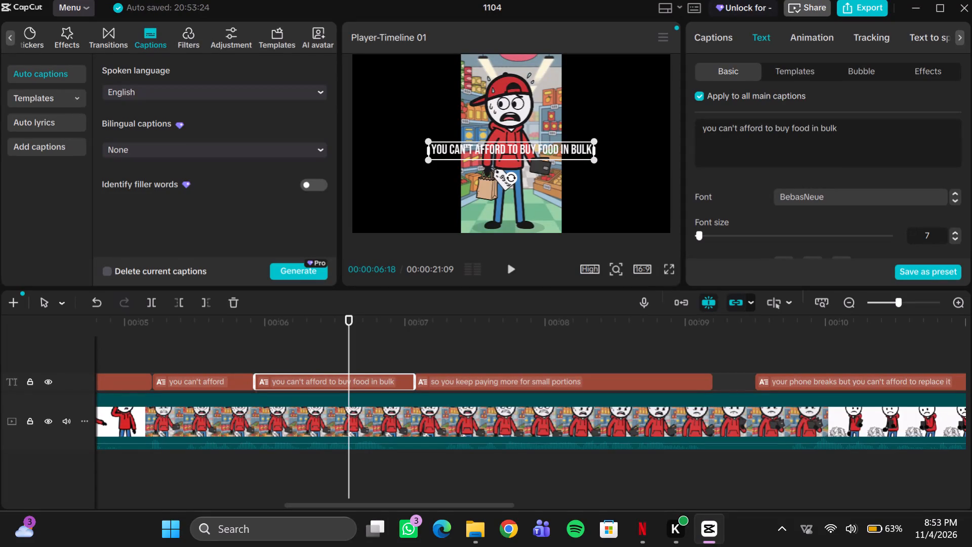
key("BackSpace")
key("BackSpace")
key("BackSpace")
key("BackSpace")
key("BackSpace")
key("BackSpace")
key("BackSpace")
key("BackSpace")
key("BackSpace")
key("BackSpace")
key("BackSpace")
key("BackSpace")
key("BackSpace")
key("BackSpace")
key("BackSpace")
key("BackSpace")
key("BackSpace")
key("BackSpace")
key("BackSpace")
key("BackSpace")
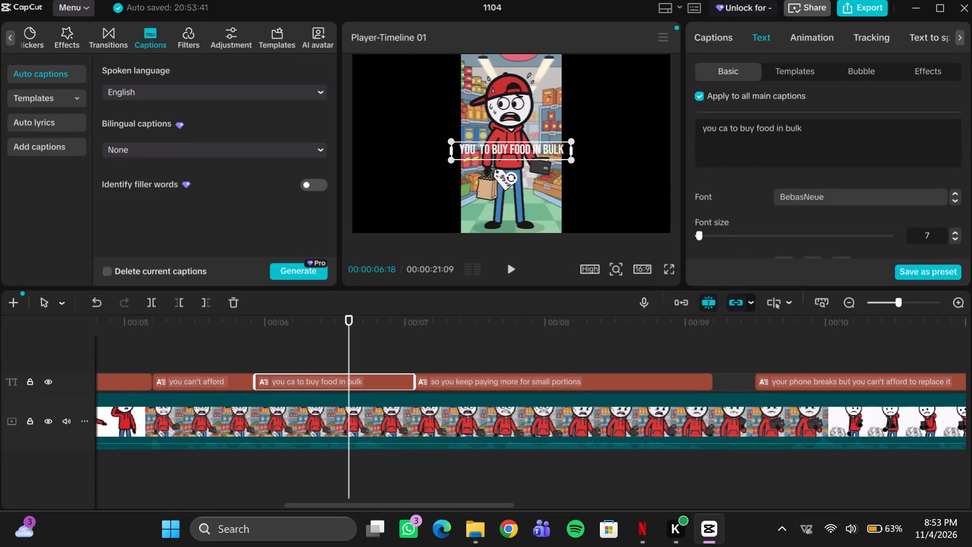
left_click(685, 100)
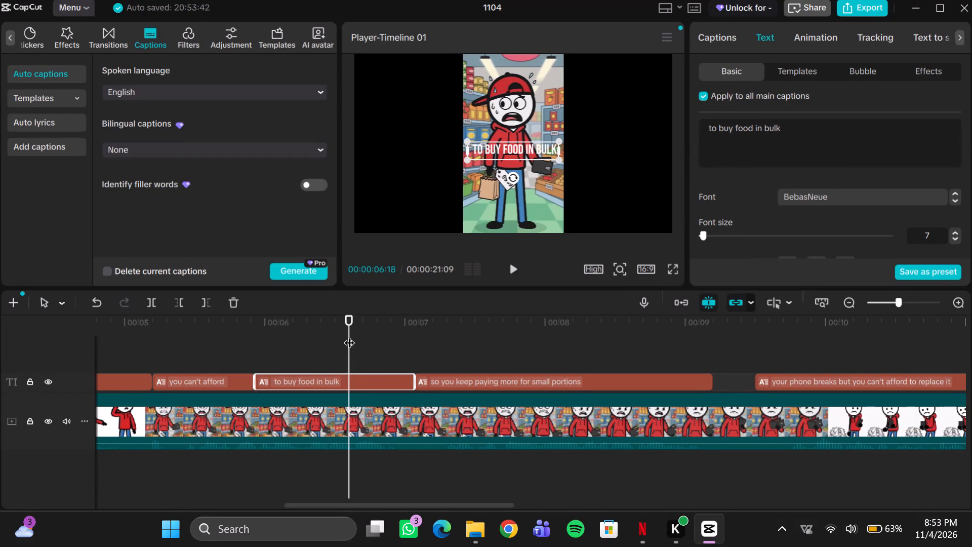
Play through the preceding captions and split the "so you keep paying more for small portions" caption at 00:00:08:00.
left_click_drag(349, 335, 148, 359)
key("space")
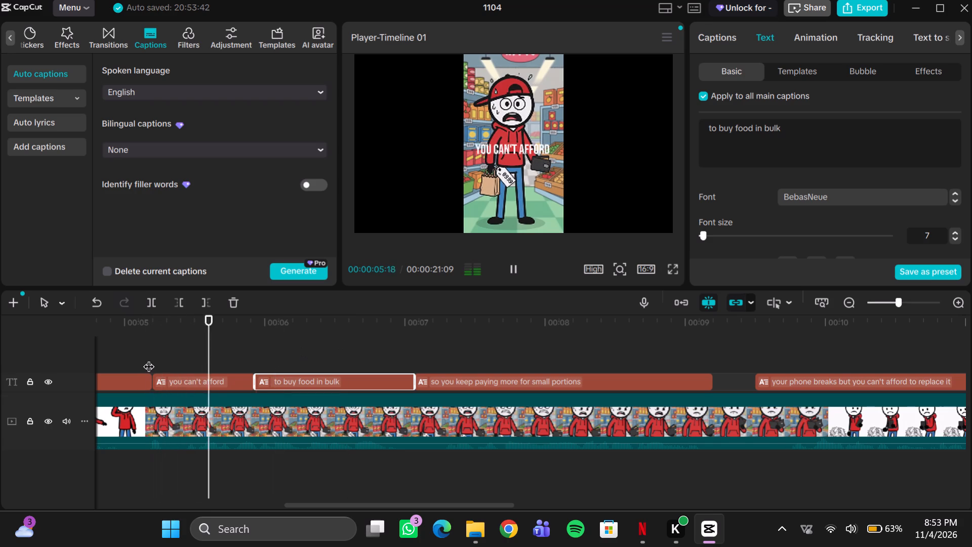
key("space")
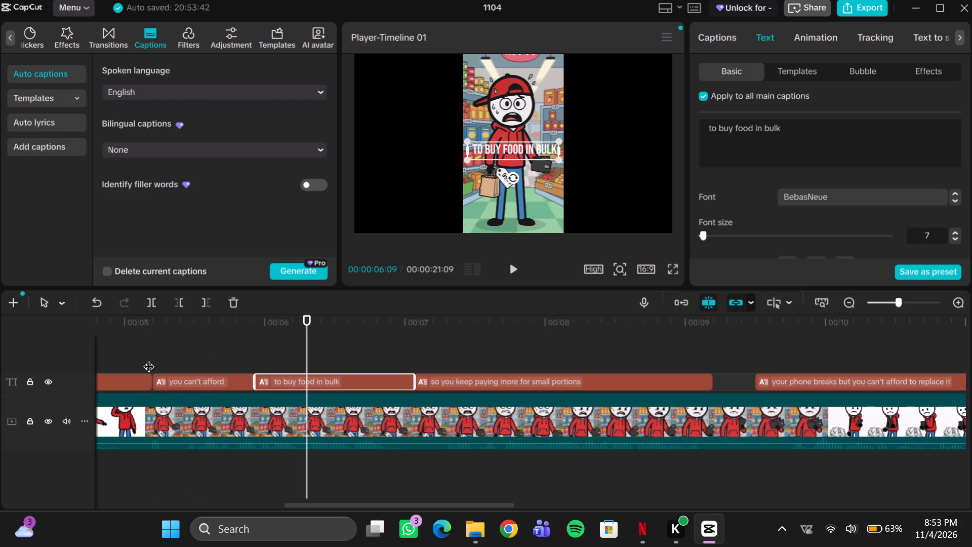
key("space")
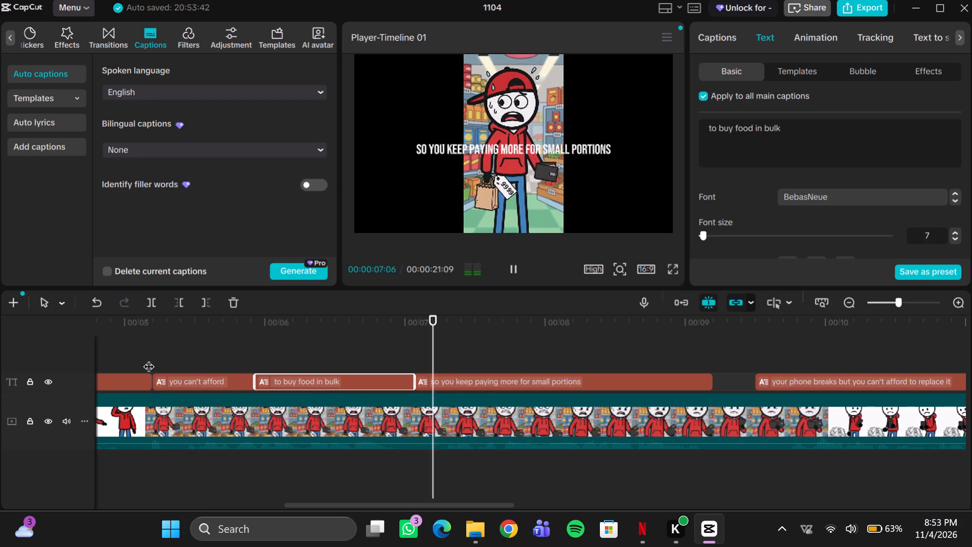
key("space")
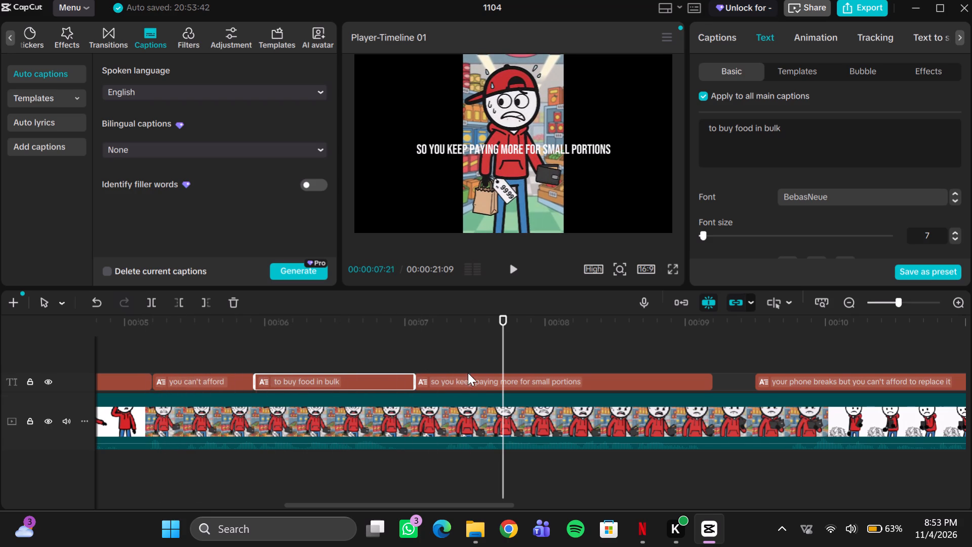
left_click(470, 375)
left_click_drag(501, 336, 527, 336)
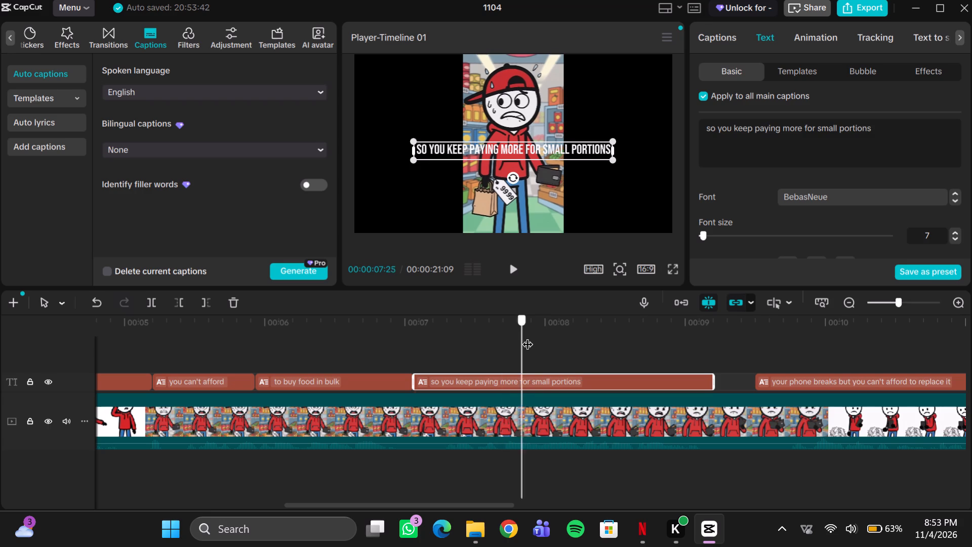
left_click_drag(527, 336, 547, 336)
key("ctrl+b")
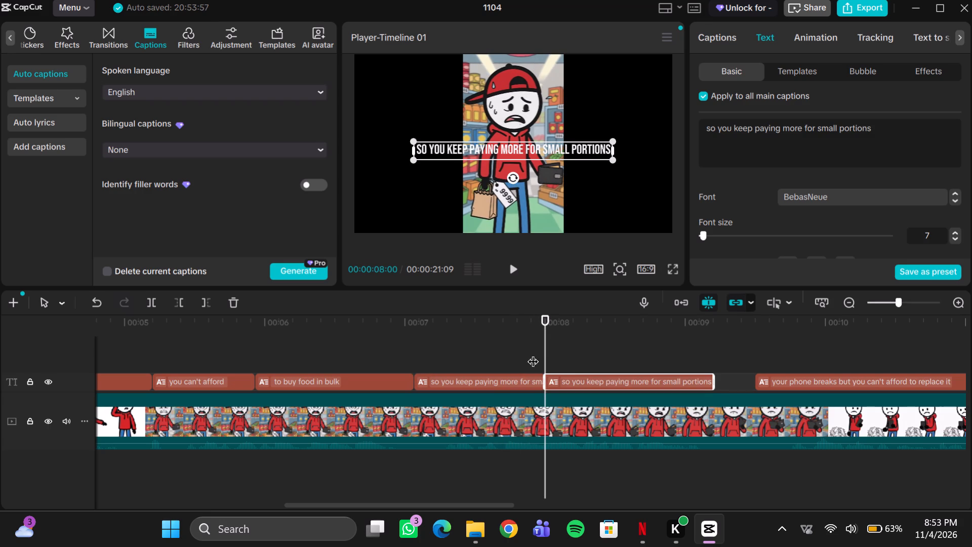
Shorten the text of the split caption's first half to "so you keep paying more" and check it in the preview.
left_click(508, 375)
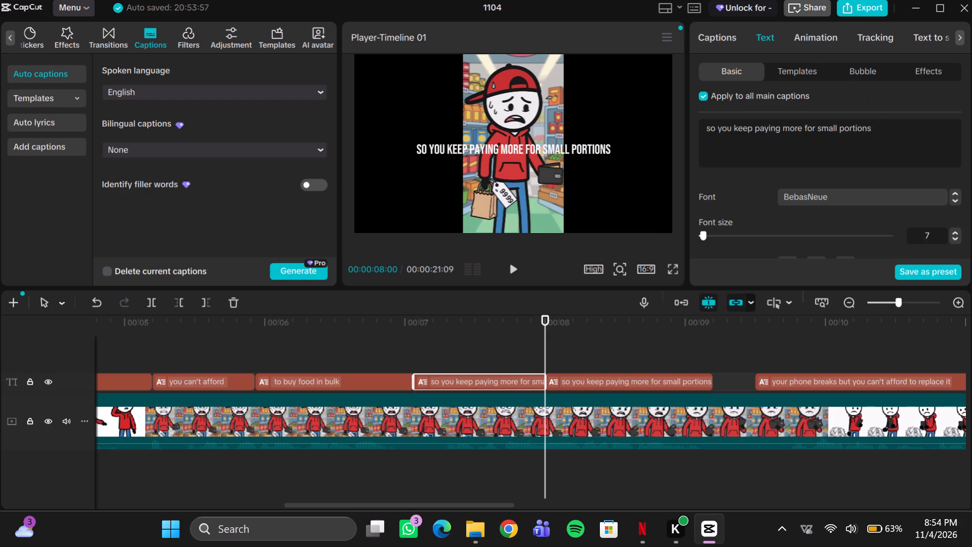
left_click_drag(880, 126, 805, 129)
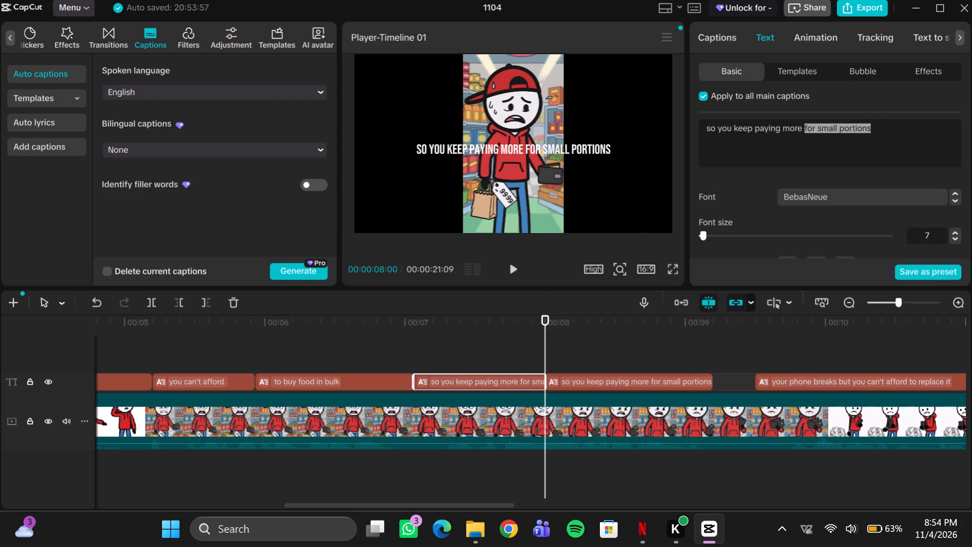
left_click_drag(805, 129, 803, 129)
key("BackSpace")
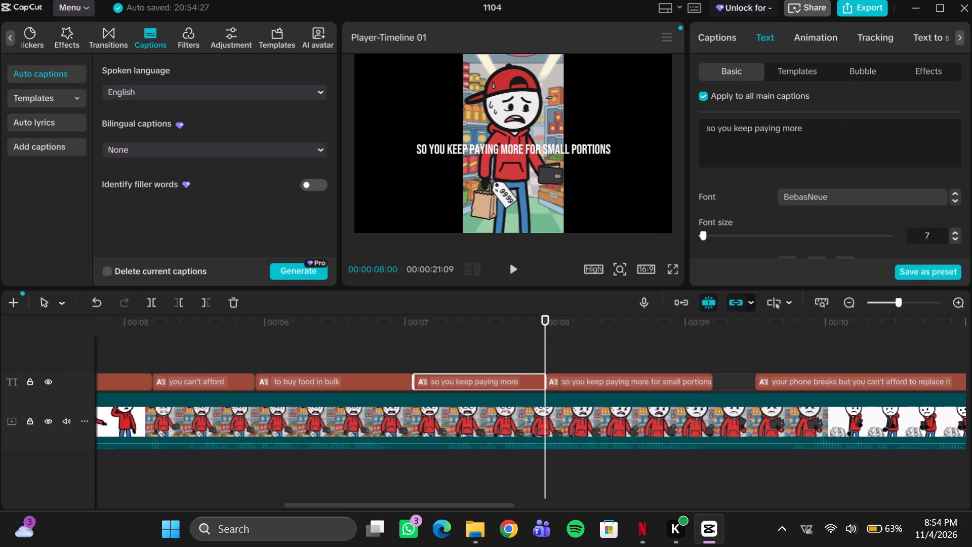
left_click(690, 200)
left_click(711, 187)
left_click_drag(546, 334, 545, 334)
left_click_drag(545, 334, 504, 335)
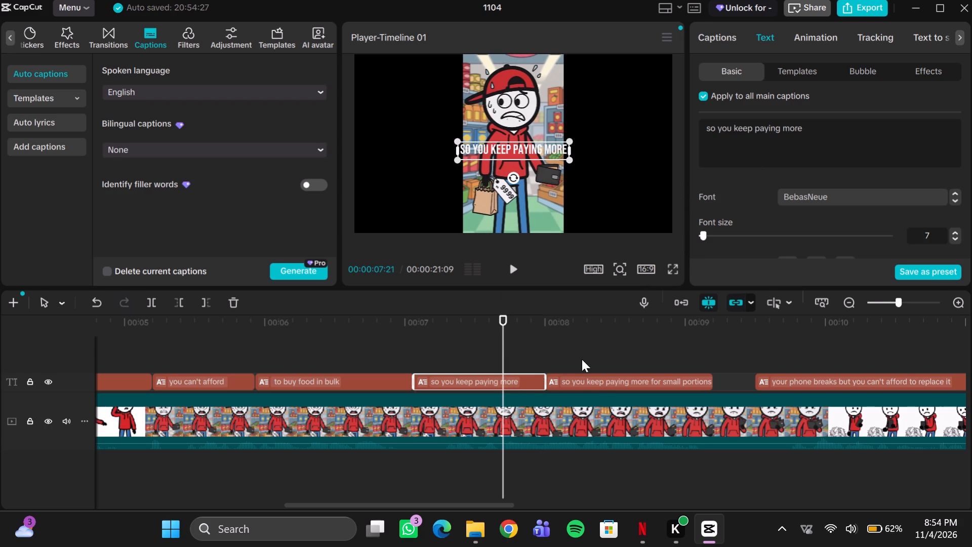
Shorten the text of the split caption's second half to "for small portions".
left_click(591, 382)
left_click_drag(501, 327, 543, 325)
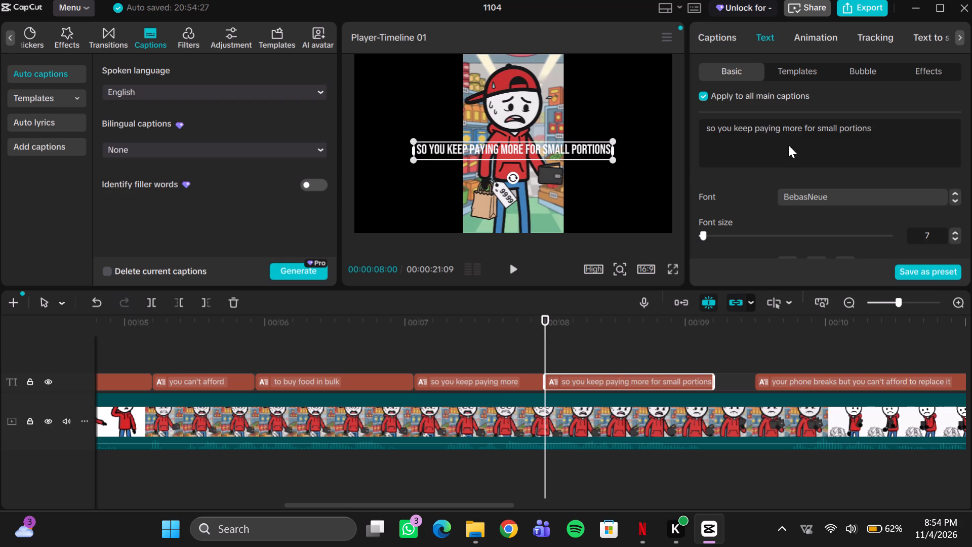
left_click_drag(803, 125, 788, 131)
key("BackSpace")
key("BackSpace")
key("BackSpace")
key("BackSpace")
key("BackSpace")
key("BackSpace")
key("BackSpace")
key("BackSpace")
key("BackSpace")
key("BackSpace")
key("BackSpace")
key("BackSpace")
key("BackSpace")
key("BackSpace")
key("BackSpace")
key("BackSpace")
key("BackSpace")
key("BackSpace")
key("BackSpace")
key("BackSpace")
key("BackSpace")
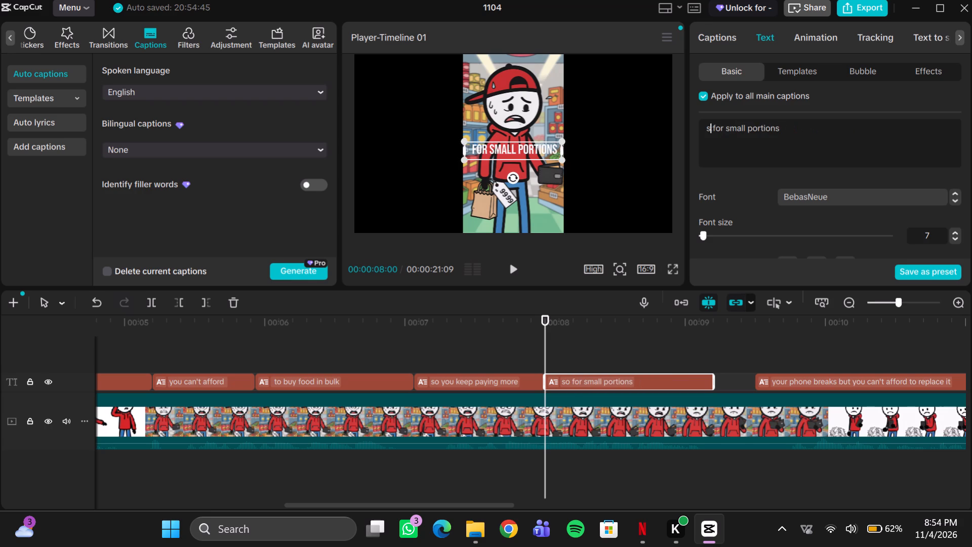
key("Right")
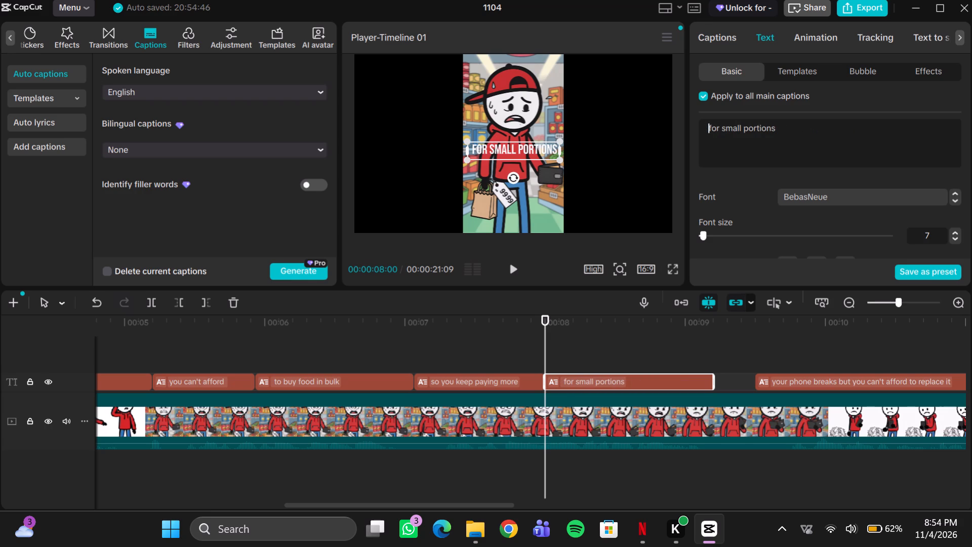
key("BackSpace")
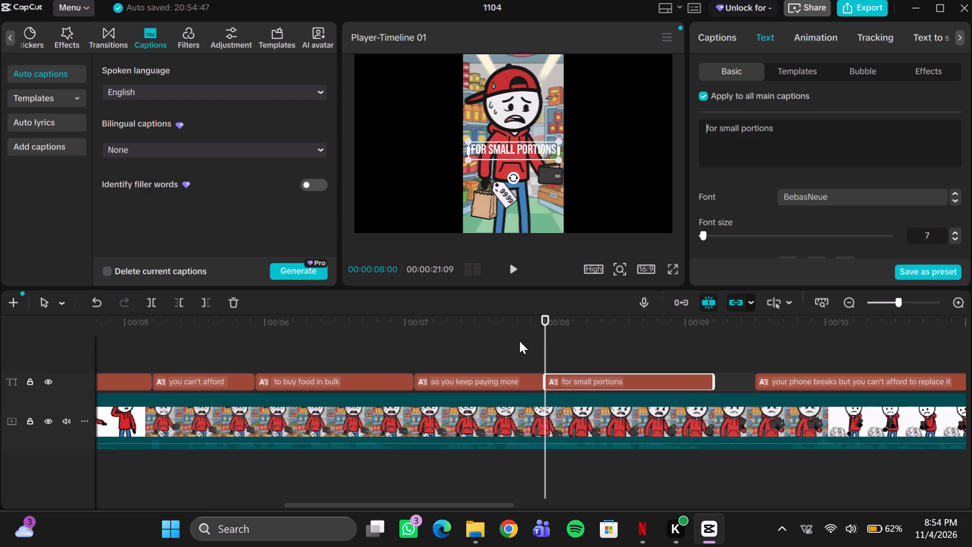
key("space")
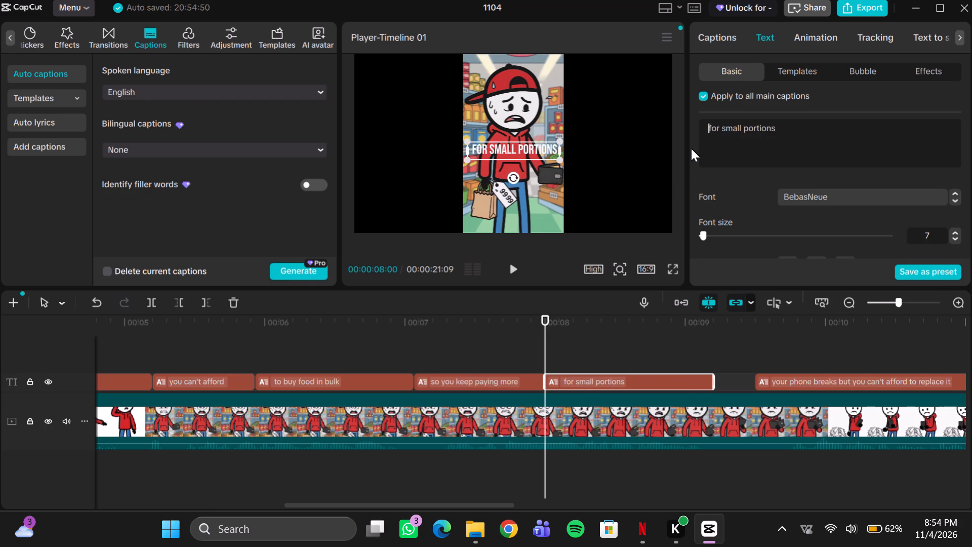
left_click(680, 151)
Play through both halves and extend the end of the "for small portions" caption almost to the start of the following caption.
left_click(506, 335)
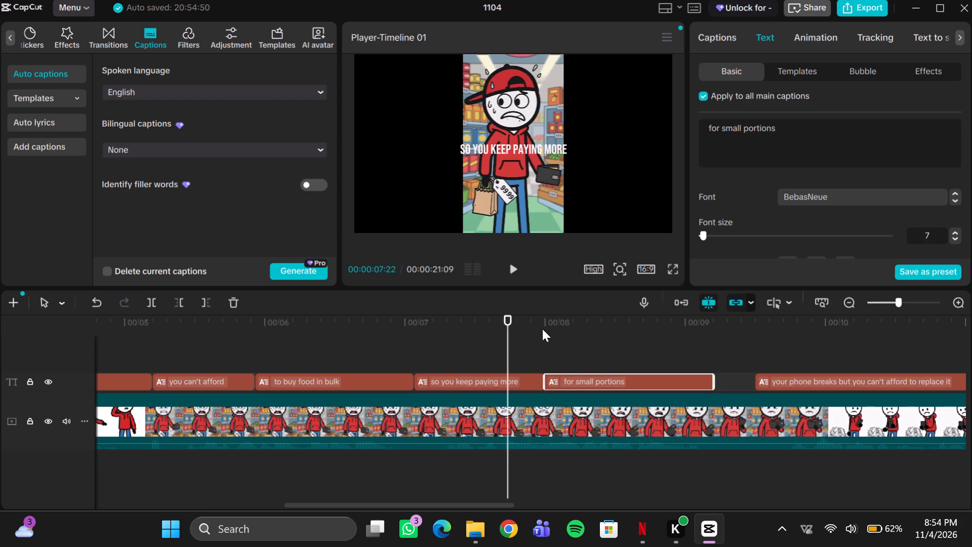
key("space")
key("space")
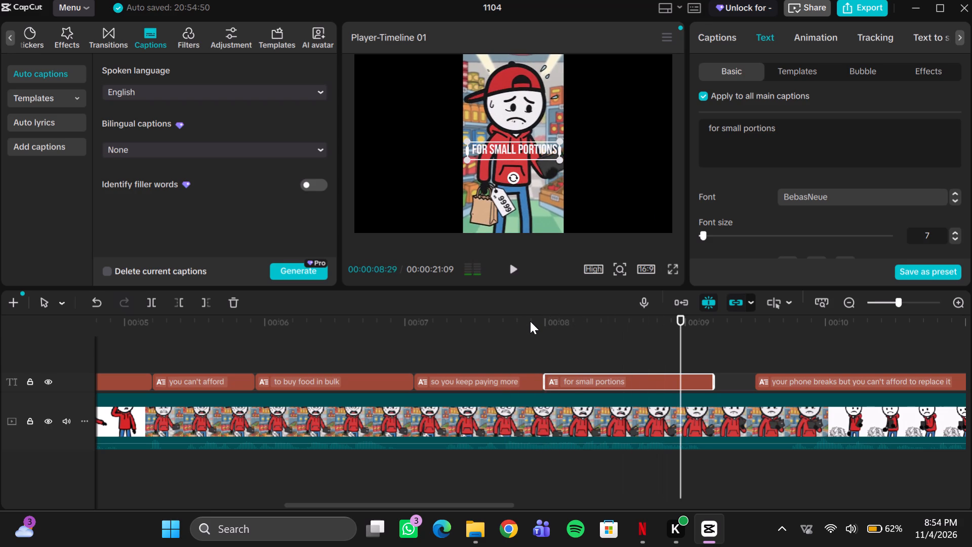
key("space")
key("space")
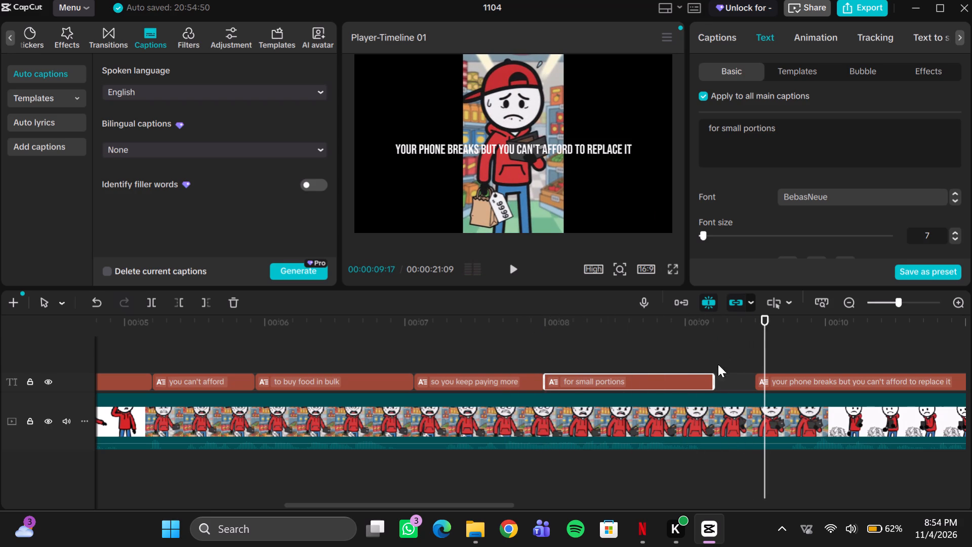
left_click_drag(714, 382, 738, 379)
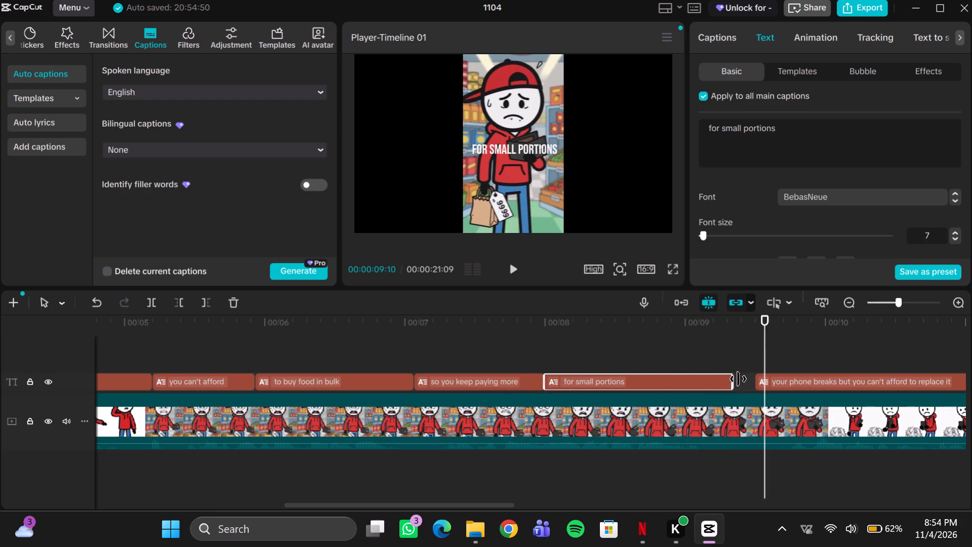
left_click_drag(738, 379, 747, 377)
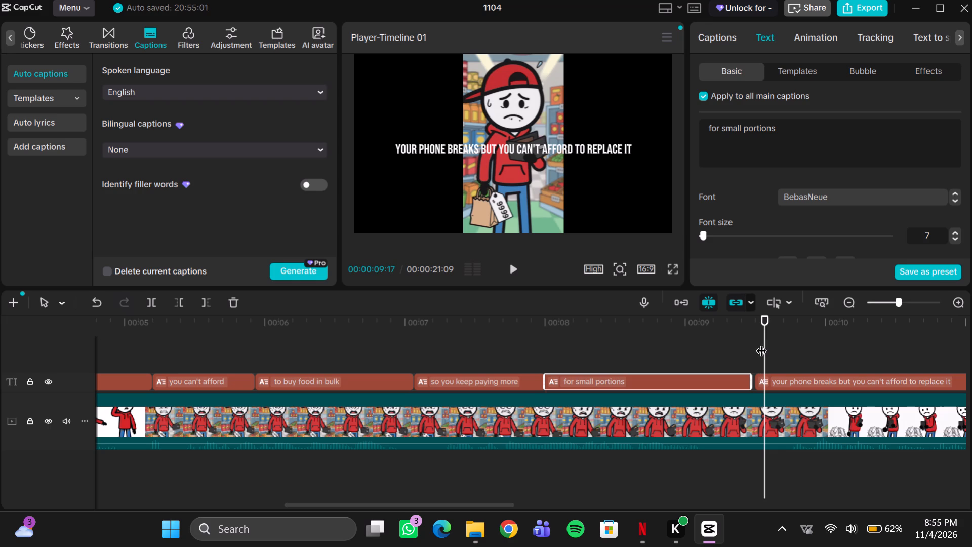
Split the "your phone breaks but you can't afford to replace it" caption at 00:00:10:13.
left_click(831, 374)
scroll(788, 342, "left", 1)
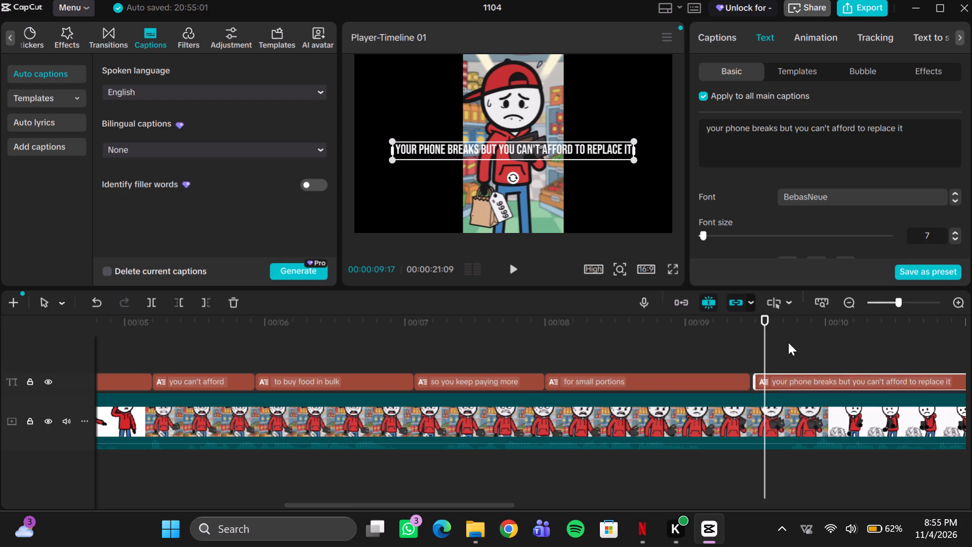
scroll(788, 342, "left", 1)
left_click_drag(318, 339, 439, 334)
key("ctrl+b")
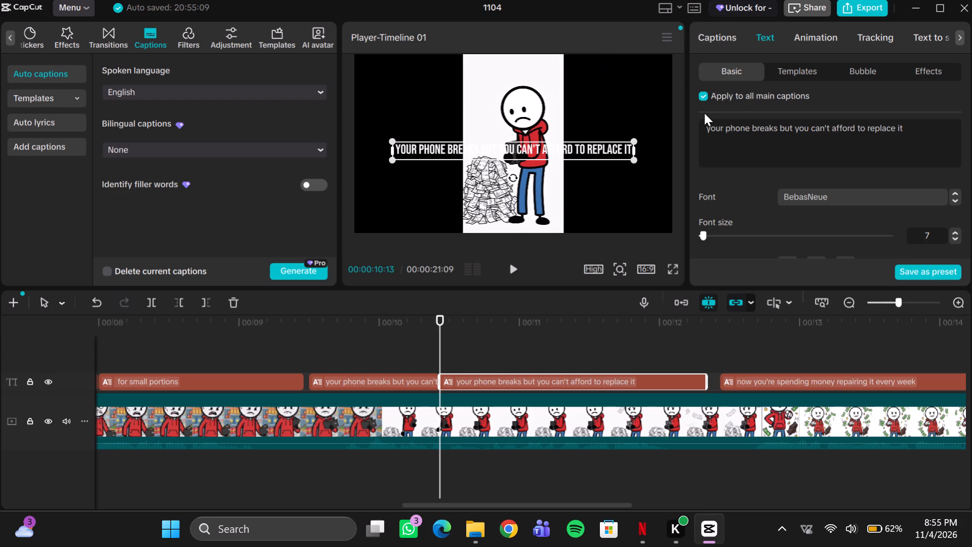
Play back the split caption's first half and shorten its text to "your phone breaks".
left_click_drag(445, 338, 334, 358)
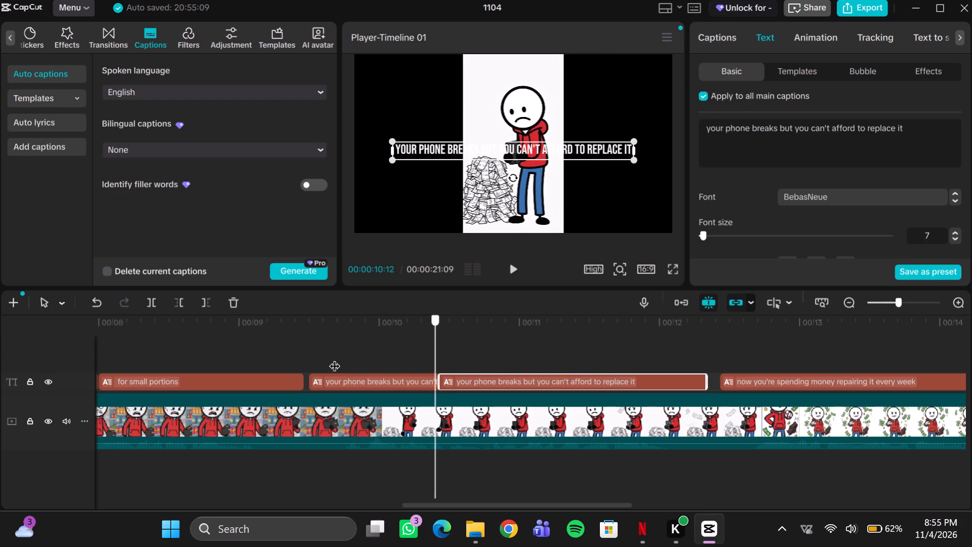
left_click_drag(334, 358, 307, 363)
key("space")
key("space")
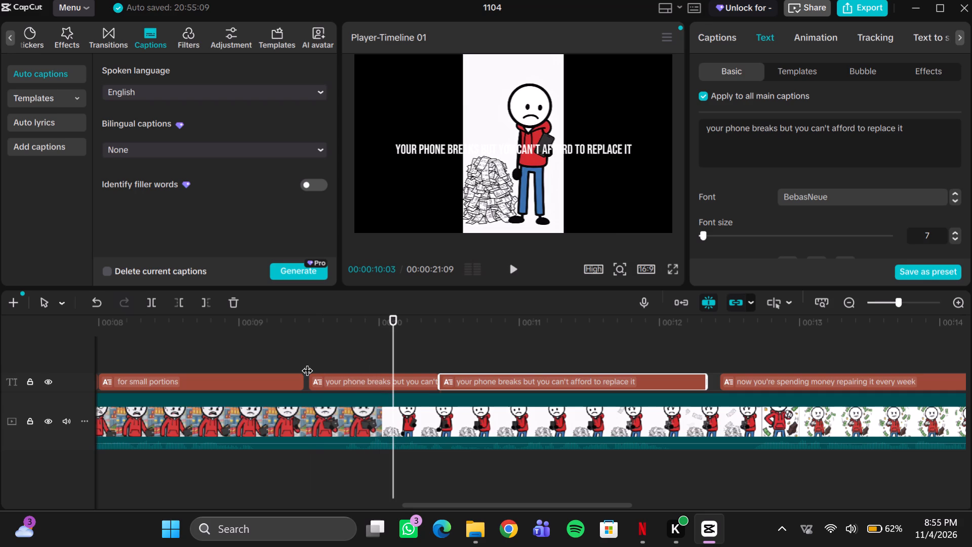
left_click(365, 378)
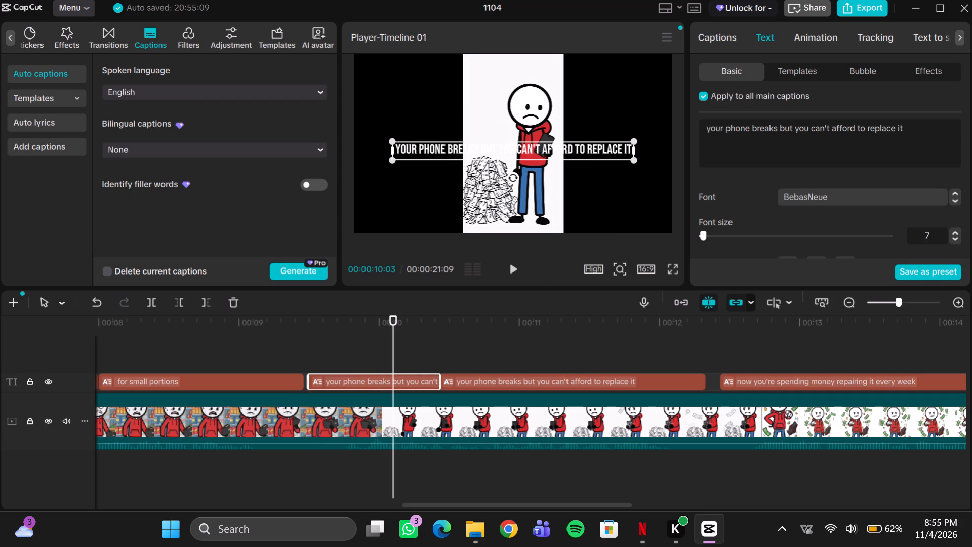
left_click_drag(911, 126, 825, 137)
left_click_drag(909, 126, 784, 131)
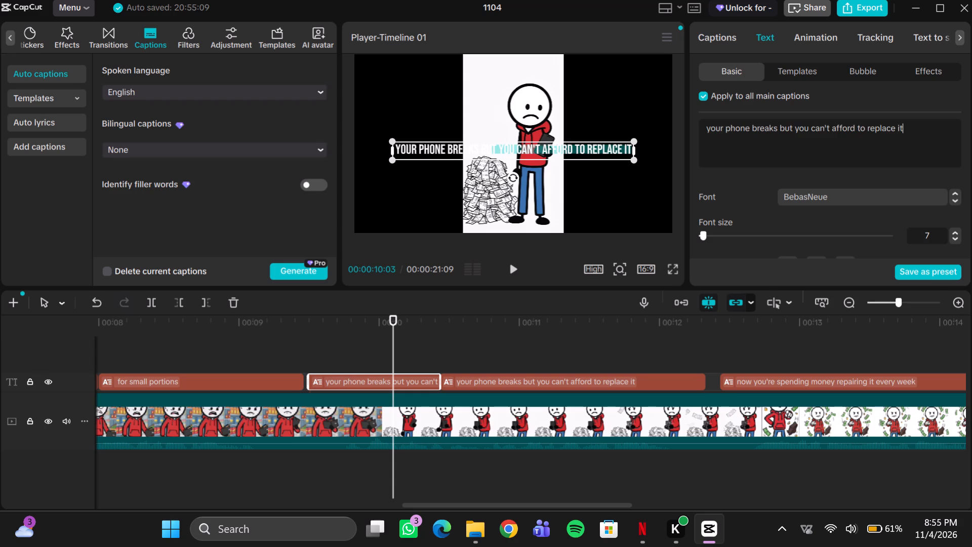
left_click_drag(784, 131, 778, 131)
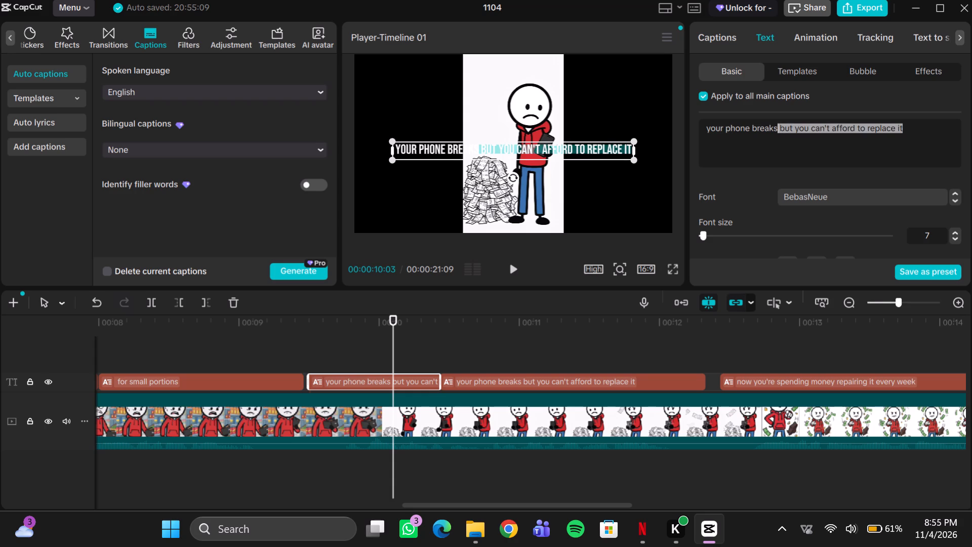
key("BackSpace")
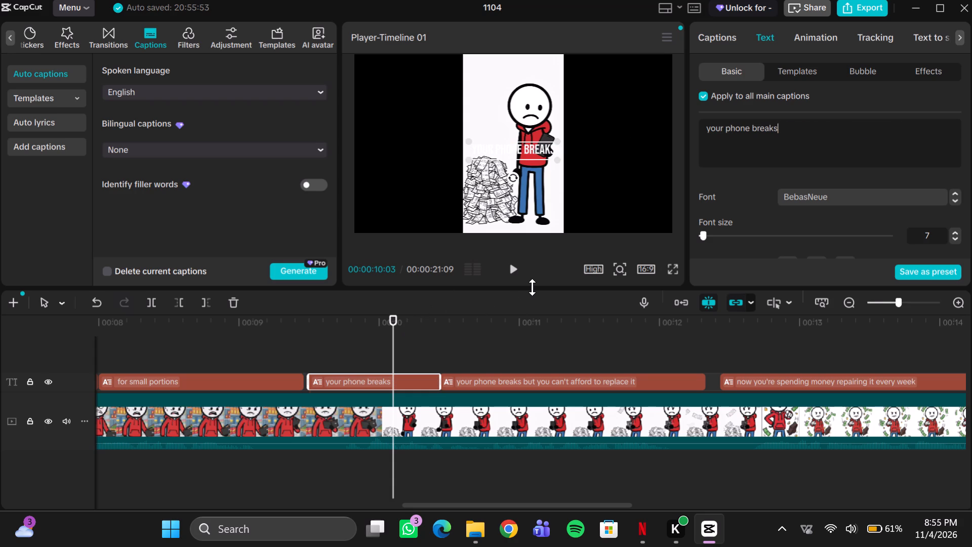
left_click(527, 305)
Change the text colour of all main captions from white to yellow, hex F4C70F.
scroll(721, 209, "down", 4)
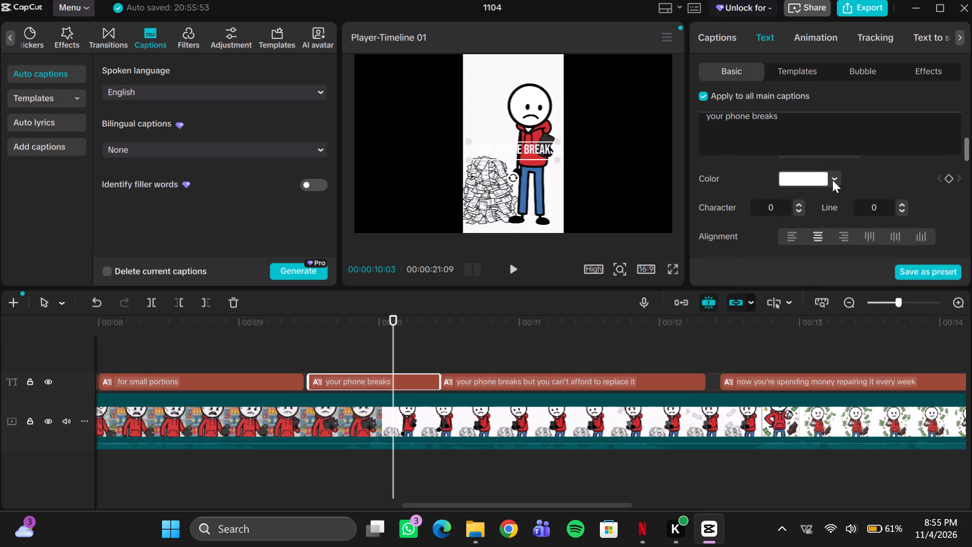
left_click(832, 182)
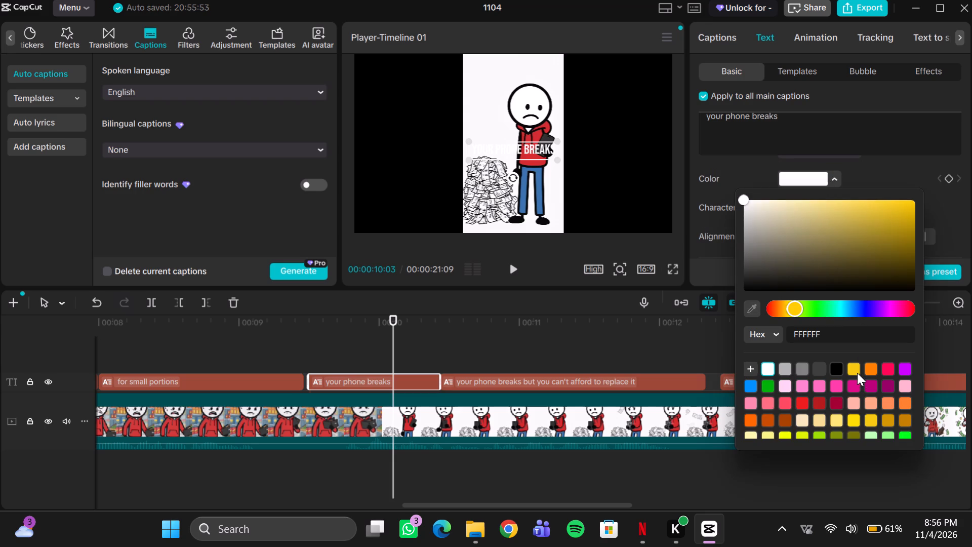
left_click(856, 368)
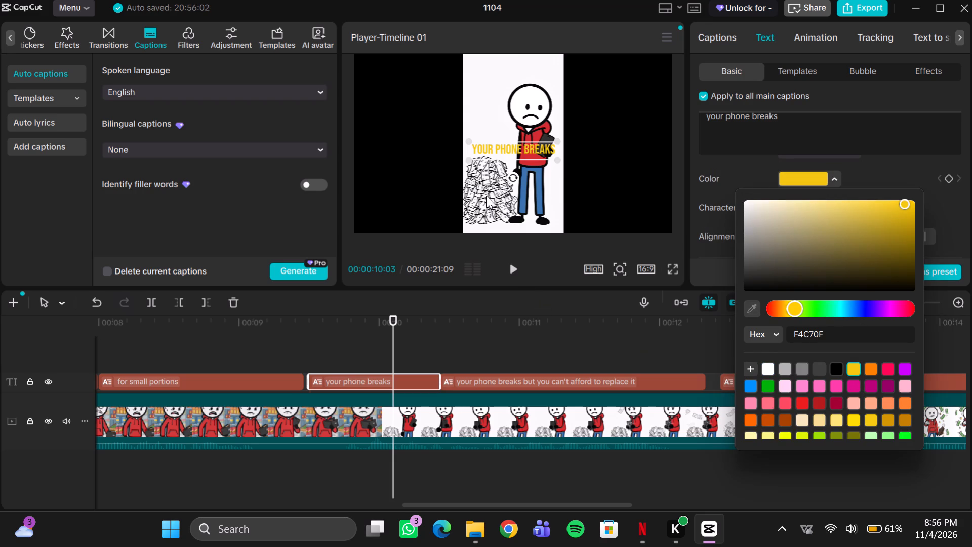
Play through the "your phone breaks" caption, trim its start to 00:00:10:00, and replay it to check the timing.
left_click_drag(395, 332, 310, 338)
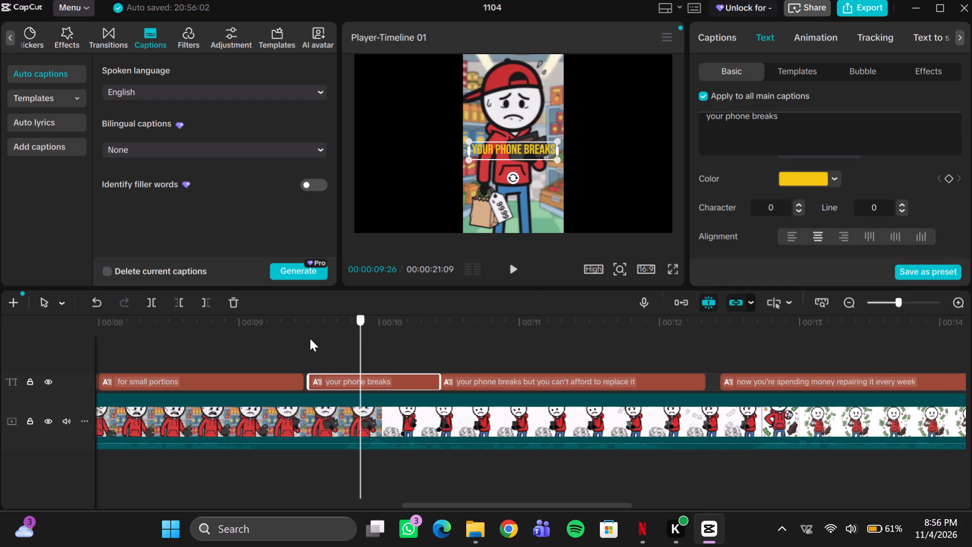
left_click_drag(310, 338, 299, 340)
key("space")
key("space")
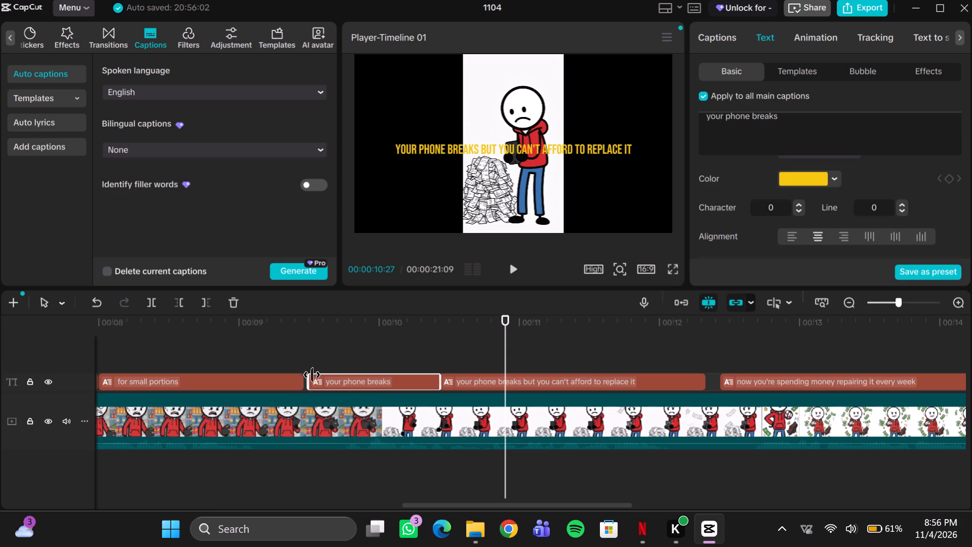
left_click_drag(306, 377, 380, 387)
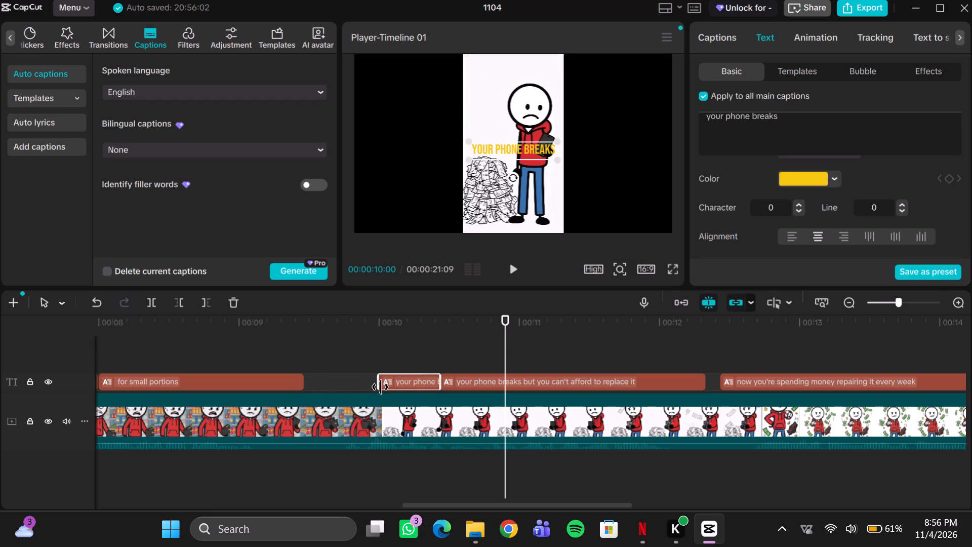
left_click_drag(504, 335, 289, 355)
key("space")
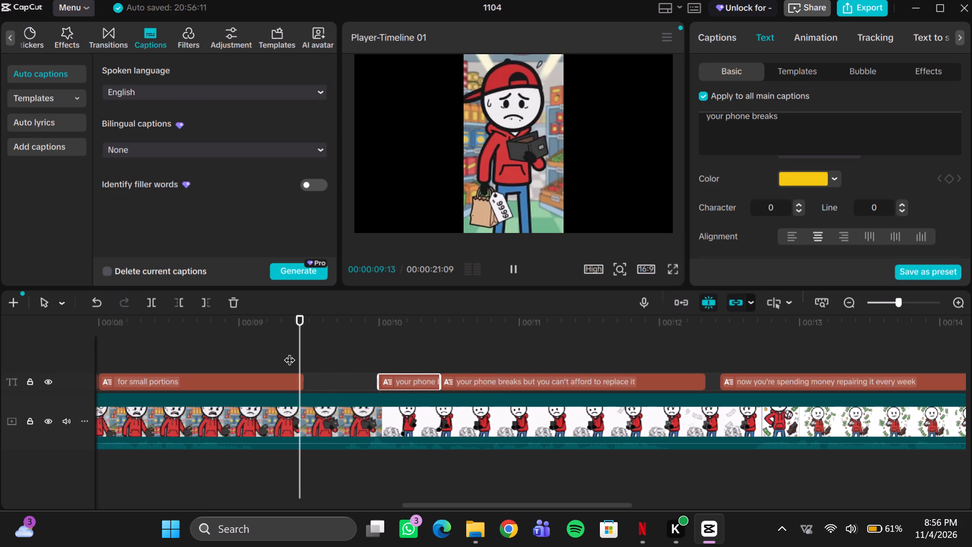
key("space")
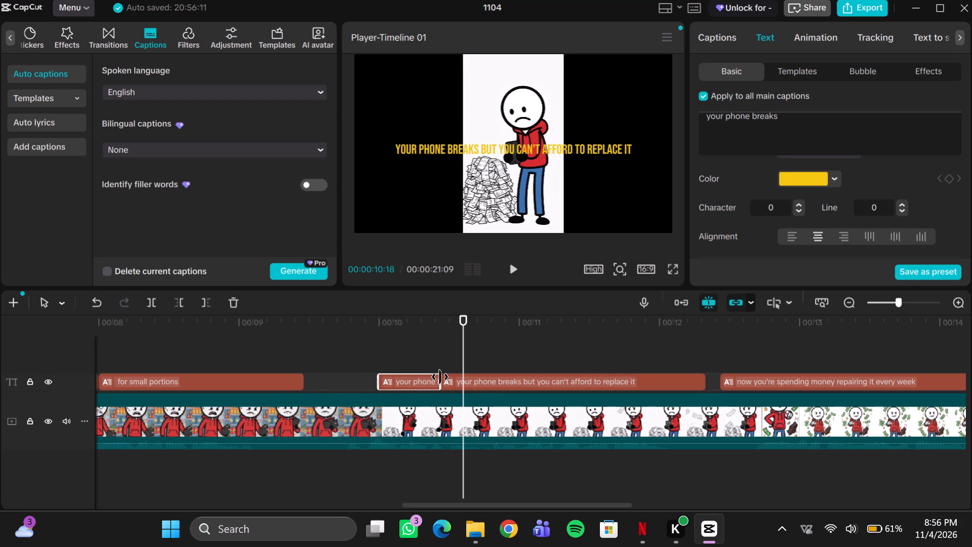
Shorten the text of the caption following "your phone breaks" to "but you can't afford to replace it".
left_click(471, 377)
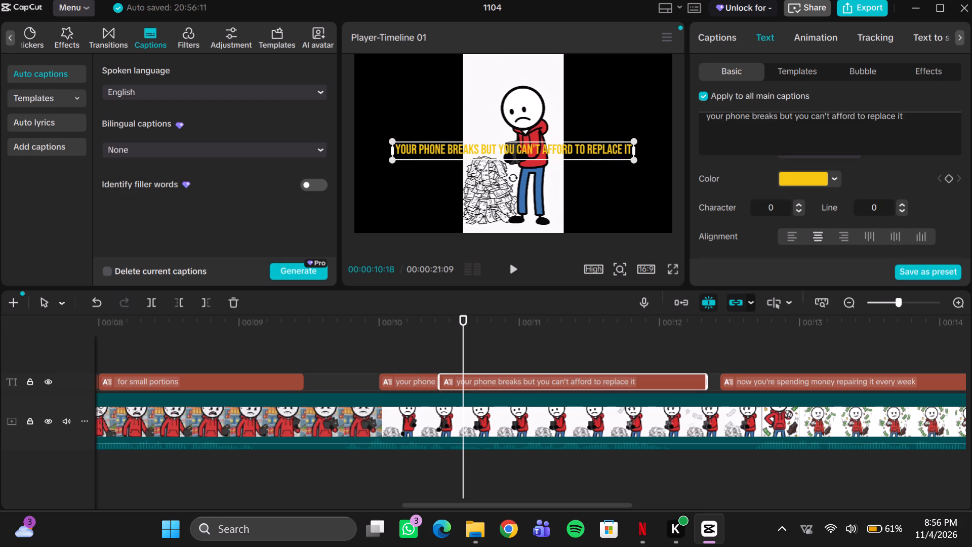
left_click(777, 117)
key("BackSpace")
key("BackSpace")
key("BackSpace")
key("BackSpace")
key("BackSpace")
key("BackSpace")
key("BackSpace")
key("BackSpace")
key("BackSpace")
key("BackSpace")
key("BackSpace")
key("BackSpace")
key("BackSpace")
key("BackSpace")
key("BackSpace")
key("BackSpace")
key("BackSpace")
key("BackSpace")
key("BackSpace")
key("BackSpace")
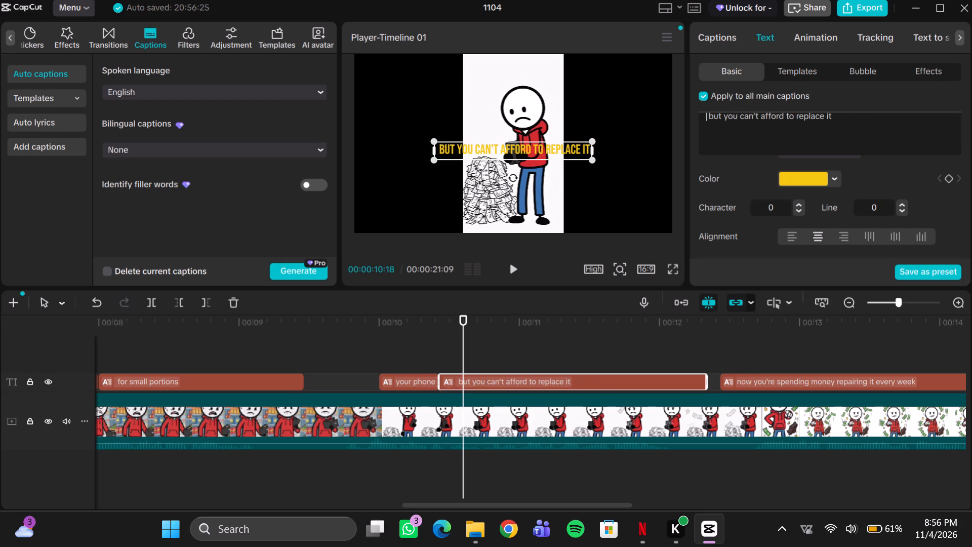
Split the "but you can't afford to replace it" caption at 00:00:11:07.
left_click_drag(462, 335, 469, 333)
left_click_drag(469, 333, 553, 345)
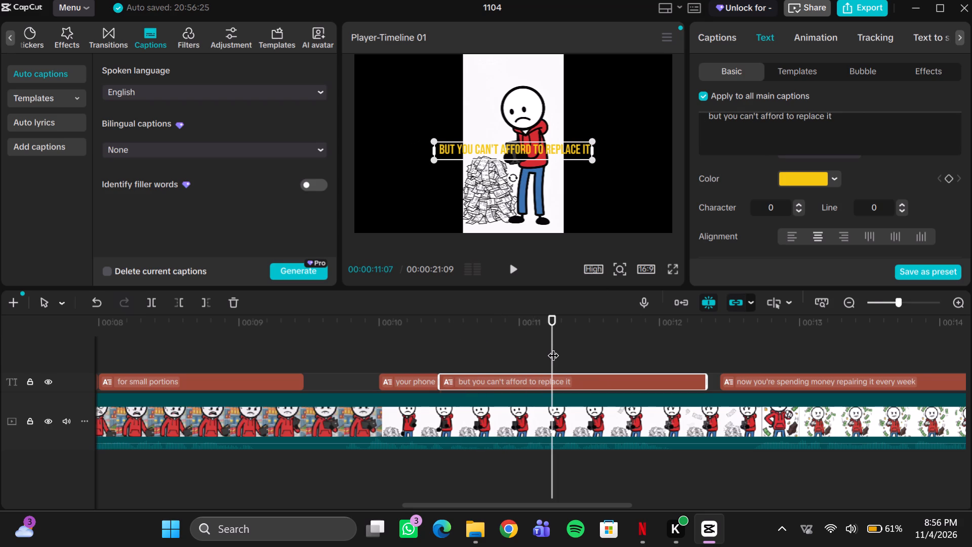
key("ctrl+b")
Shorten the text of the split caption's first half to "but you can't afford".
left_click(516, 379)
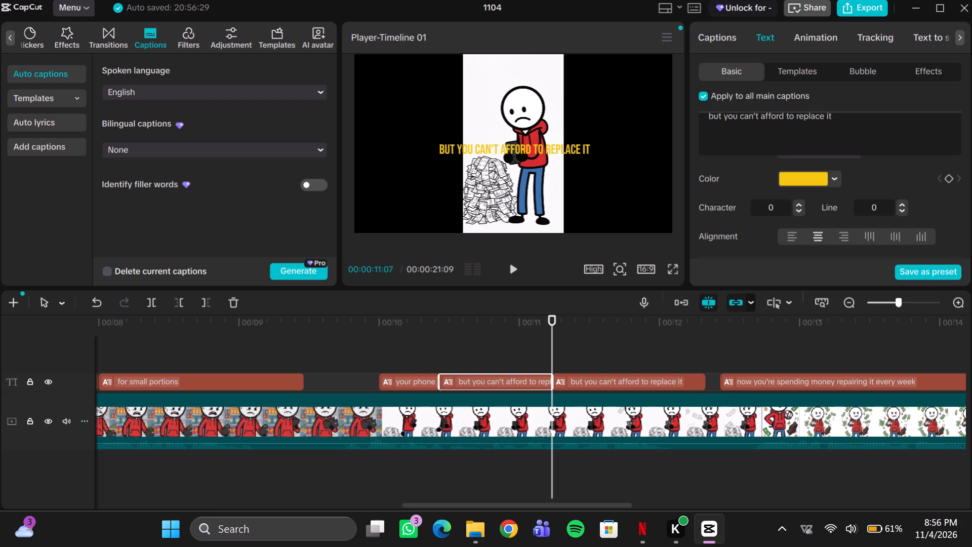
left_click_drag(840, 115, 838, 115)
left_click_drag(838, 115, 789, 118)
key("BackSpace")
key("BackSpace")
key("BackSpace")
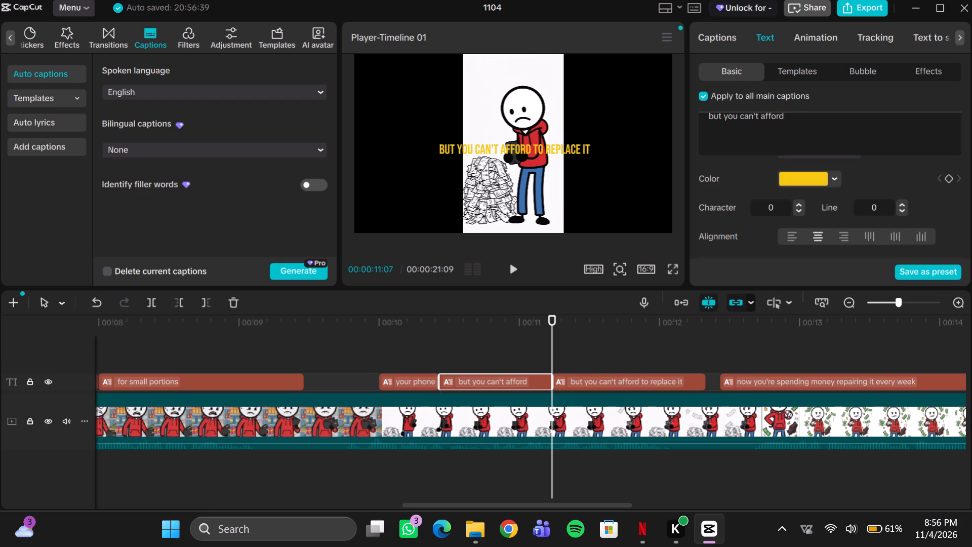
left_click(684, 237)
Shorten the text of the split caption's second half to "to replace it" and play back both halves.
left_click_drag(550, 341, 441, 343)
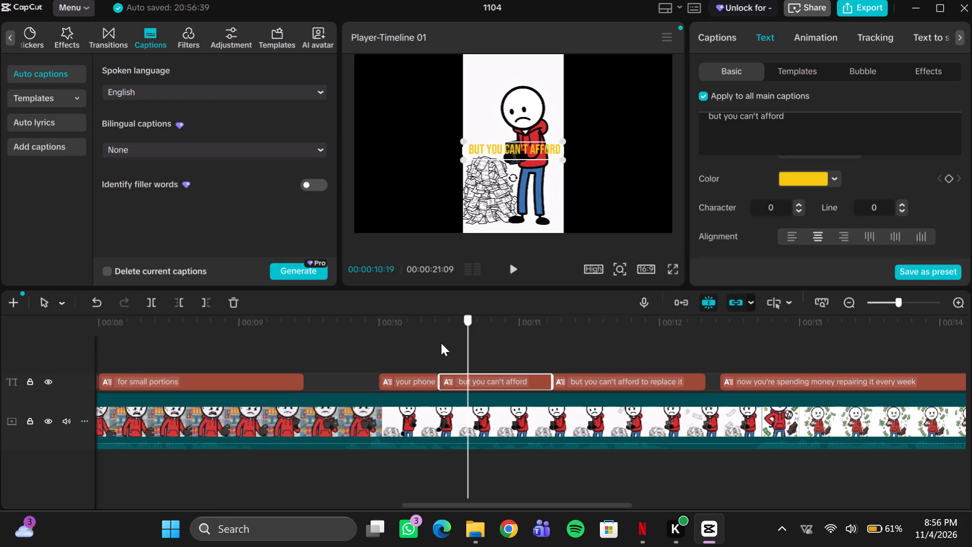
left_click_drag(441, 343, 493, 346)
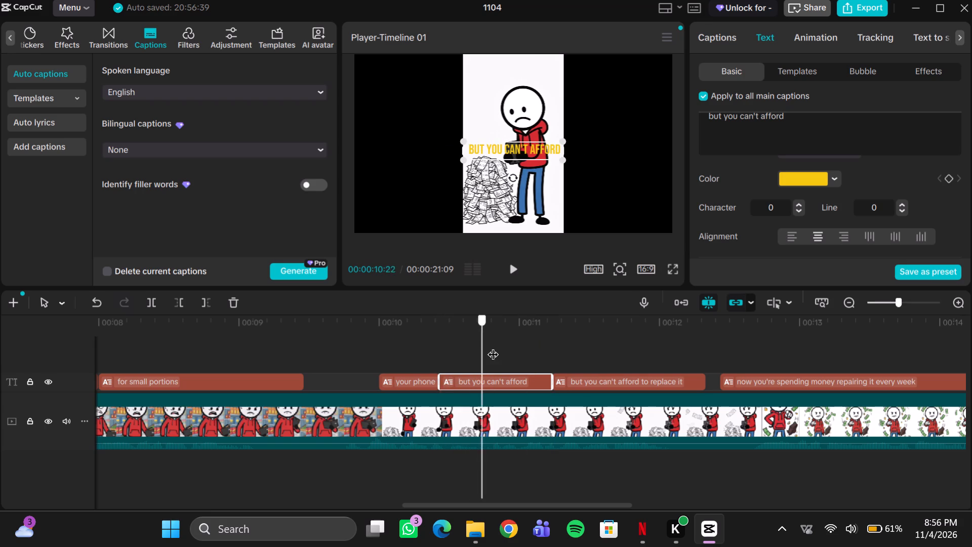
left_click_drag(493, 346, 569, 354)
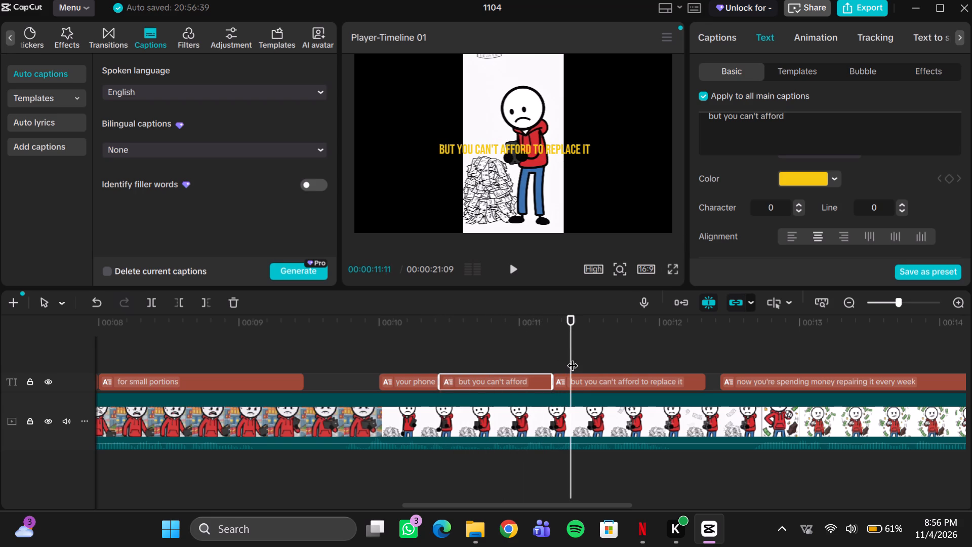
left_click(580, 376)
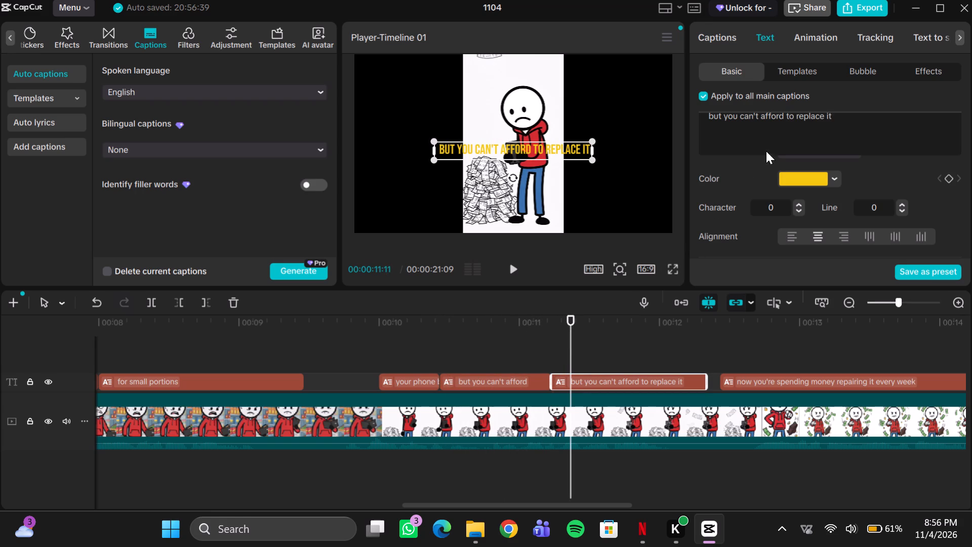
left_click(787, 116)
key("BackSpace")
key("BackSpace")
key("BackSpace")
key("BackSpace")
key("BackSpace")
key("BackSpace")
key("BackSpace")
key("BackSpace")
key("BackSpace")
key("BackSpace")
key("BackSpace")
key("BackSpace")
key("BackSpace")
key("BackSpace")
key("BackSpace")
key("BackSpace")
key("BackSpace")
key("BackSpace")
key("BackSpace")
key("BackSpace")
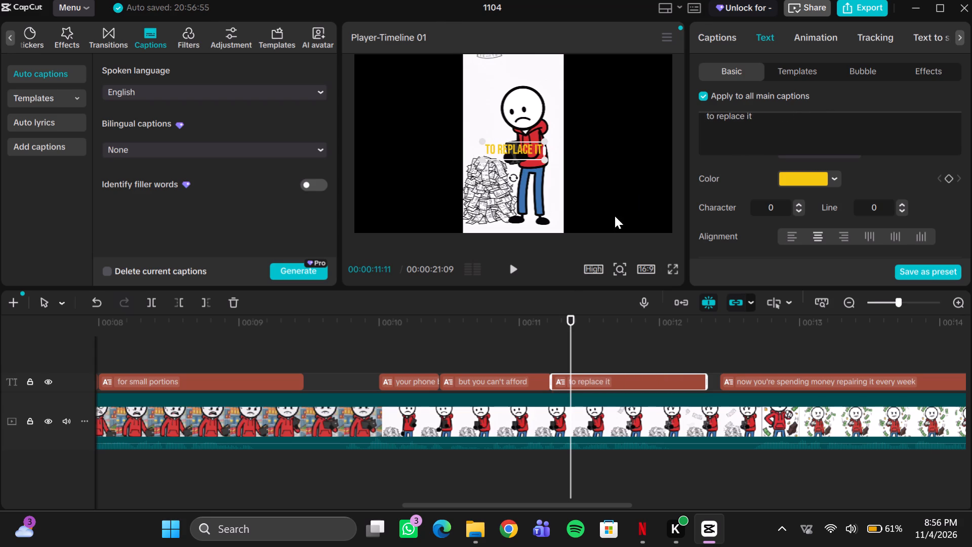
left_click_drag(566, 334, 566, 336)
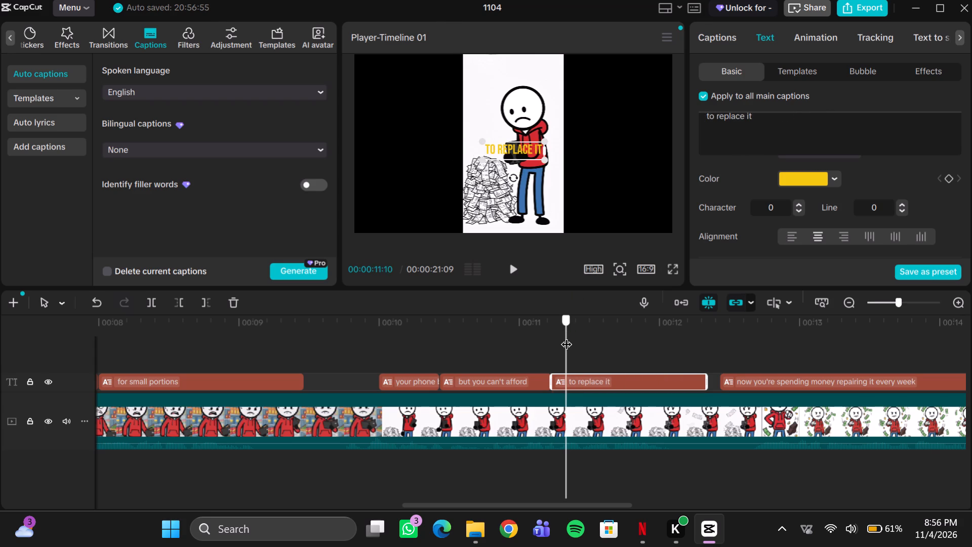
left_click_drag(566, 336, 437, 362)
key("space")
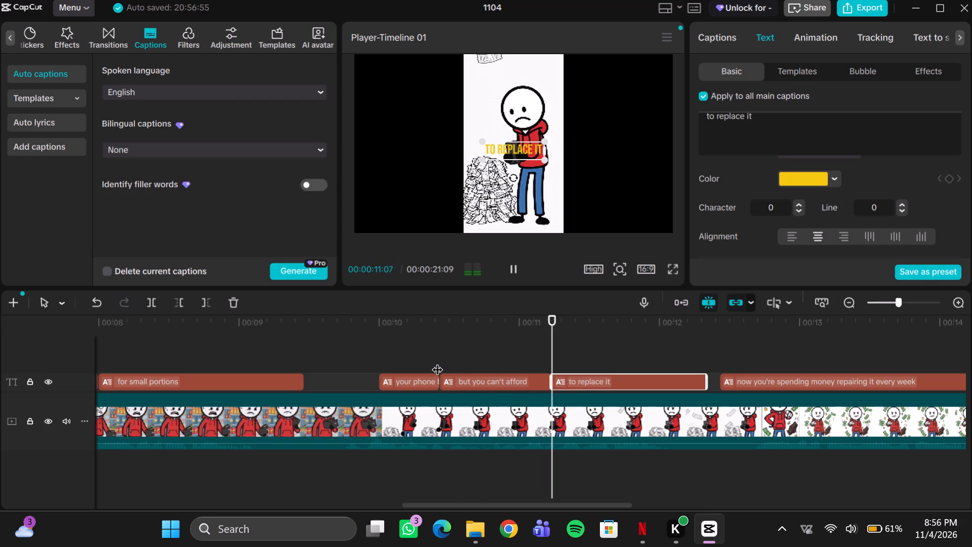
key("space")
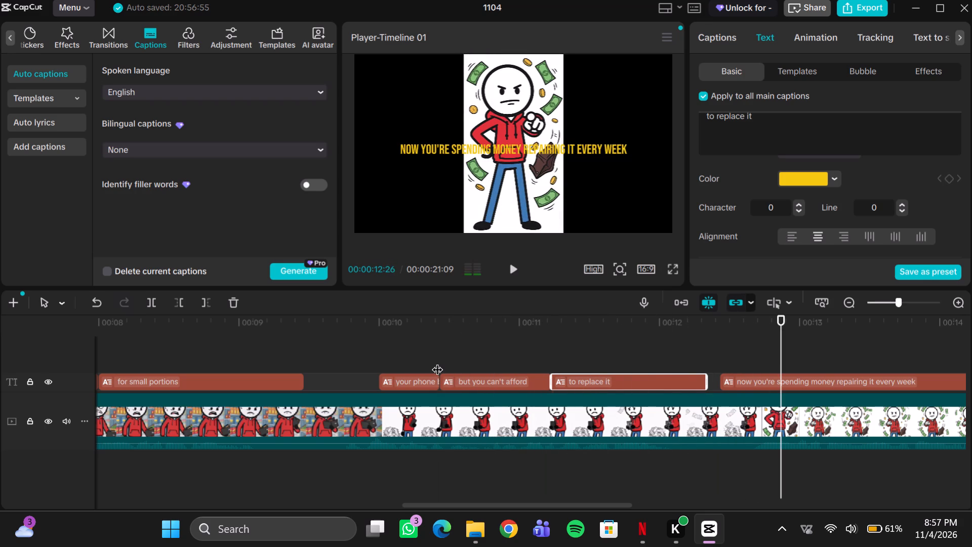
Split the "now you're spending money repairing it every week" caption at about 13.5 seconds.
scroll(666, 364, "left", 4)
scroll(480, 372, "right", 1)
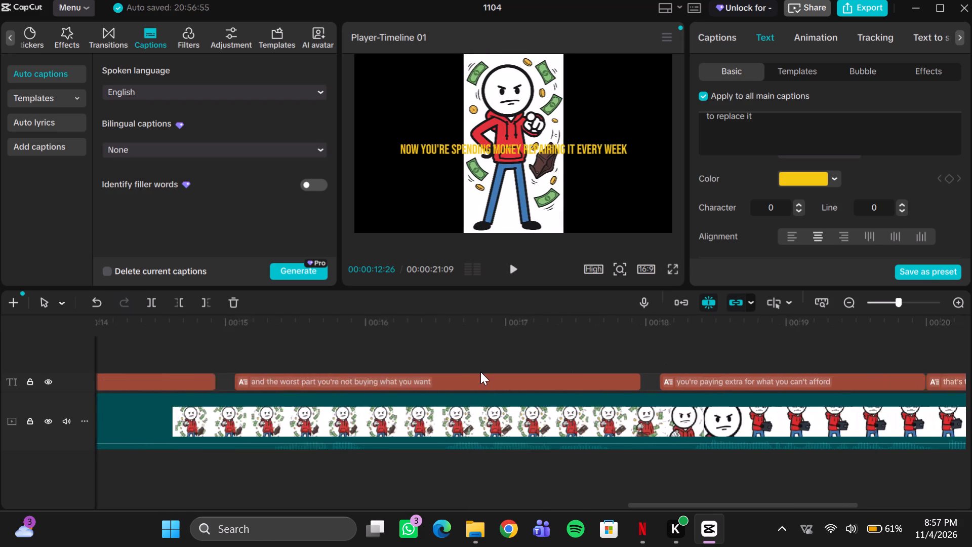
scroll(480, 372, "right", 1)
left_click_drag(370, 336, 427, 328)
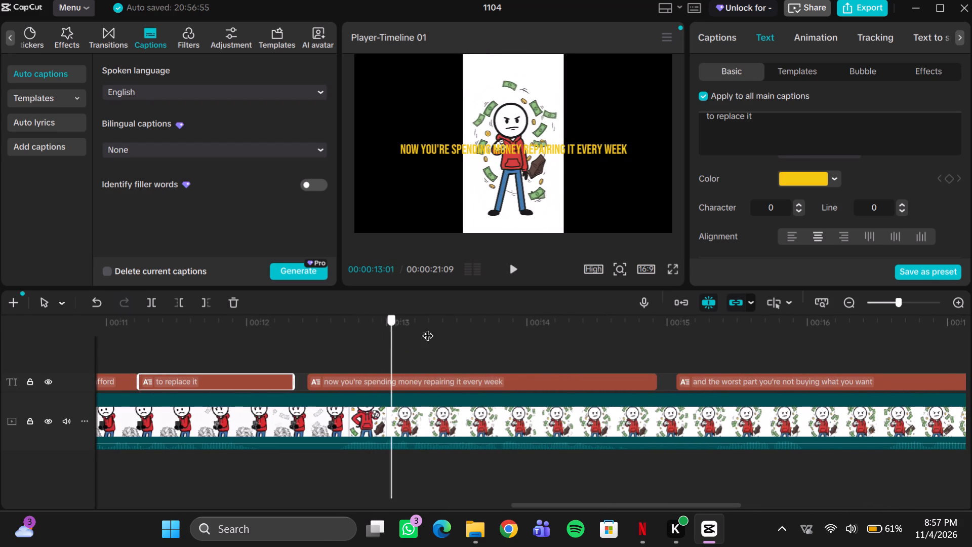
left_click_drag(427, 328, 439, 333)
left_click(448, 380)
left_click_drag(439, 340, 449, 342)
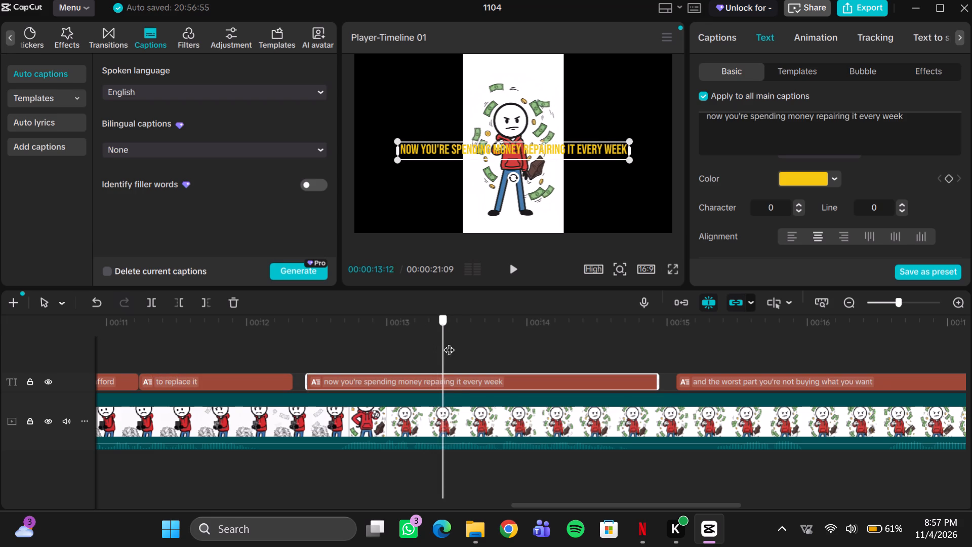
left_click_drag(449, 342, 461, 342)
key("ctrl+b")
Shorten the text of the split caption's first half to "now you're spending money".
left_click_drag(459, 343, 453, 354, "ctrl")
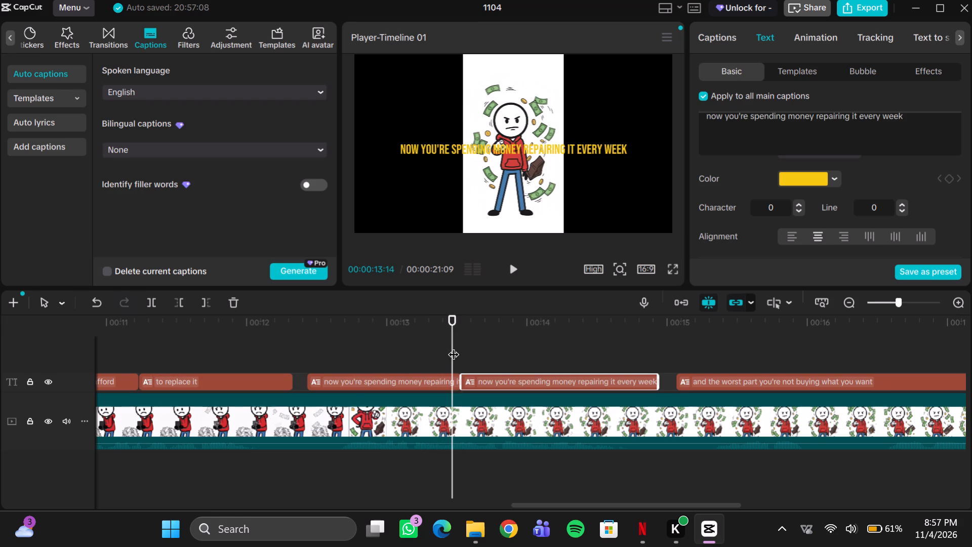
left_click_drag(453, 346, 362, 363)
left_click(377, 386)
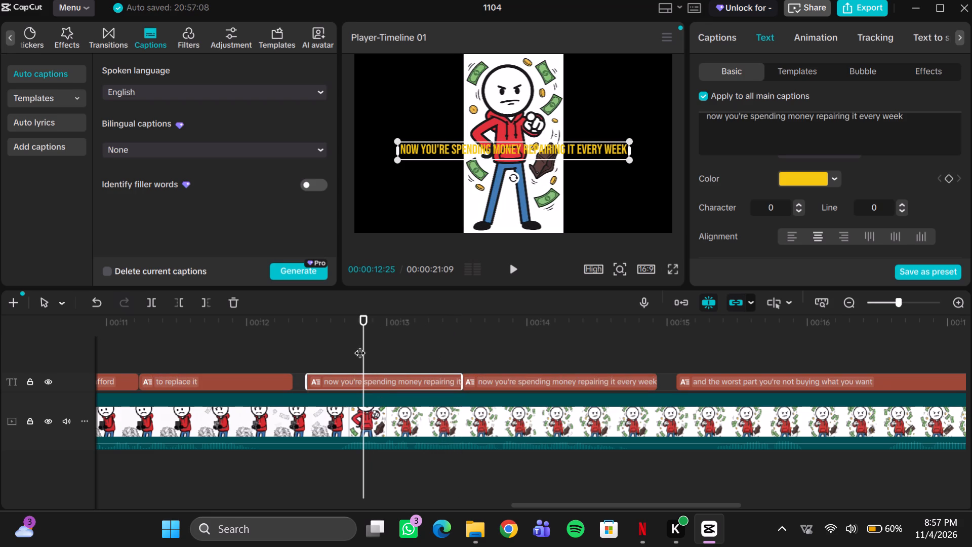
left_click_drag(364, 344, 319, 348)
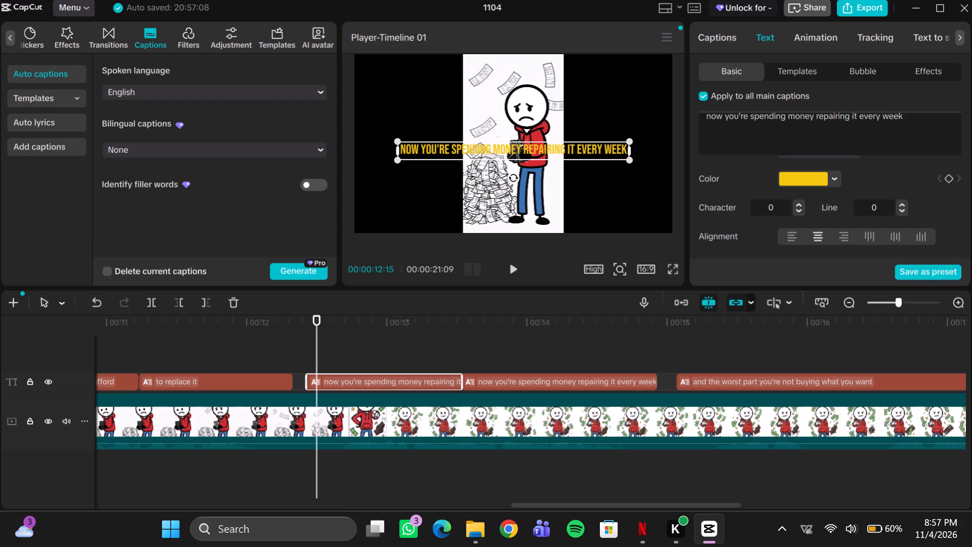
left_click_drag(814, 116, 893, 127)
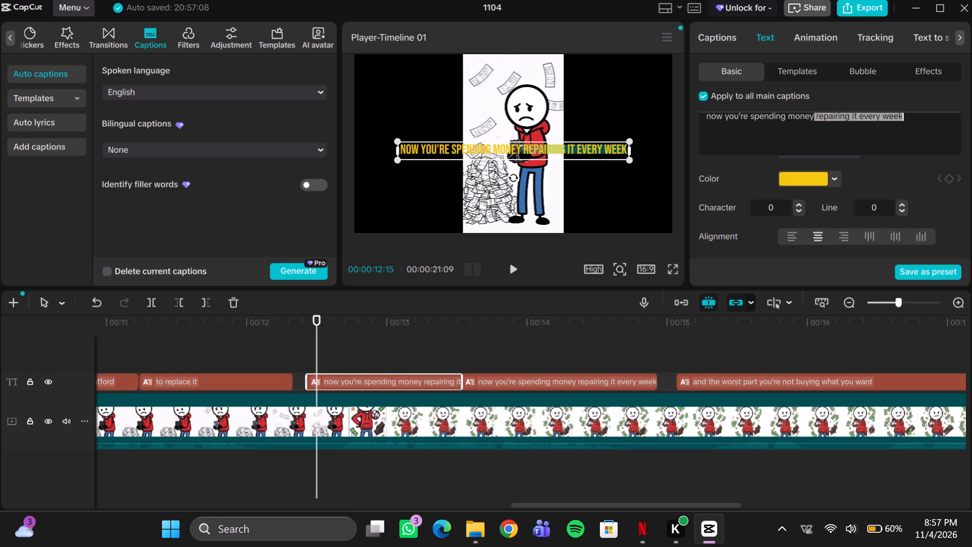
key("BackSpace")
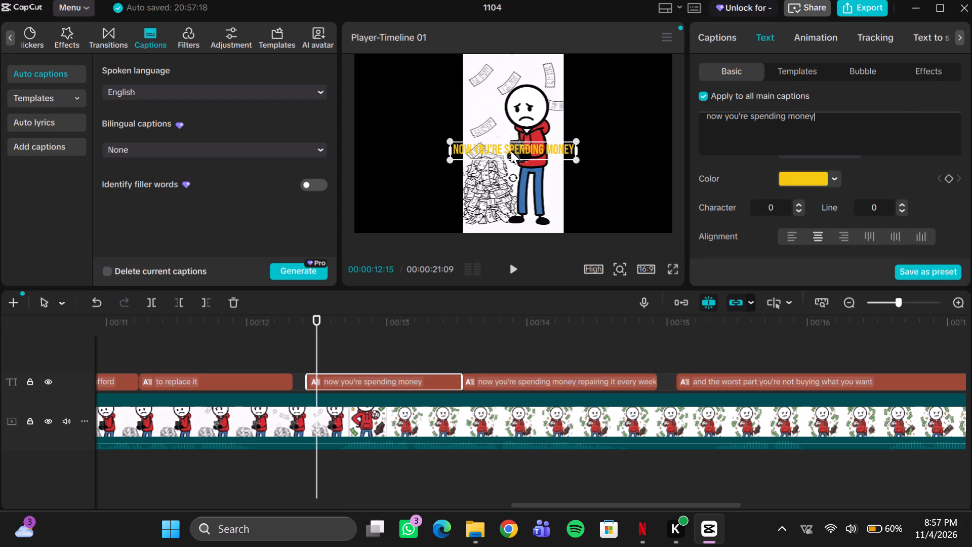
left_click(289, 326)
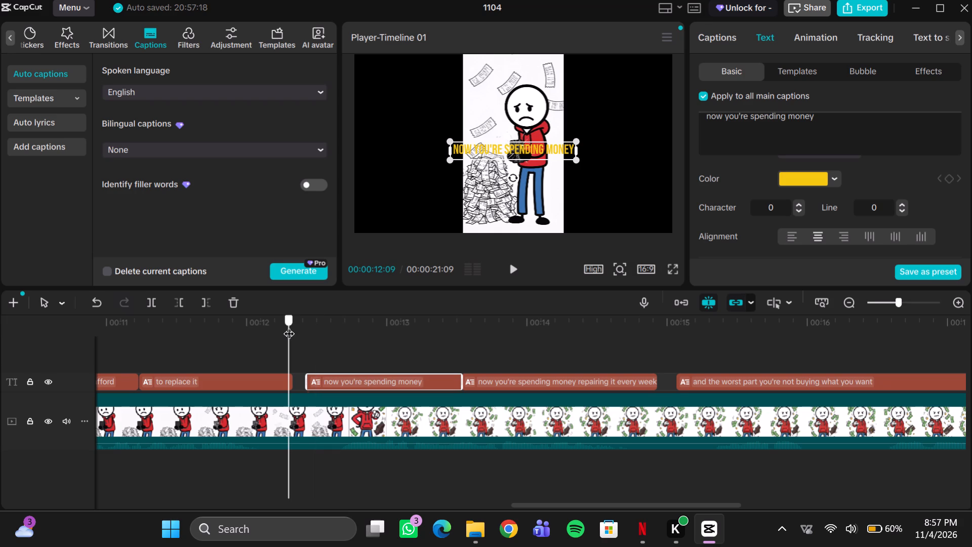
Play back the split caption's two halves and shorten the second half's text to "repairing it every week".
key("space")
key("space")
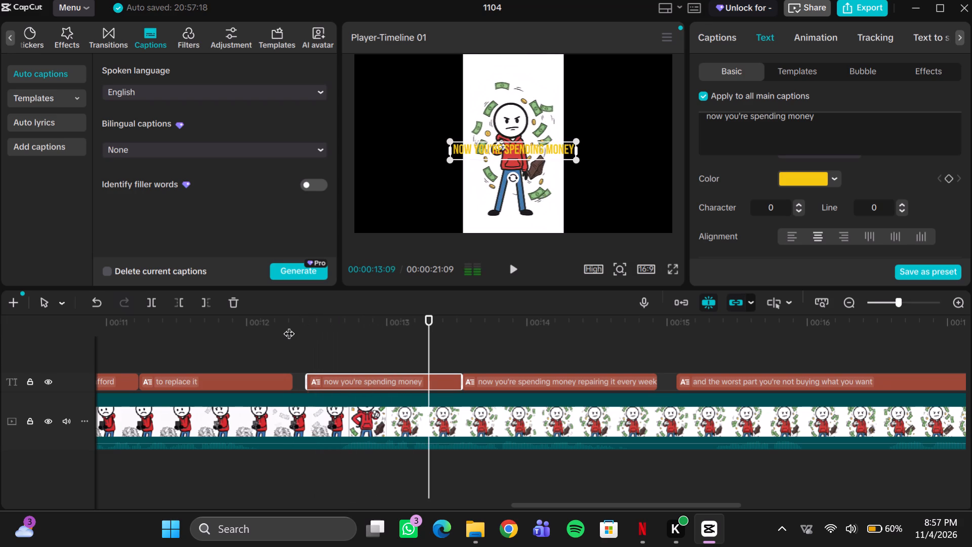
key("space")
key("space")
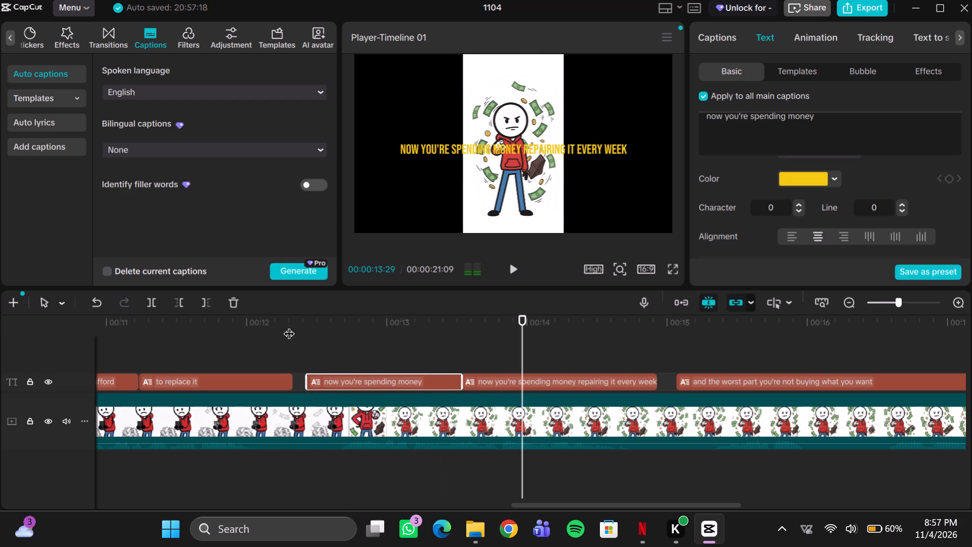
left_click(480, 380)
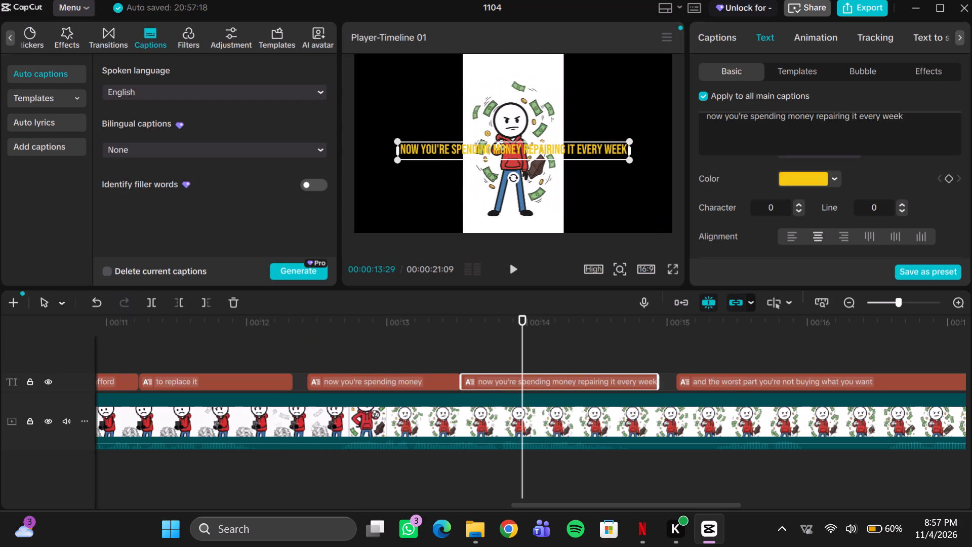
left_click_drag(815, 116, 641, 116)
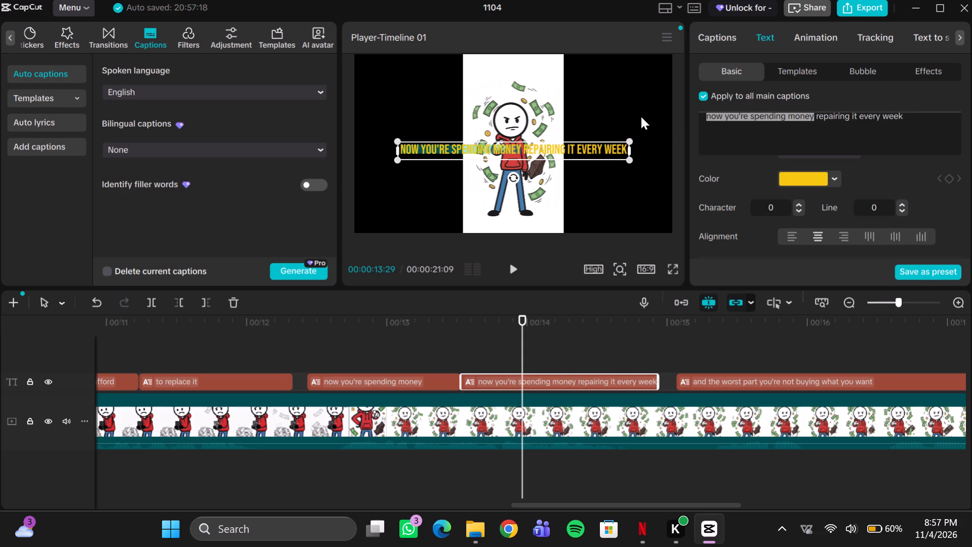
left_click_drag(641, 116, 673, 114)
key("BackSpace")
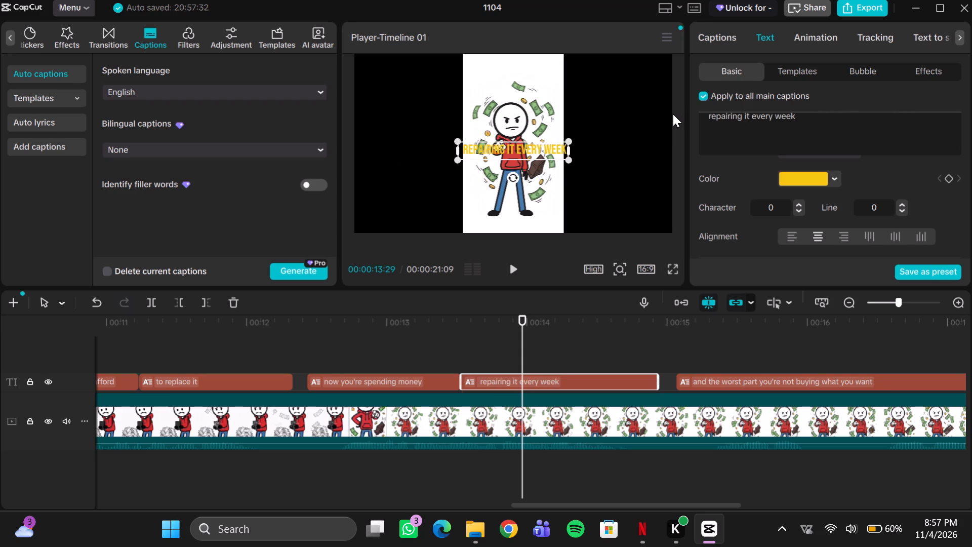
key("BackSpace")
key("Right")
key("BackSpace")
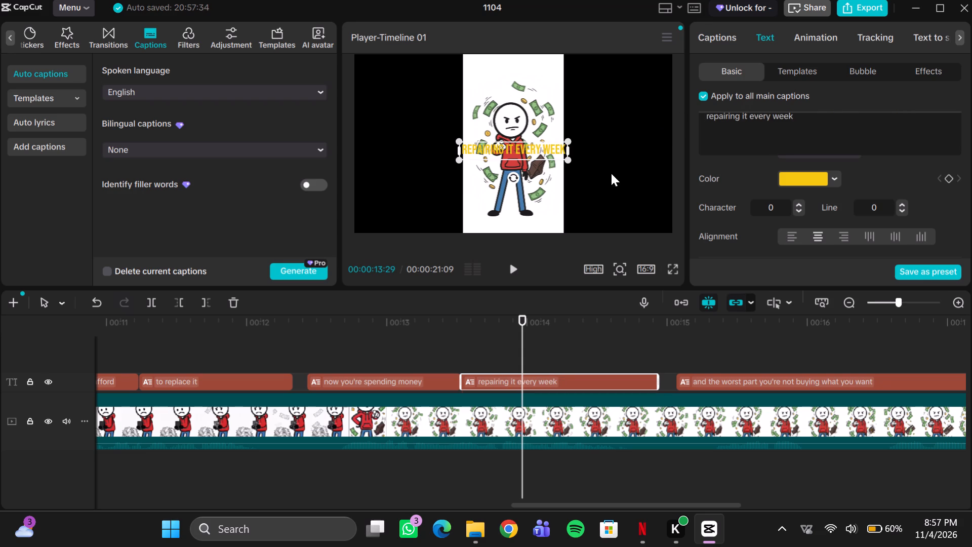
left_click(613, 306)
Play back the "repairing it every week" caption and split it at 00:00:14:05.
left_click_drag(520, 316, 338, 343)
key("space")
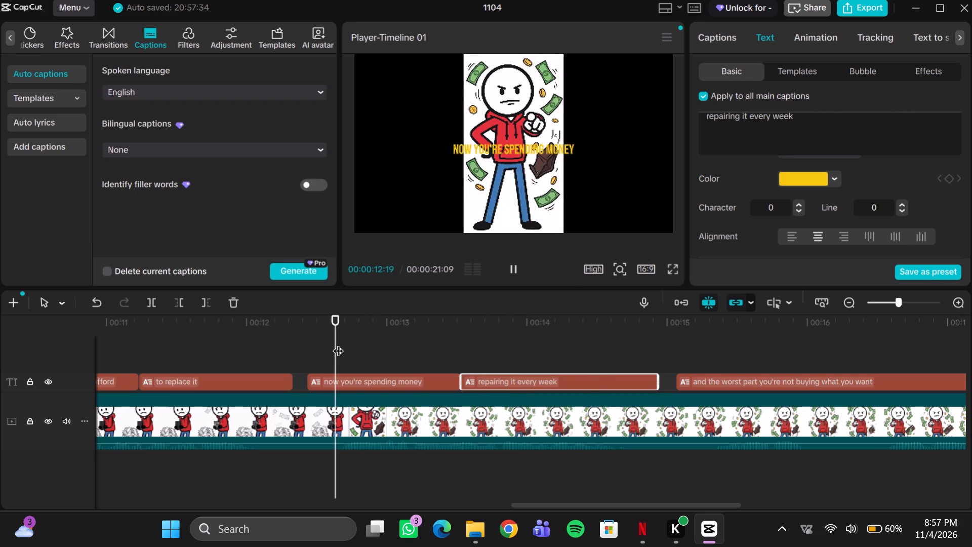
key("space")
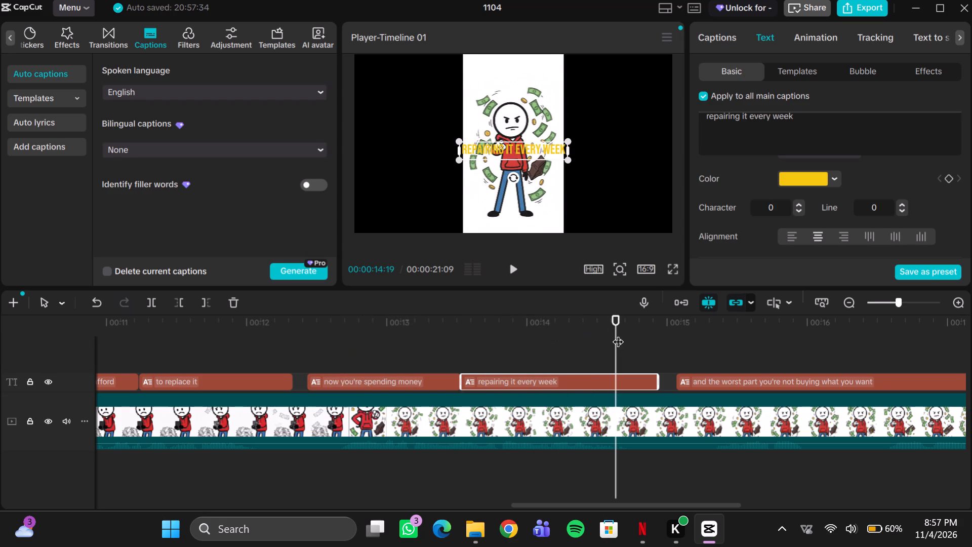
left_click_drag(618, 334, 551, 350)
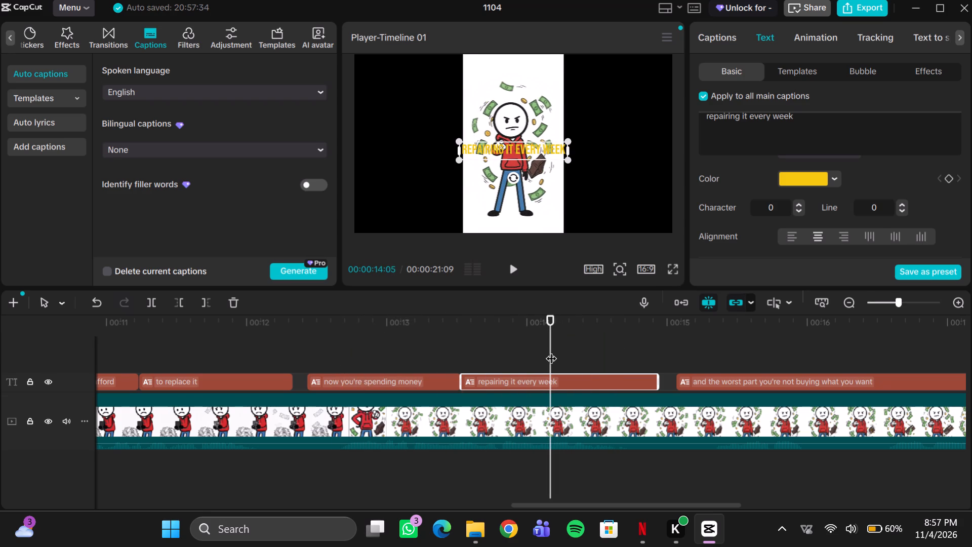
key("ctrl+b")
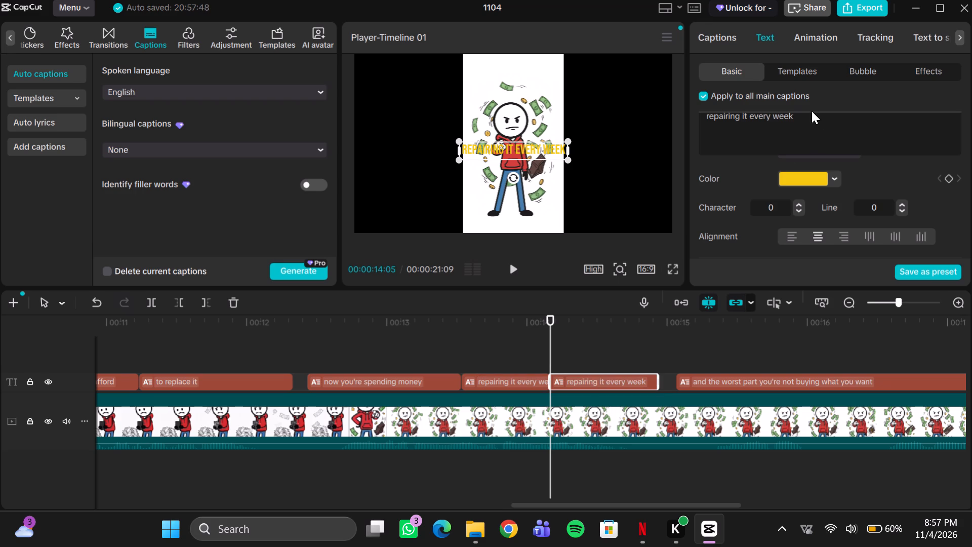
Shorten the text of the split caption's second half to "every week".
left_click(750, 117)
key("BackSpace")
key("BackSpace")
key("BackSpace")
key("BackSpace")
key("BackSpace")
key("BackSpace")
key("BackSpace")
key("BackSpace")
key("BackSpace")
key("BackSpace")
key("BackSpace")
key("BackSpace")
key("BackSpace")
key("BackSpace")
key("BackSpace")
key("BackSpace")
key("BackSpace")
key("BackSpace")
key("BackSpace")
key("BackSpace")
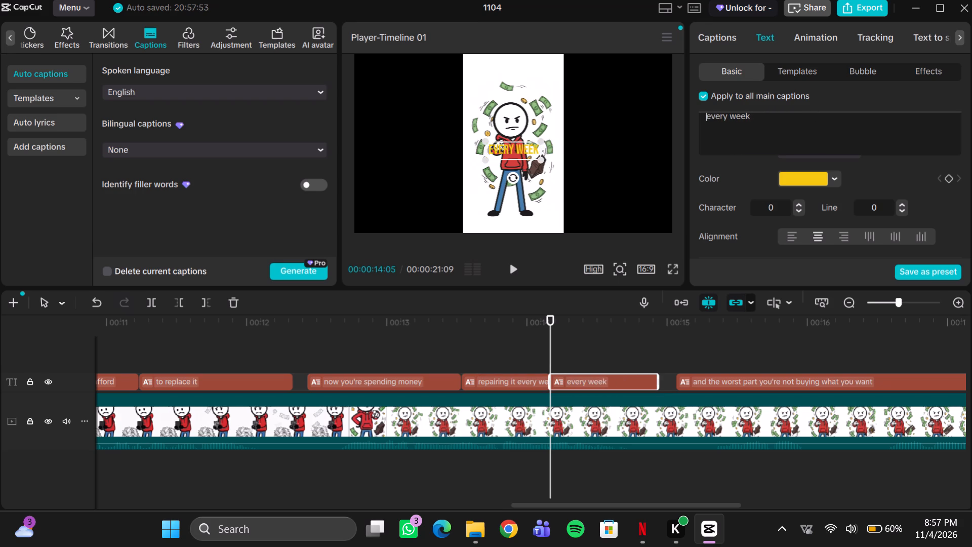
left_click(679, 143)
Shorten the text of the split caption's first half to "repairing it" and play back the split captions.
left_click(507, 384)
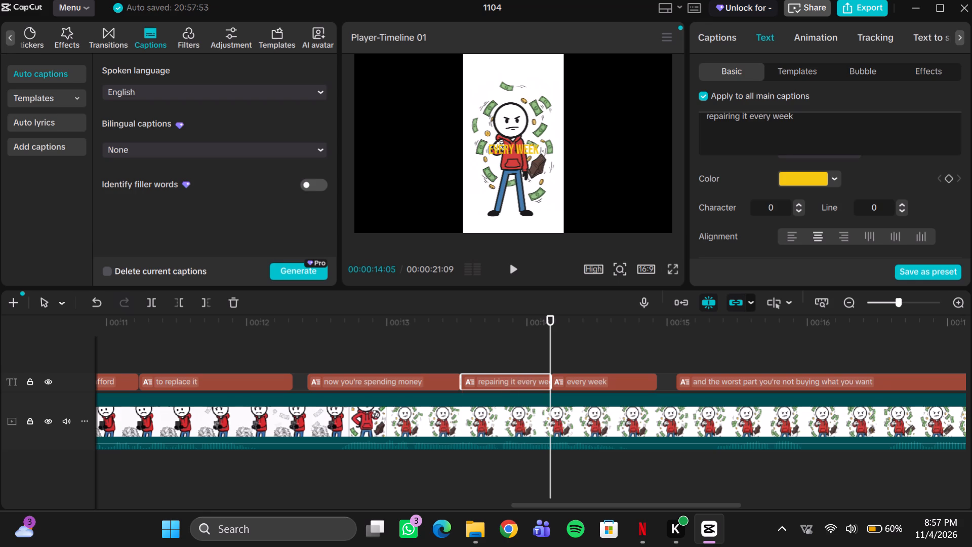
left_click_drag(799, 114, 750, 114)
key("BackSpace")
left_click(569, 327)
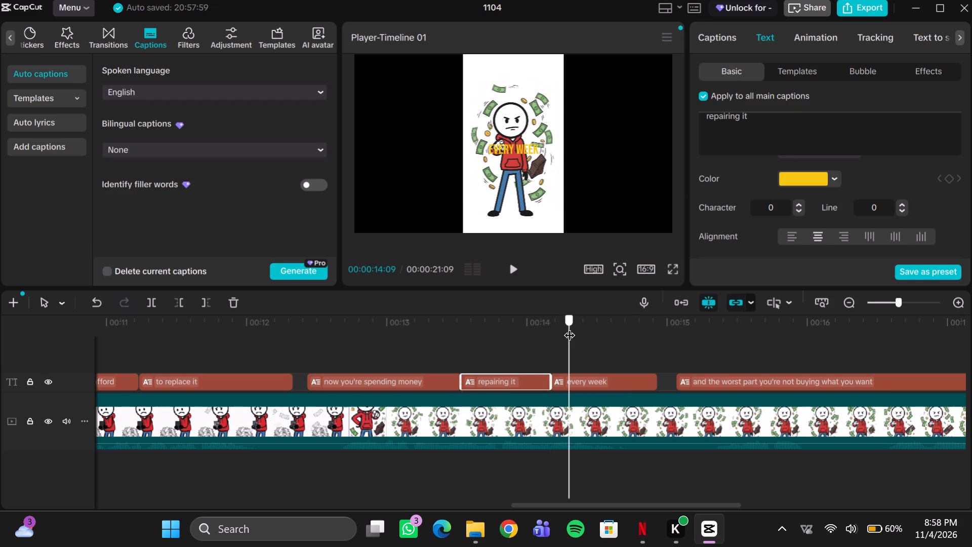
left_click_drag(566, 324, 425, 336)
key("space")
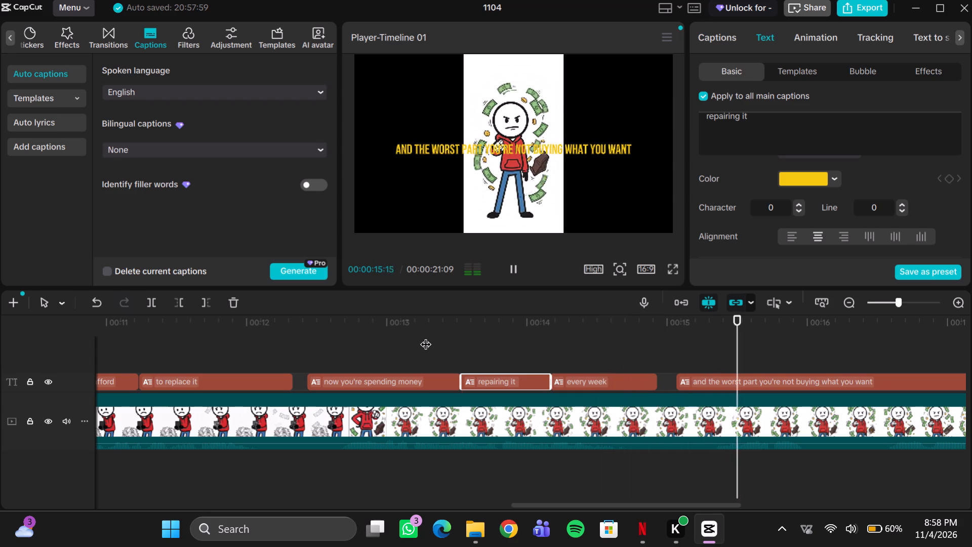
left_click(456, 324)
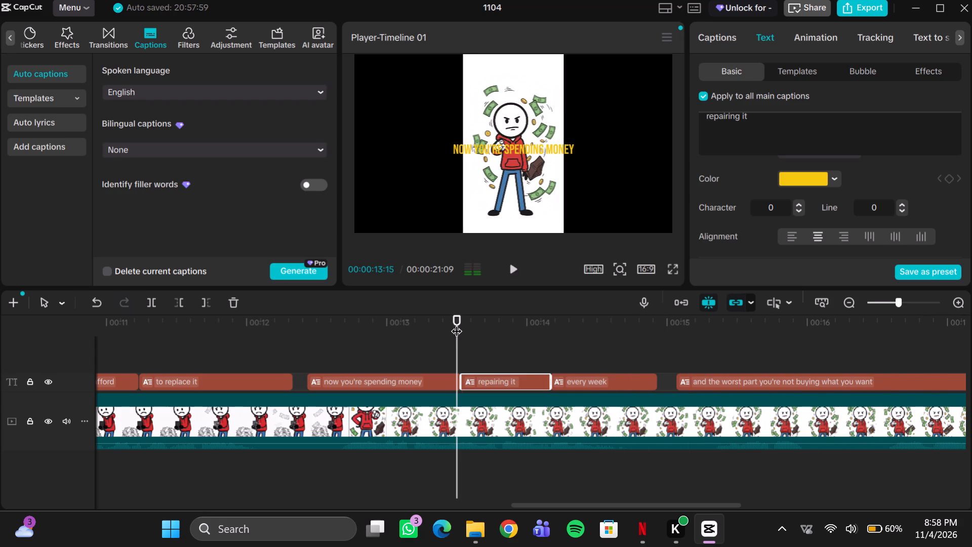
key("space")
key("space")
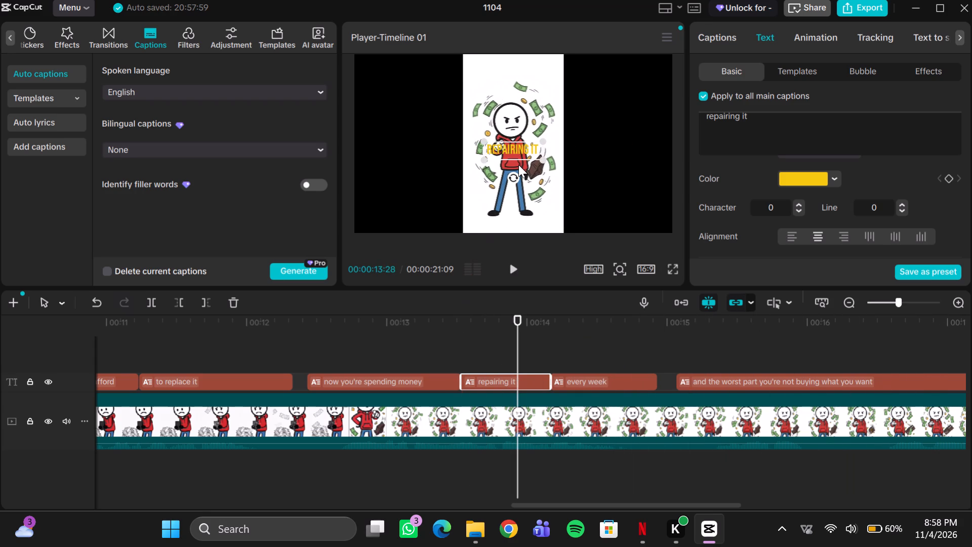
Move the captions up in the video frame, above the stickman's head, and play back the new placement.
left_click_drag(521, 148, 514, 67)
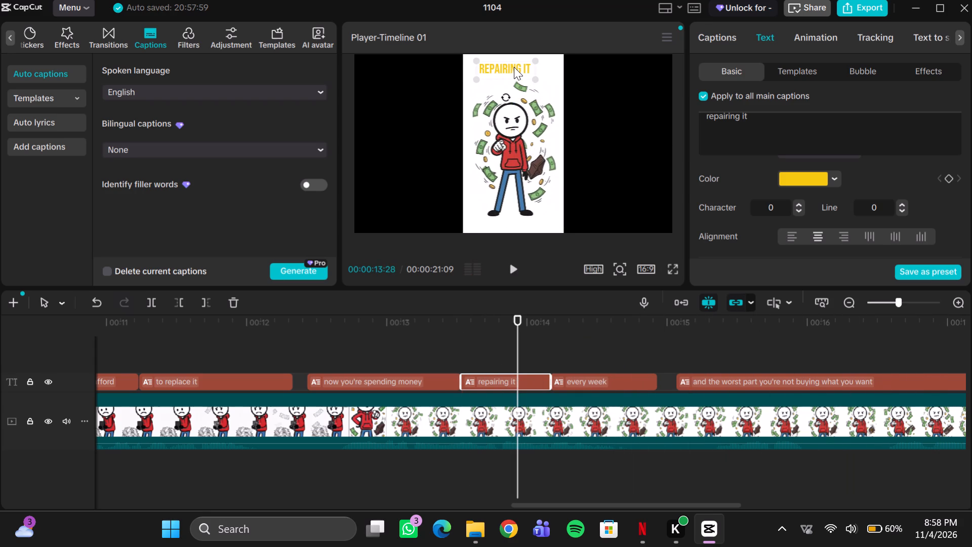
left_click_drag(514, 67, 513, 67)
key("space")
key("space")
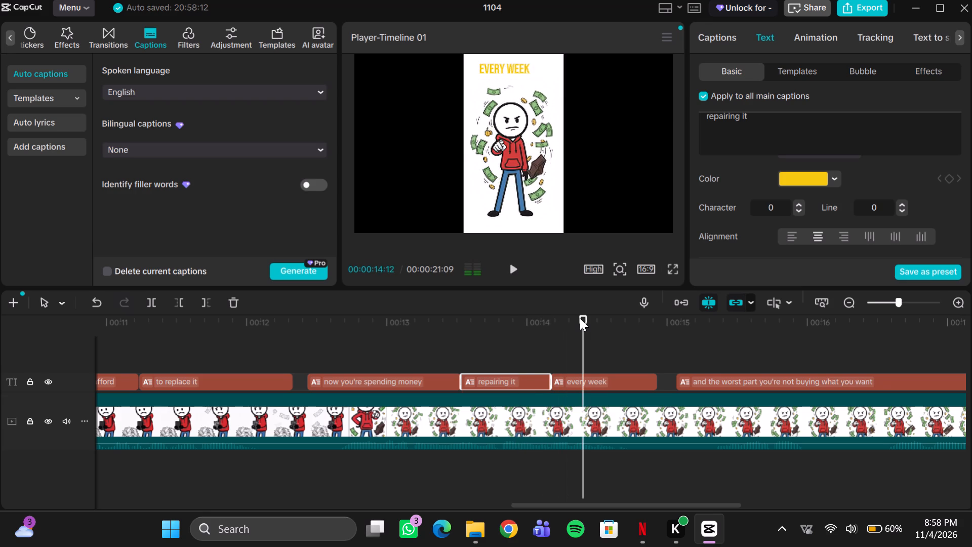
key("space")
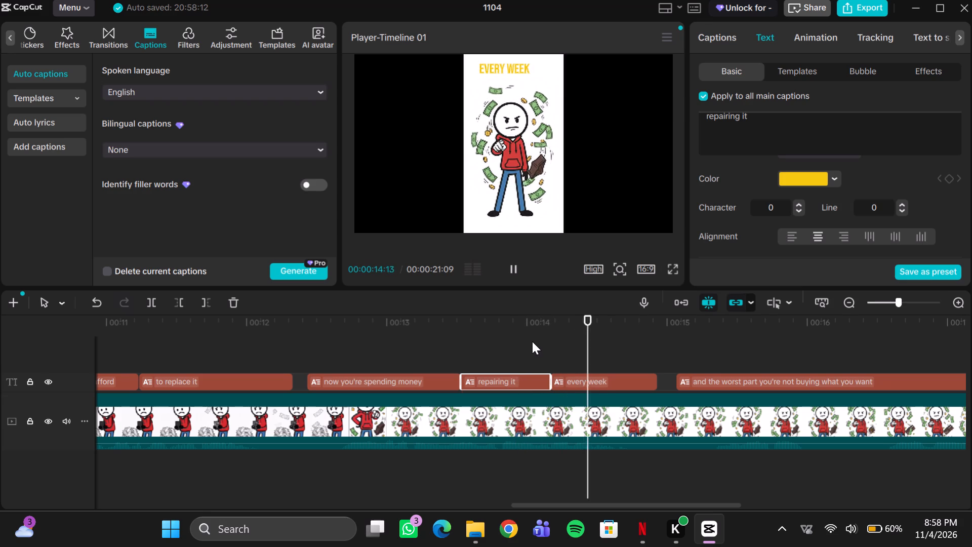
key("space")
Split the "and the worst part you're not buying what you want" caption at 00:00:15:22.
scroll(627, 315, "left", 1)
left_click(767, 377)
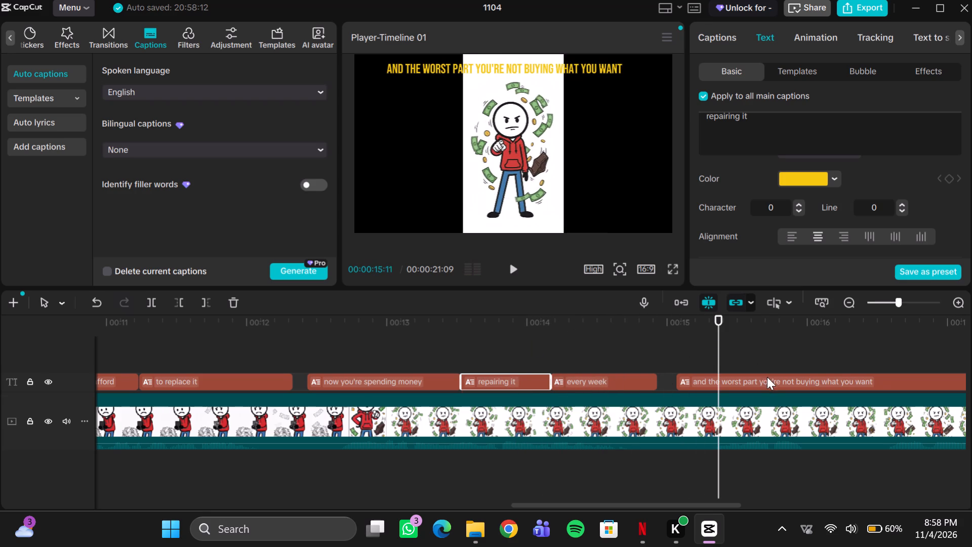
scroll(631, 358, "left", 2)
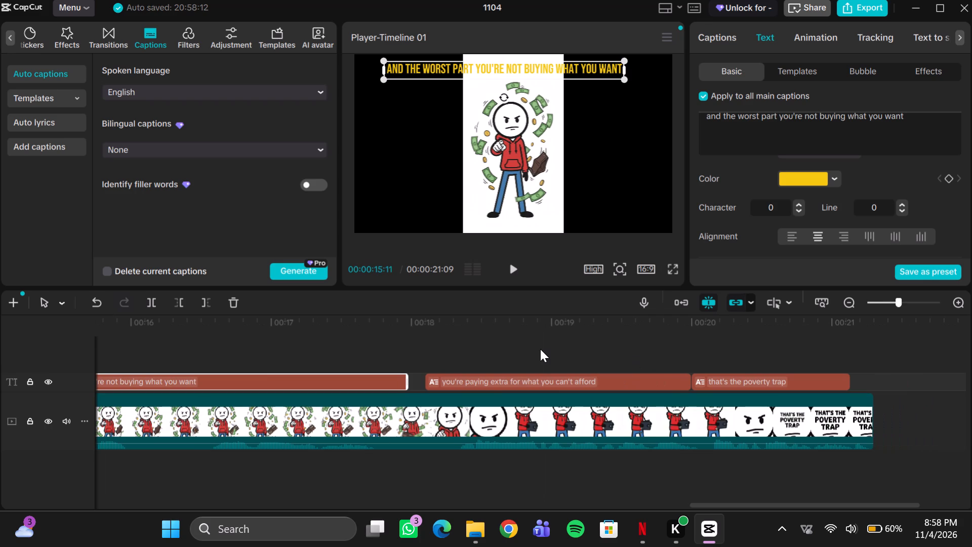
scroll(540, 349, "right", 1)
scroll(383, 347, "right", 1)
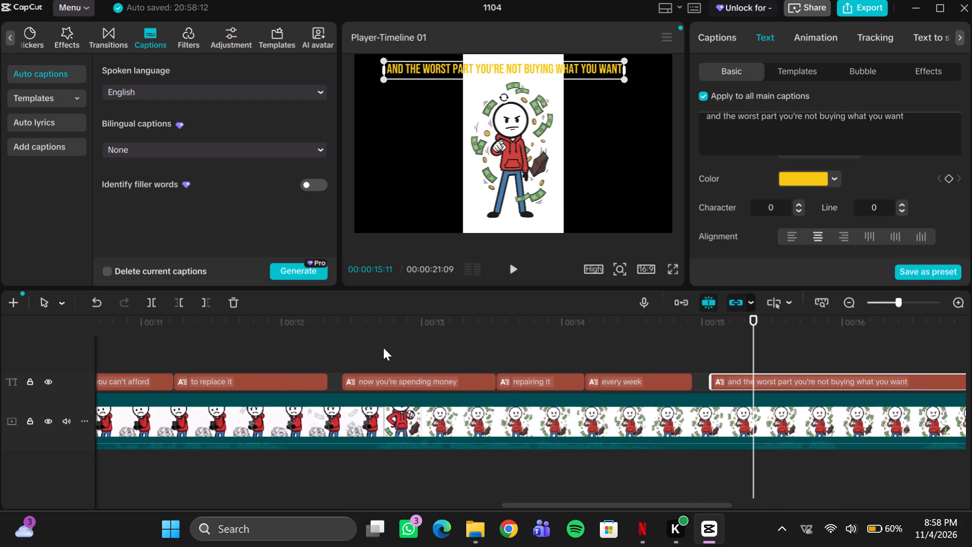
scroll(354, 321, "left", 1)
scroll(414, 332, "left", 1)
scroll(315, 326, "left", 1)
scroll(442, 334, "left", 1)
scroll(500, 343, "left", 2)
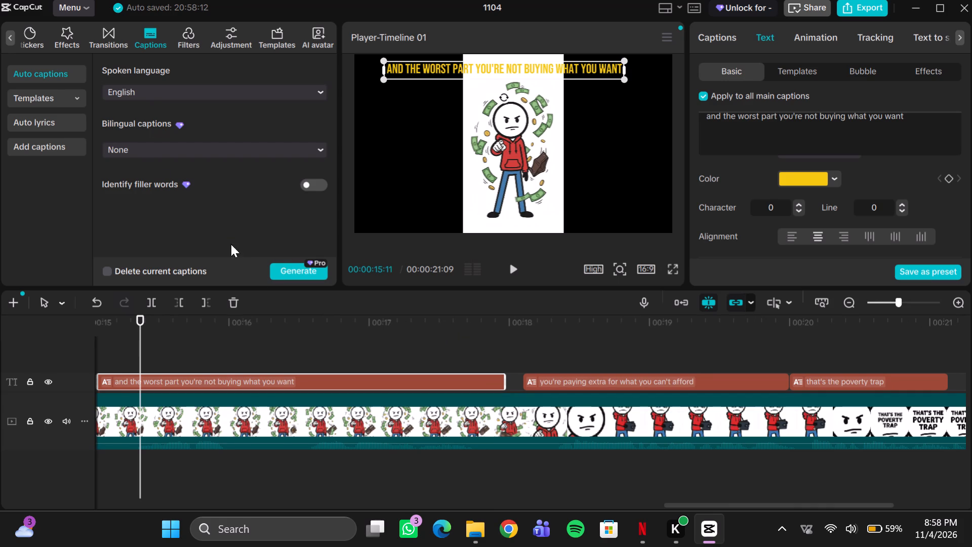
scroll(300, 308, "right", 1)
scroll(240, 350, "right", 1)
scroll(240, 350, "left", 1)
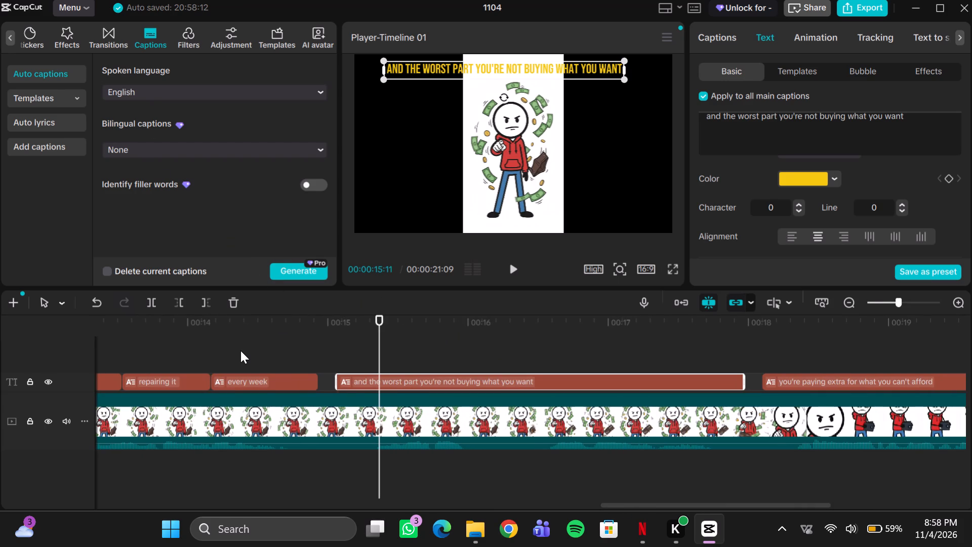
scroll(403, 335, "left", 2)
left_click_drag(378, 333, 345, 343)
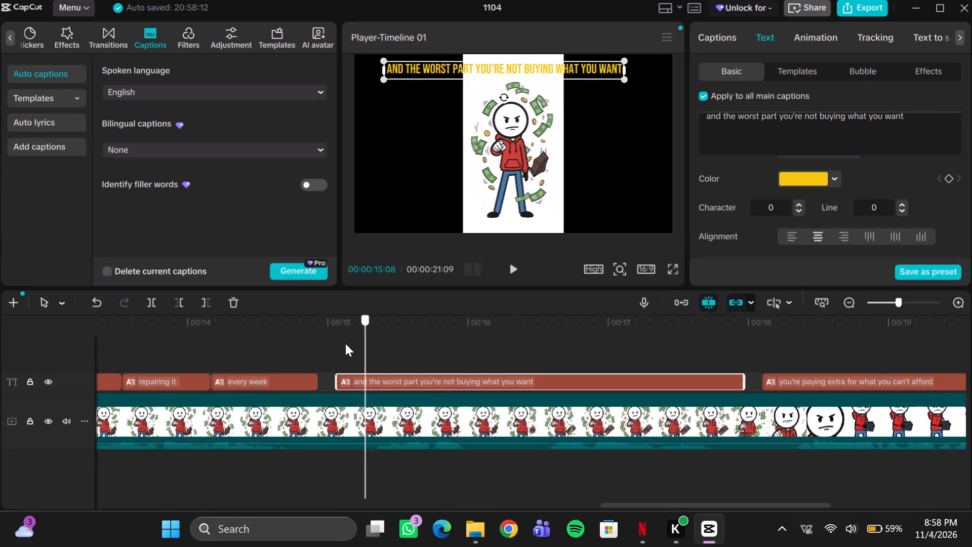
left_click_drag(345, 343, 430, 365)
key("ctrl+b")
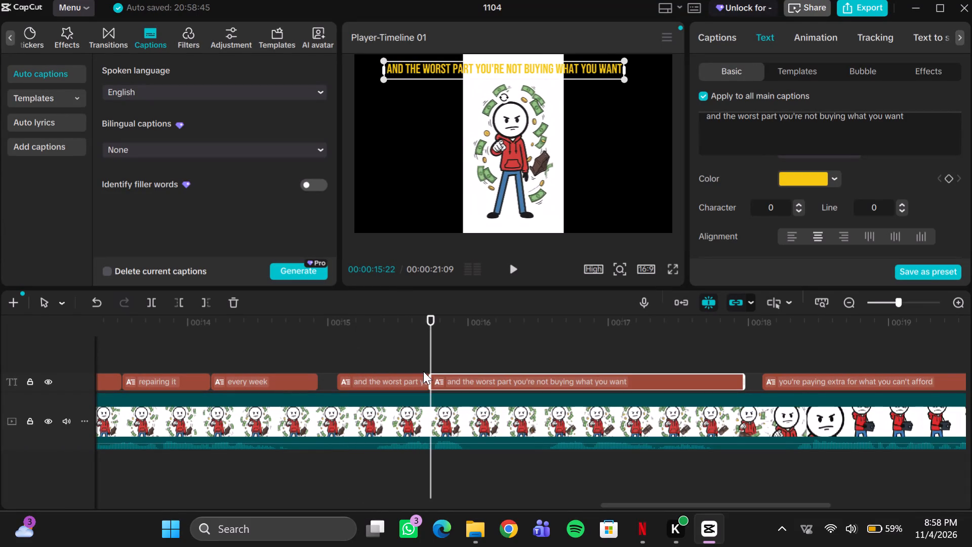
Shorten the split caption's first half to "and the worst part" and scrub through the split to check it.
left_click(400, 380)
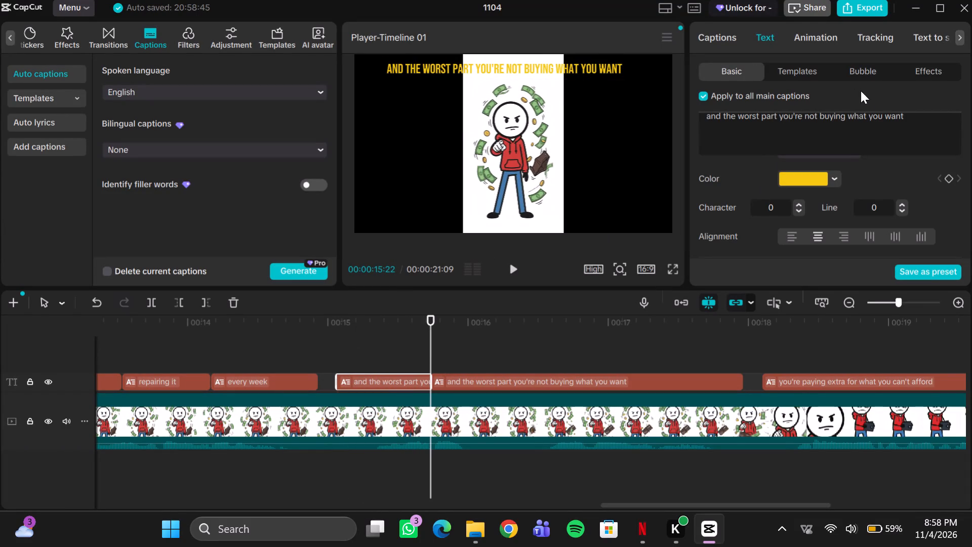
left_click_drag(906, 114, 782, 120)
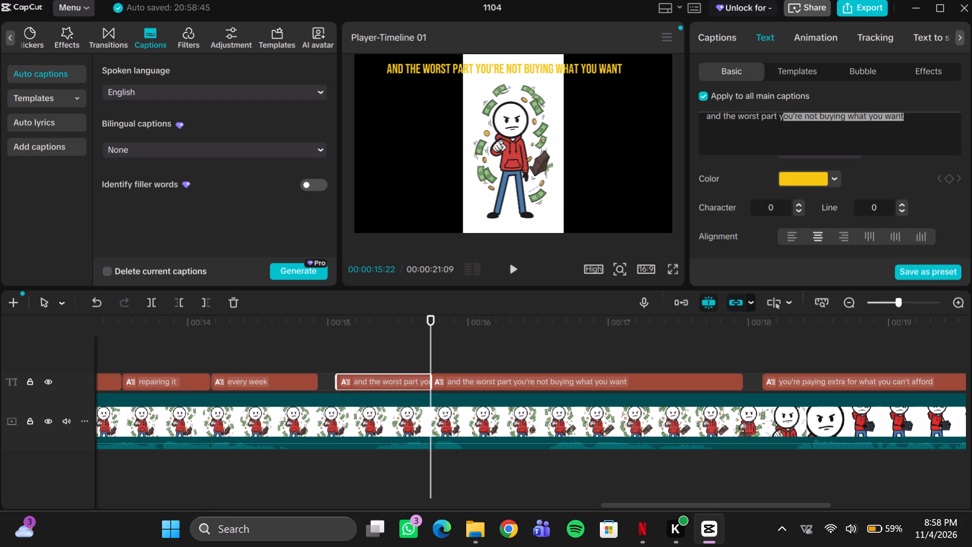
left_click_drag(782, 120, 780, 120)
key("BackSpace")
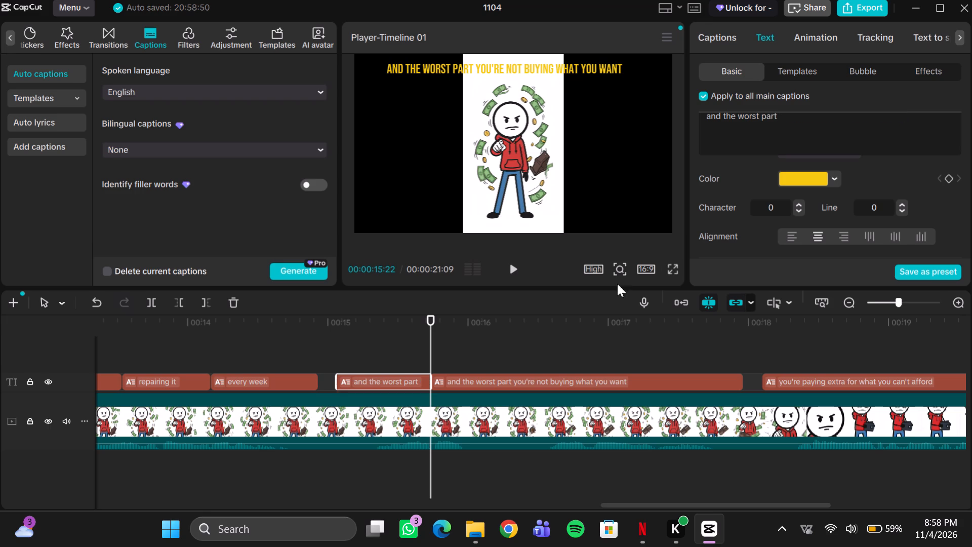
left_click(585, 319)
left_click_drag(582, 320, 580, 323)
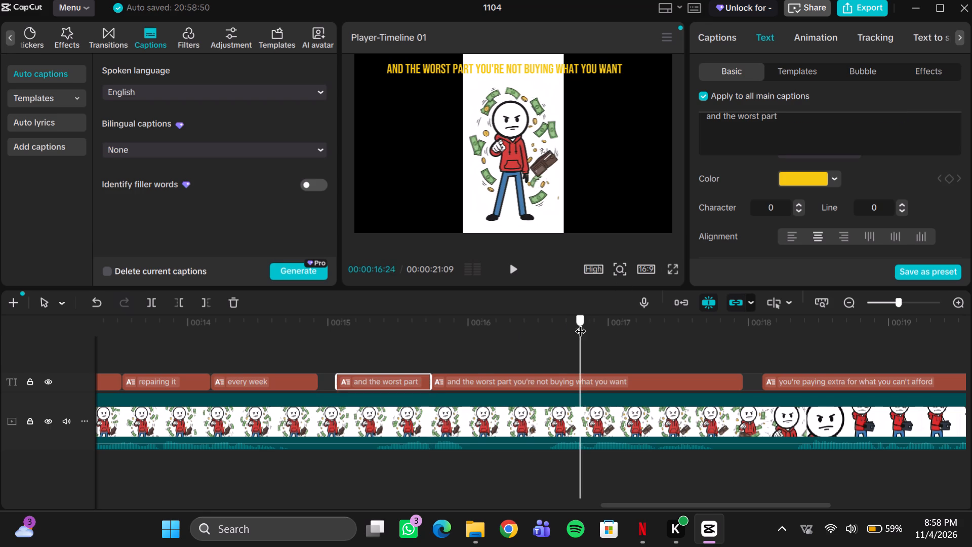
left_click_drag(580, 323, 391, 341)
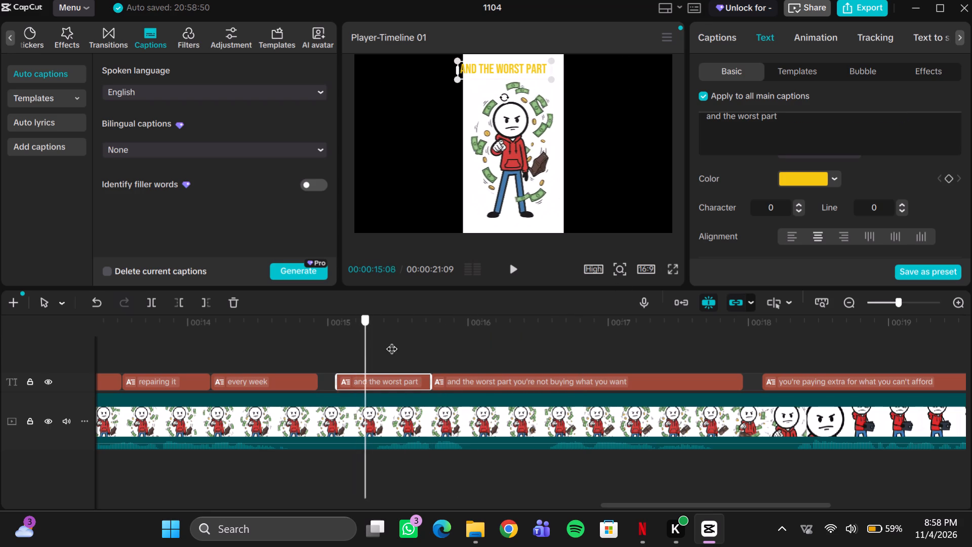
left_click_drag(391, 341, 447, 348)
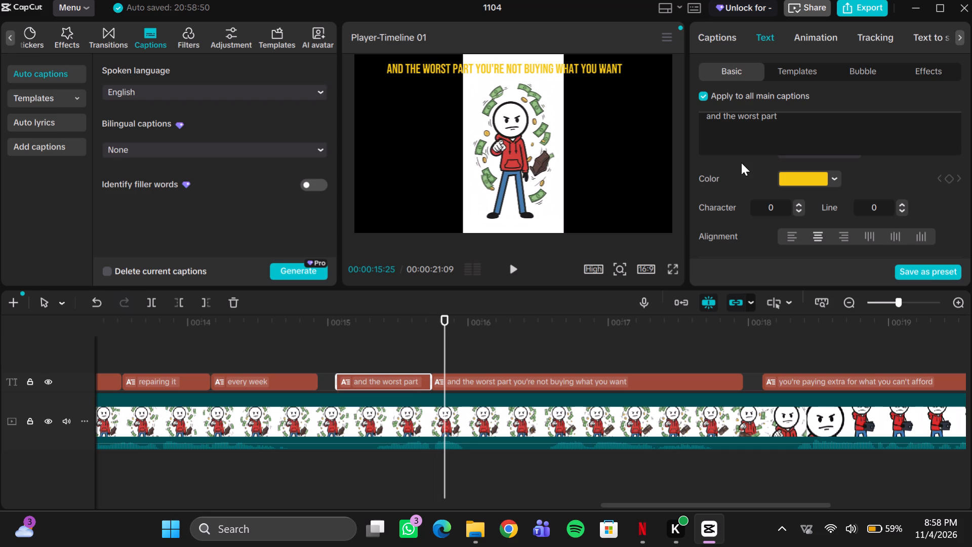
Shorten the split caption's second half to "you're not buying what you want".
left_click(499, 381)
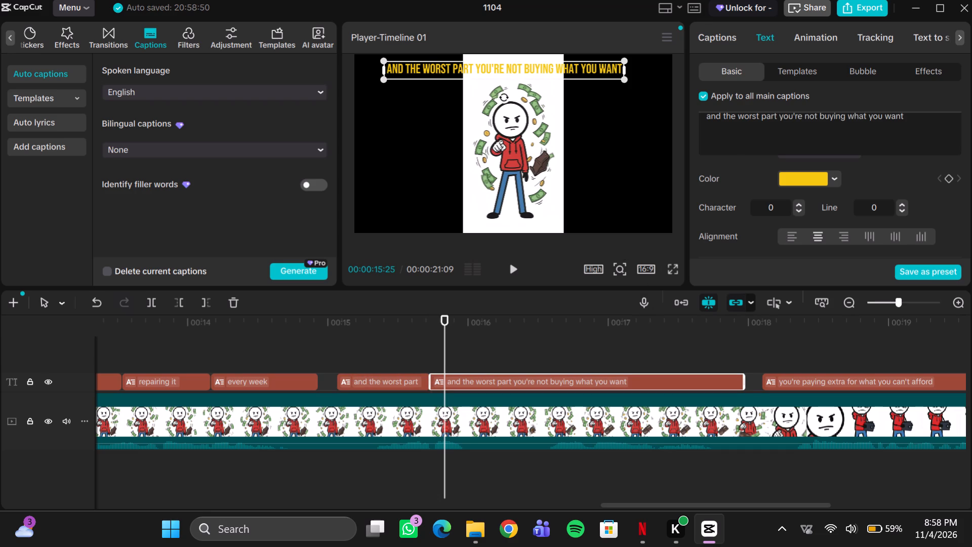
left_click(779, 114)
key("BackSpace")
key("BackSpace")
key("BackSpace")
key("BackSpace")
key("BackSpace")
key("BackSpace")
key("BackSpace")
key("BackSpace")
key("BackSpace")
key("BackSpace")
key("BackSpace")
key("BackSpace")
key("BackSpace")
key("BackSpace")
key("BackSpace")
key("BackSpace")
key("BackSpace")
key("BackSpace")
key("BackSpace")
key("BackSpace")
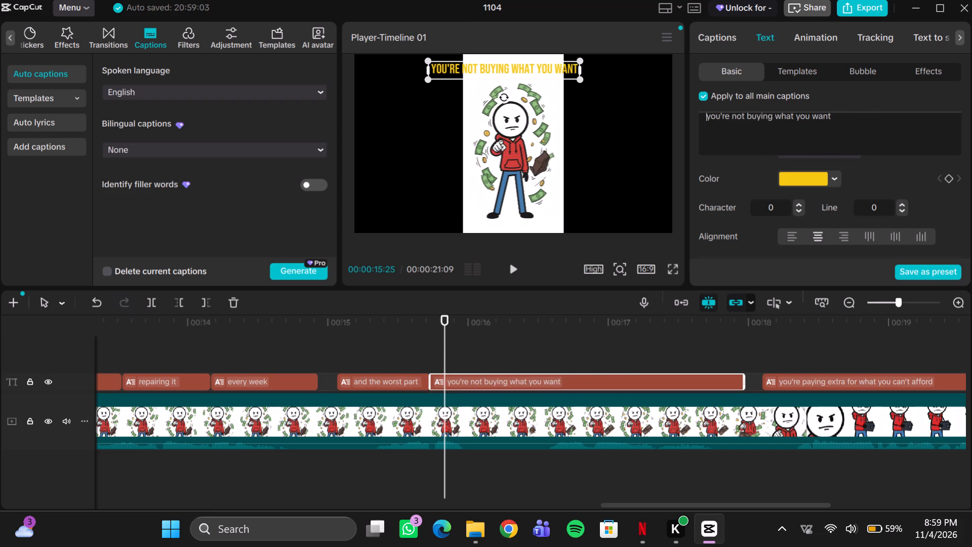
Split only the "you're not buying what you want" caption at 00:00:16:11, leaving the video clip uncut.
left_click(439, 342)
left_click_drag(443, 343, 480, 351)
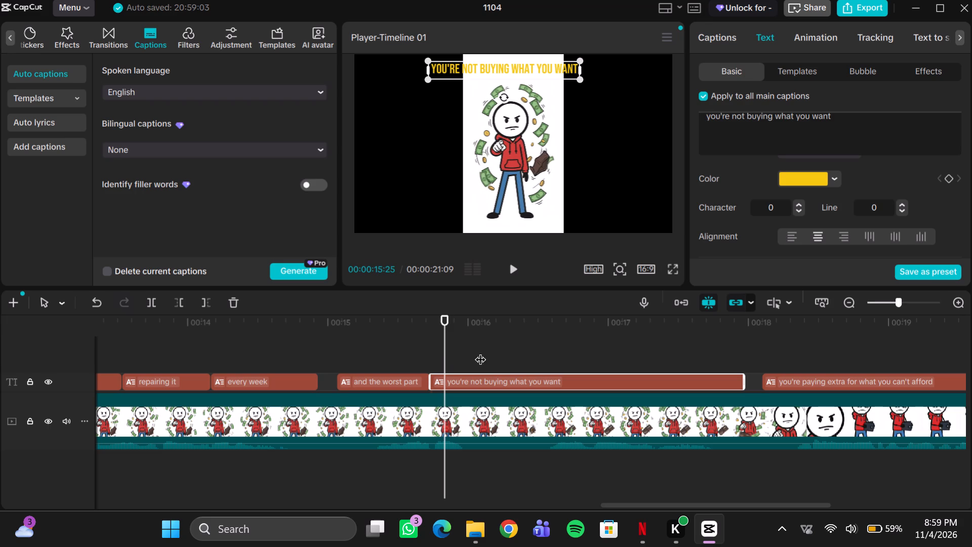
left_click_drag(480, 351, 517, 354)
key("ctrl+b")
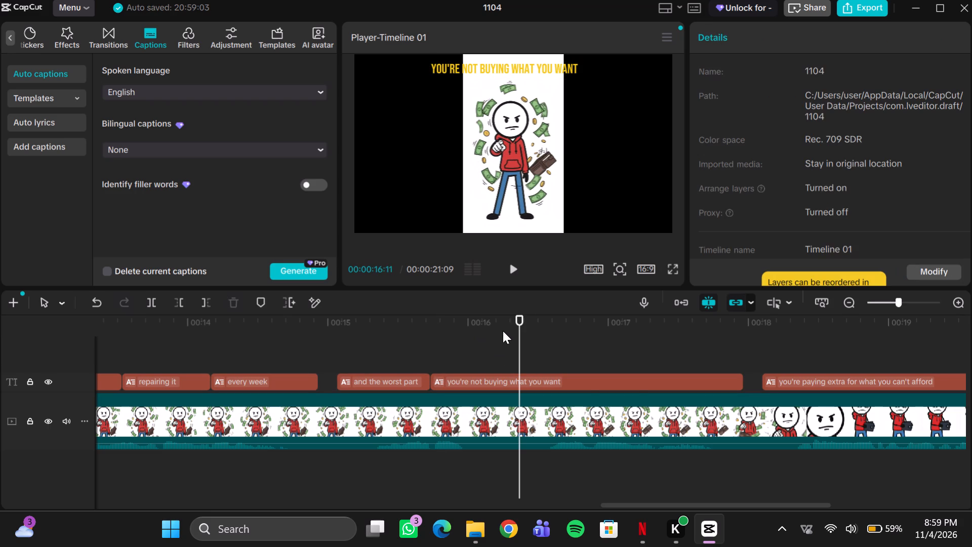
left_click(99, 306)
left_click(549, 374)
key("ctrl+b")
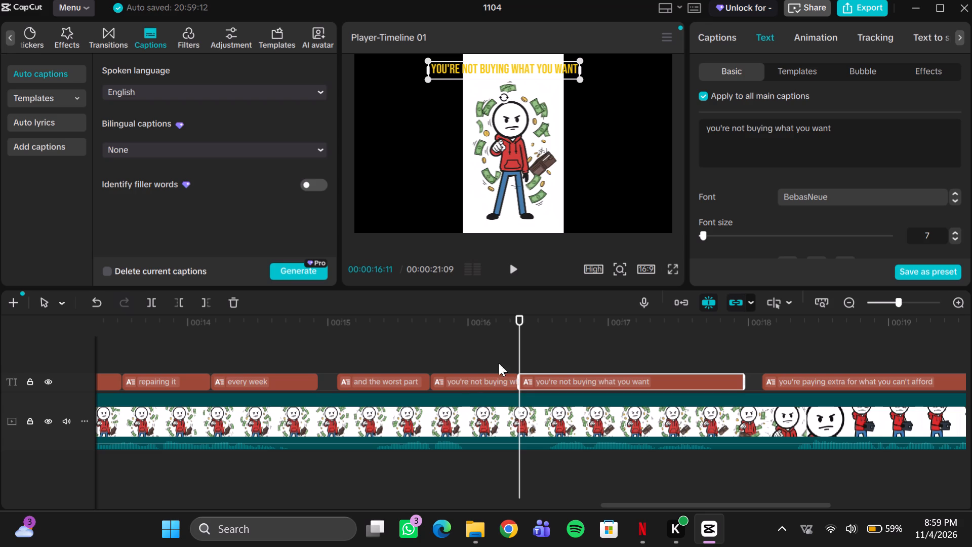
Shorten the text of the new split caption's second half to "you're not buying" and play back the split captions.
left_click(448, 320)
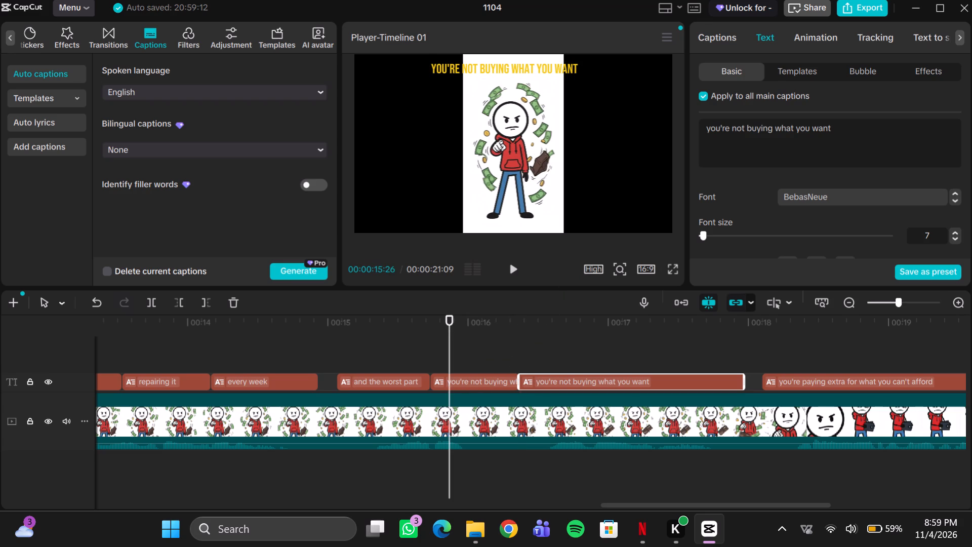
left_click(842, 132)
key("BackSpace")
key("BackSpace")
key("BackSpace")
key("BackSpace")
key("BackSpace")
key("BackSpace")
key("BackSpace")
key("BackSpace")
key("BackSpace")
key("BackSpace")
key("BackSpace")
key("BackSpace")
key("BackSpace")
key("BackSpace")
key("BackSpace")
key("BackSpace")
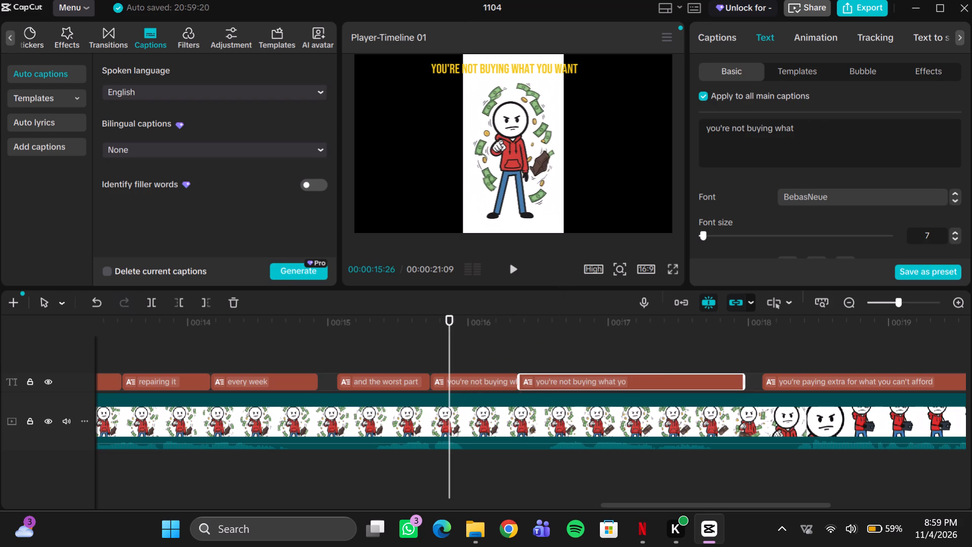
key("BackSpace")
key("BackSpace")
key("BackSpace")
key("BackSpace")
key("BackSpace")
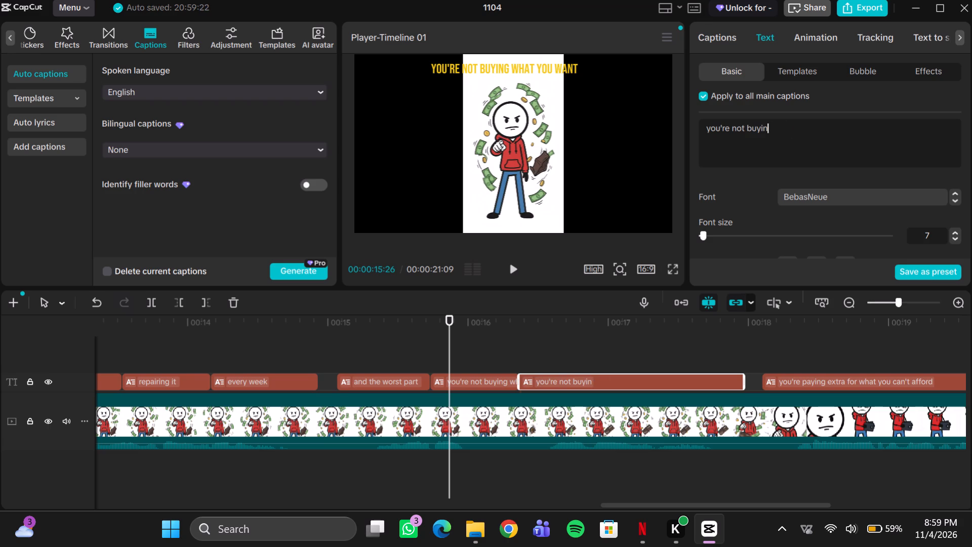
key("g")
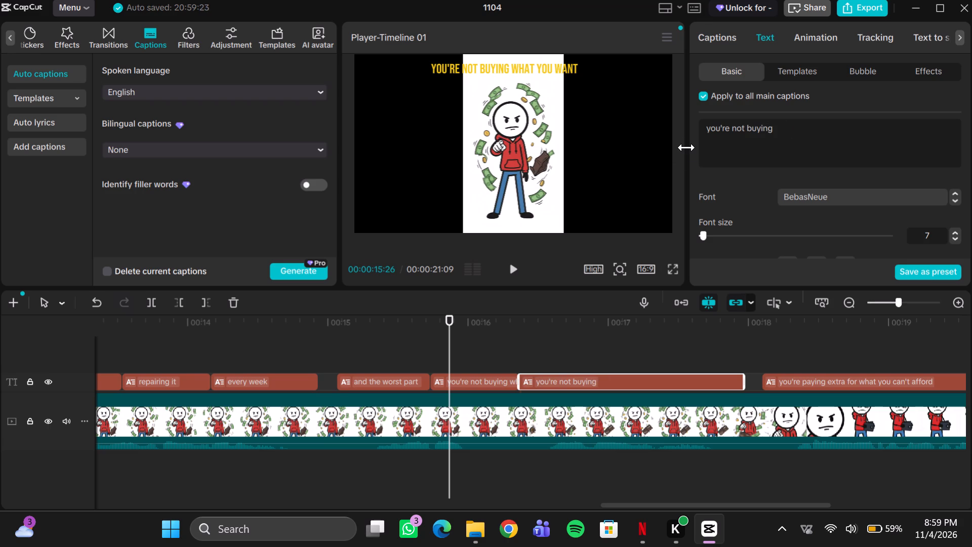
left_click(686, 147)
key("space")
key("space")
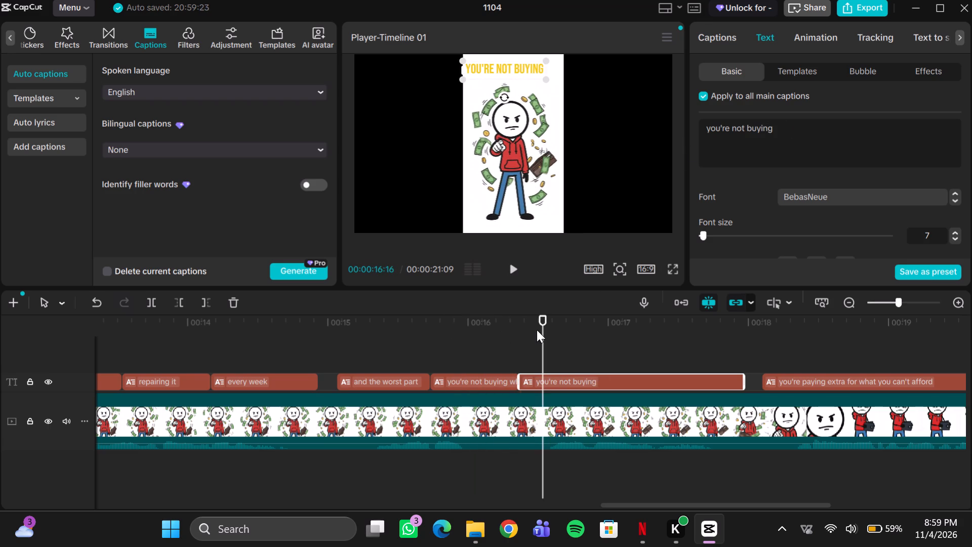
left_click_drag(544, 330, 366, 343)
key("space")
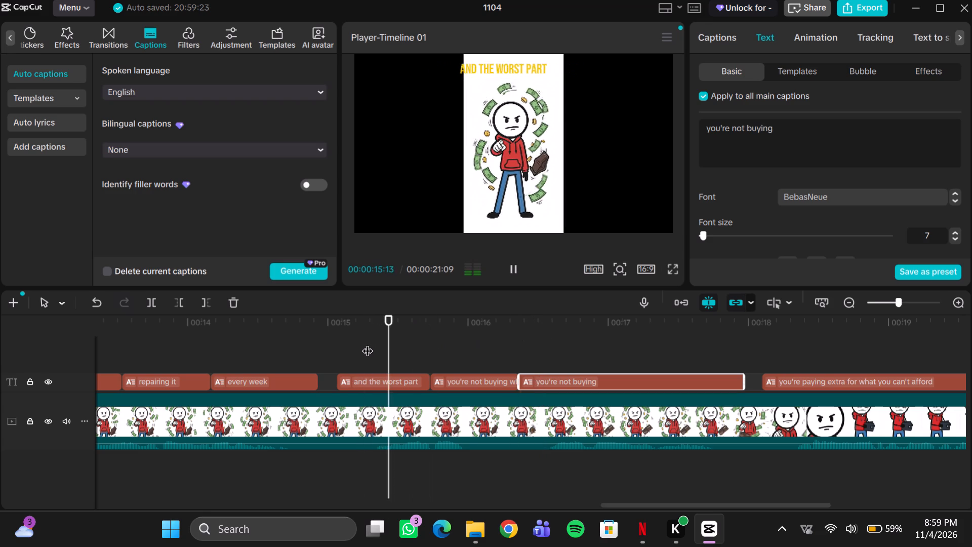
key("space")
Centre the captions horizontally over the white video area, just above the stickman's head, and play back the new placement.
left_click(371, 354)
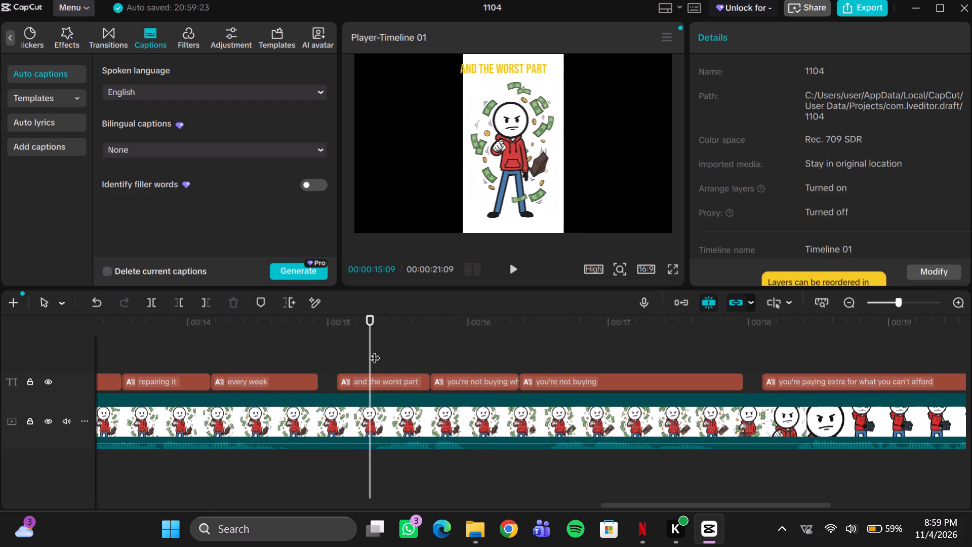
left_click_drag(498, 67, 508, 67)
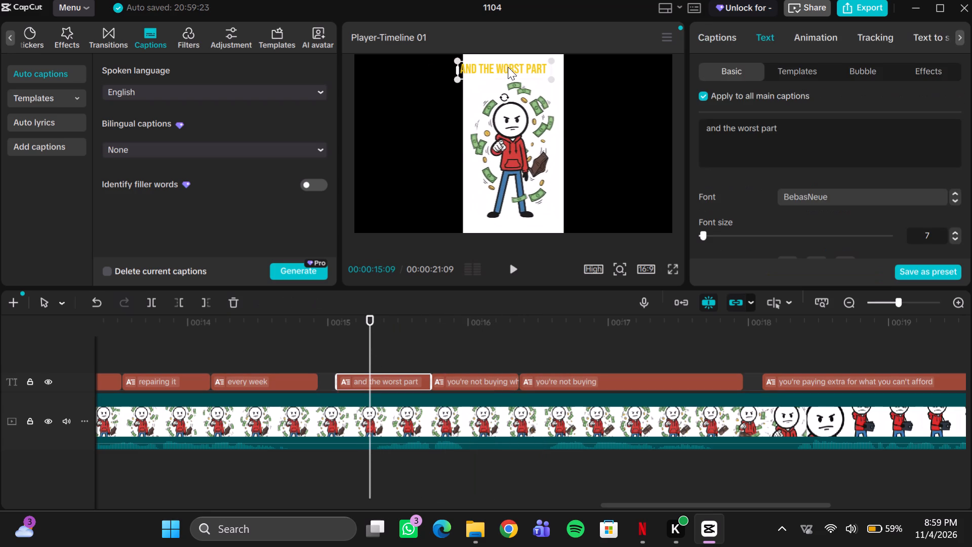
left_click_drag(508, 67, 522, 67)
left_click_drag(507, 69, 525, 69)
left_click_drag(485, 73, 492, 96)
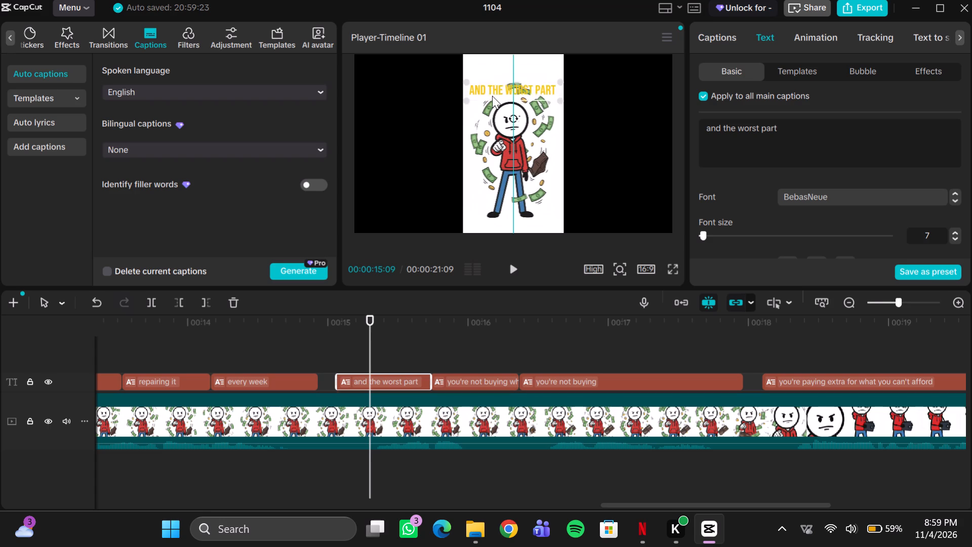
left_click_drag(492, 96, 494, 76)
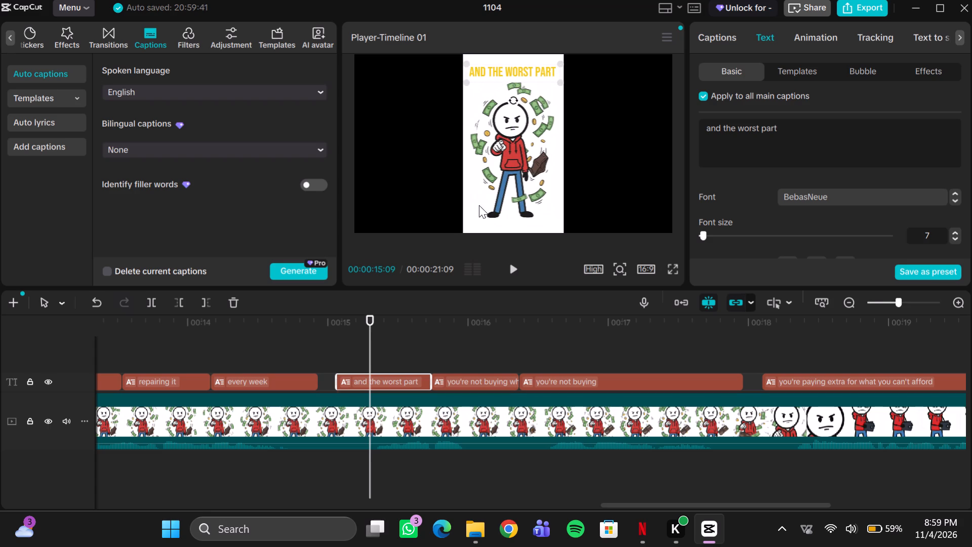
key("space")
key("space")
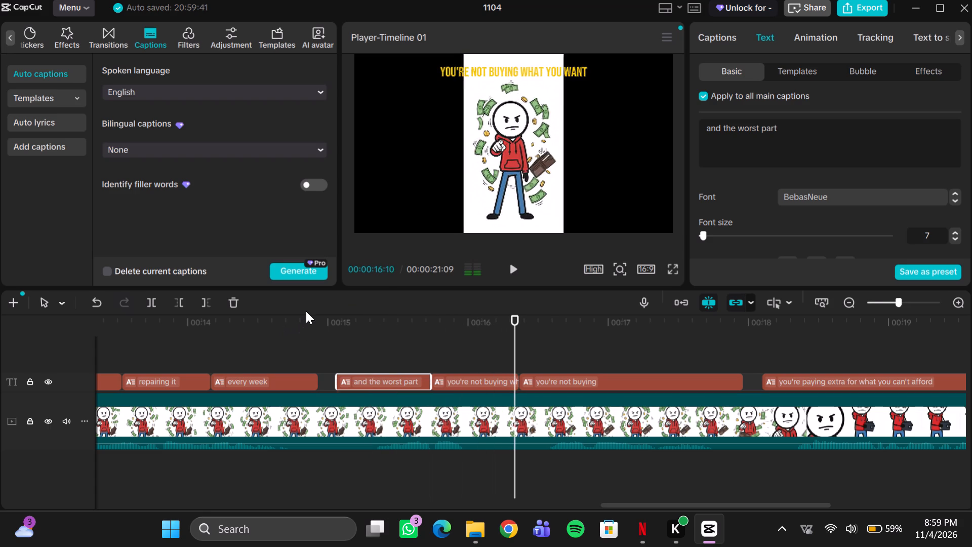
Scale the captions down so "you're not buying what you want" roughly fits the white video area's width, and play back the result.
left_click(463, 66)
left_click_drag(435, 79, 461, 73)
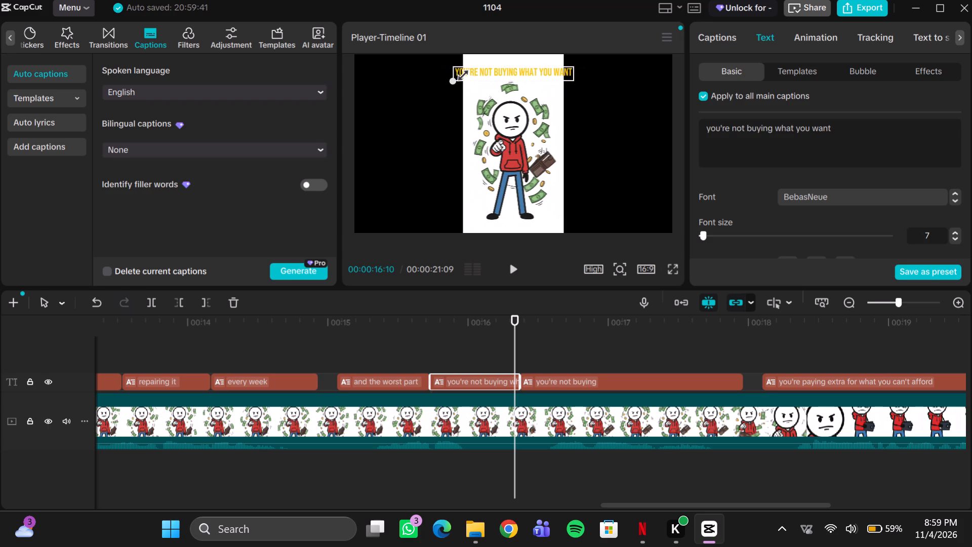
left_click_drag(461, 73, 454, 85)
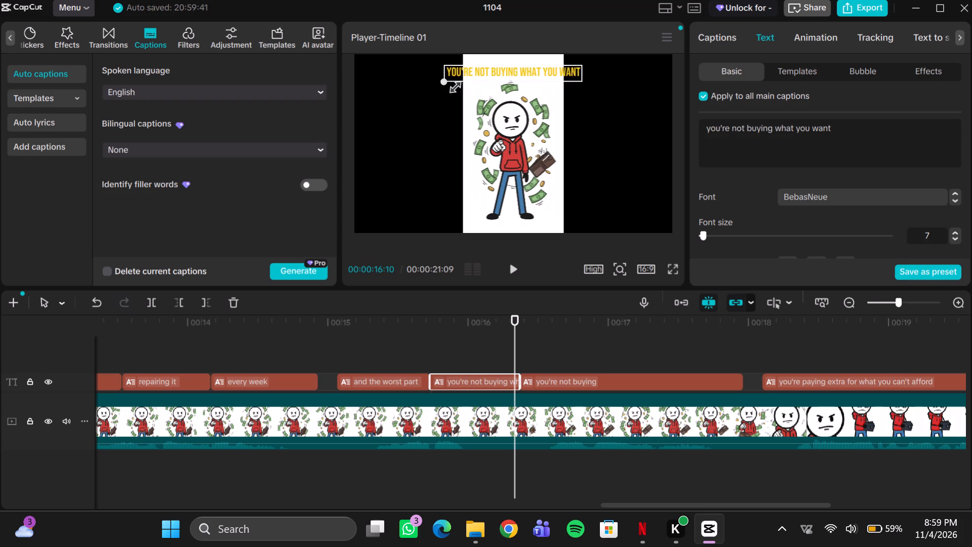
left_click_drag(454, 85, 483, 85)
left_click(483, 85)
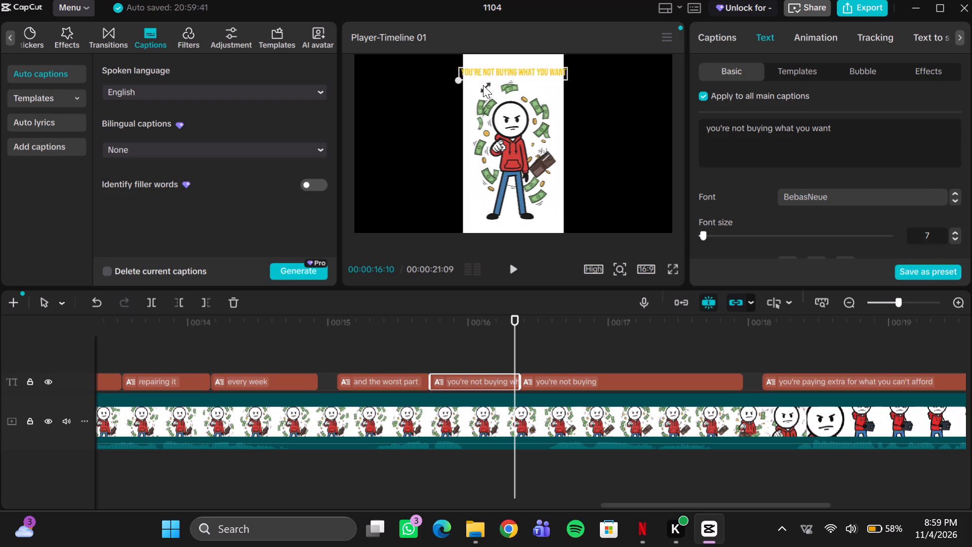
left_click(501, 72)
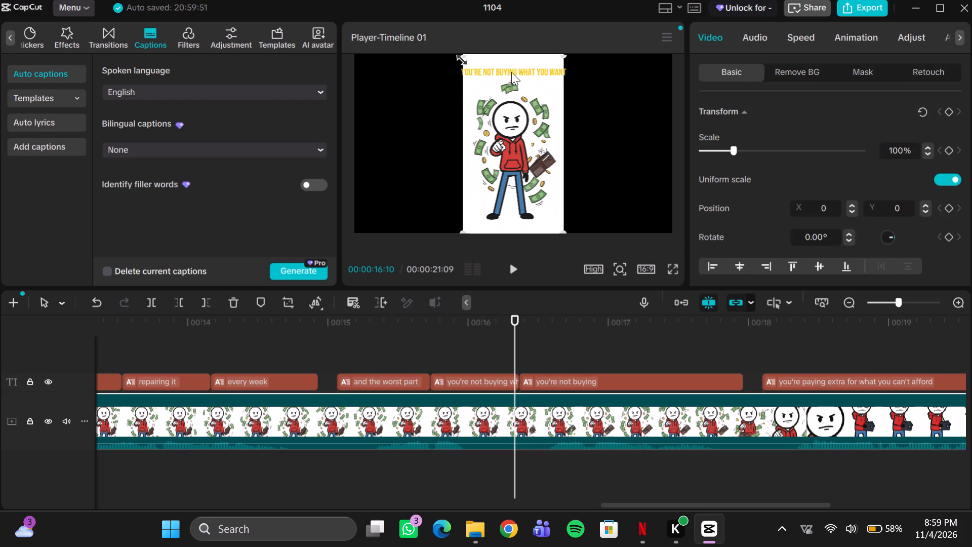
left_click(515, 72)
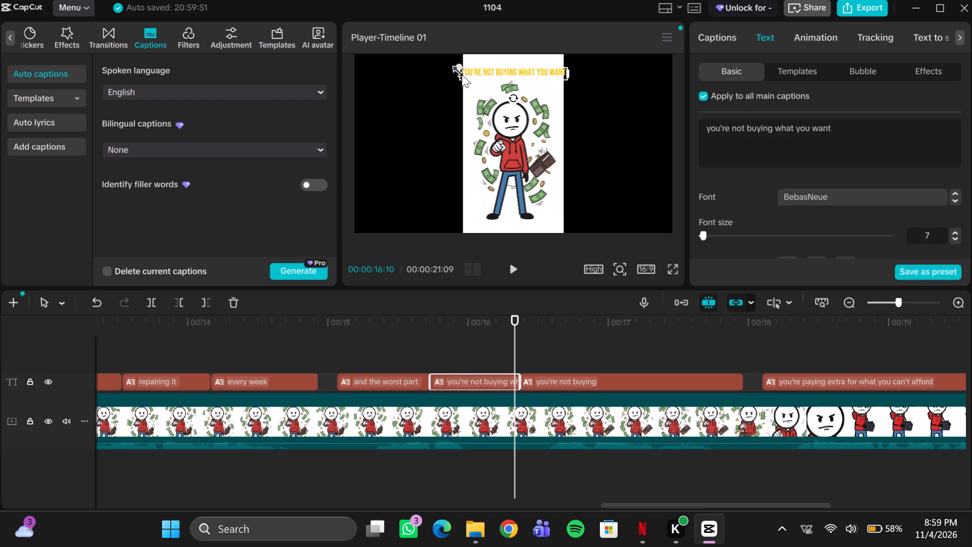
left_click_drag(454, 65, 449, 65)
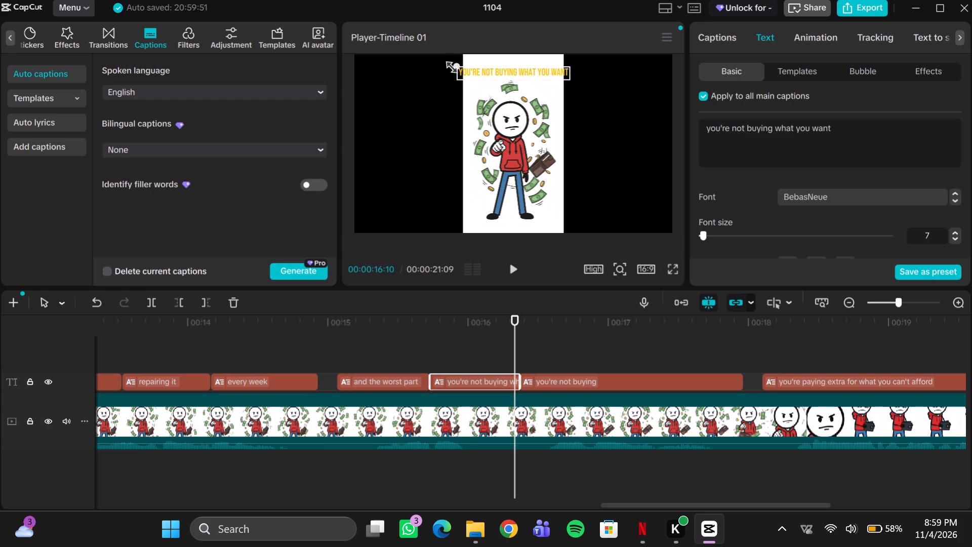
left_click_drag(449, 65, 443, 66)
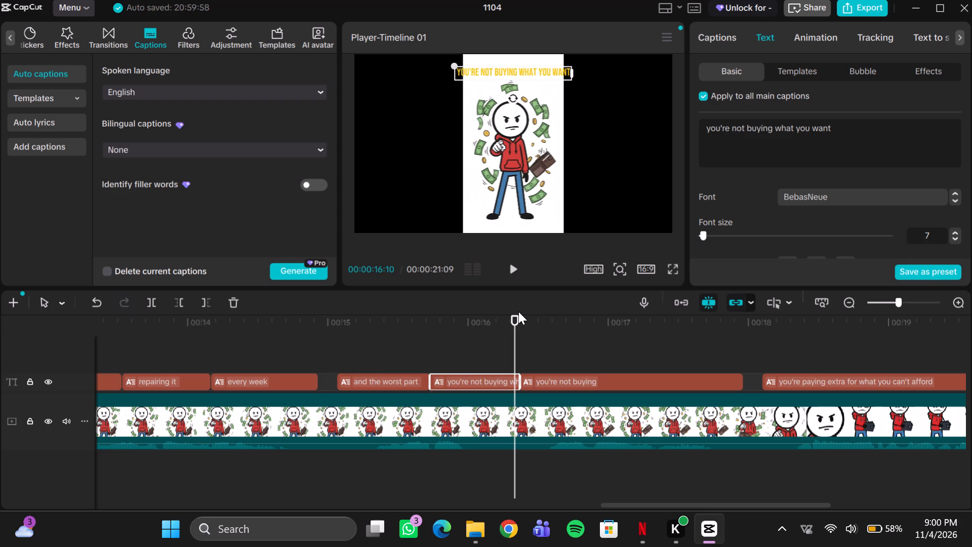
scroll(518, 311, "left", 1)
key("space")
key("space")
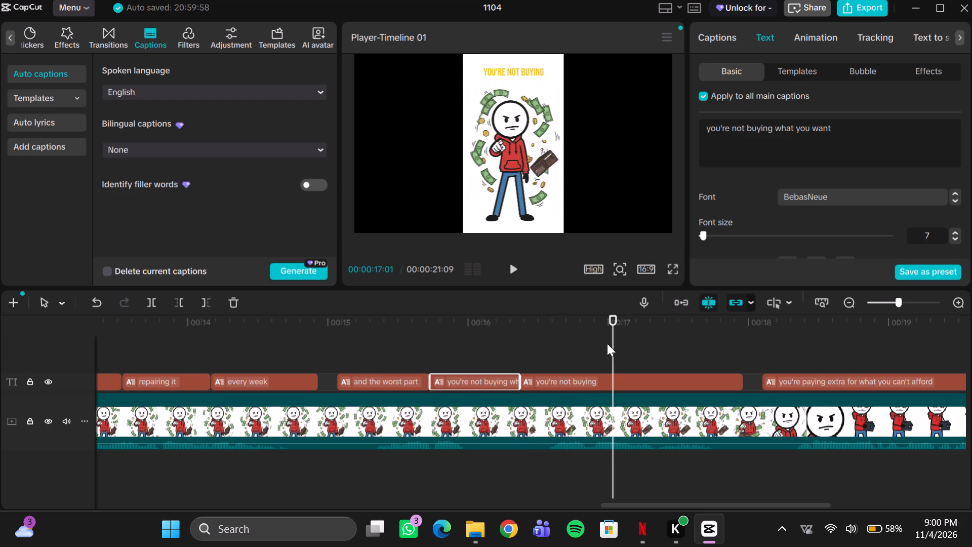
left_click_drag(612, 341, 380, 327)
key("space")
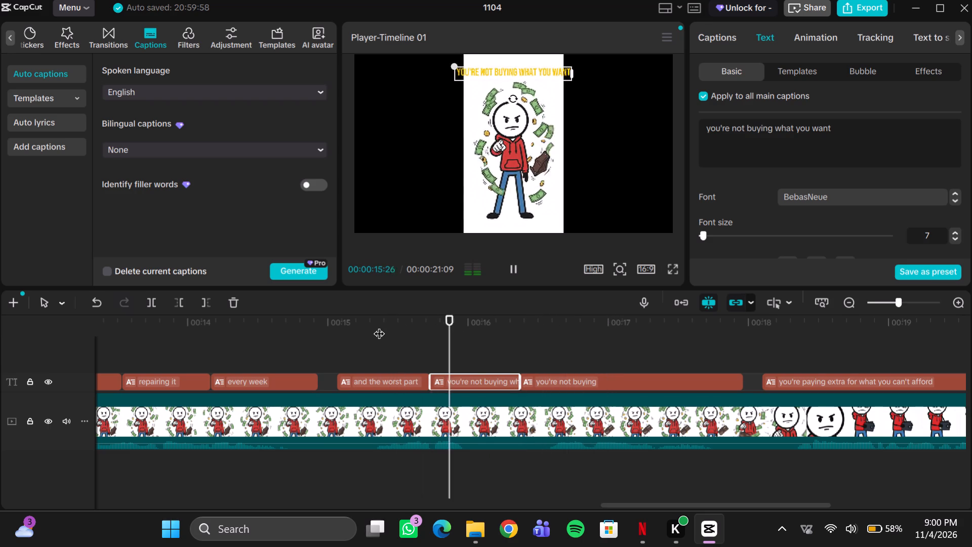
Shorten the first-half caption "you're not buying what you want" to "you're not buying" and play back the captions.
key("space")
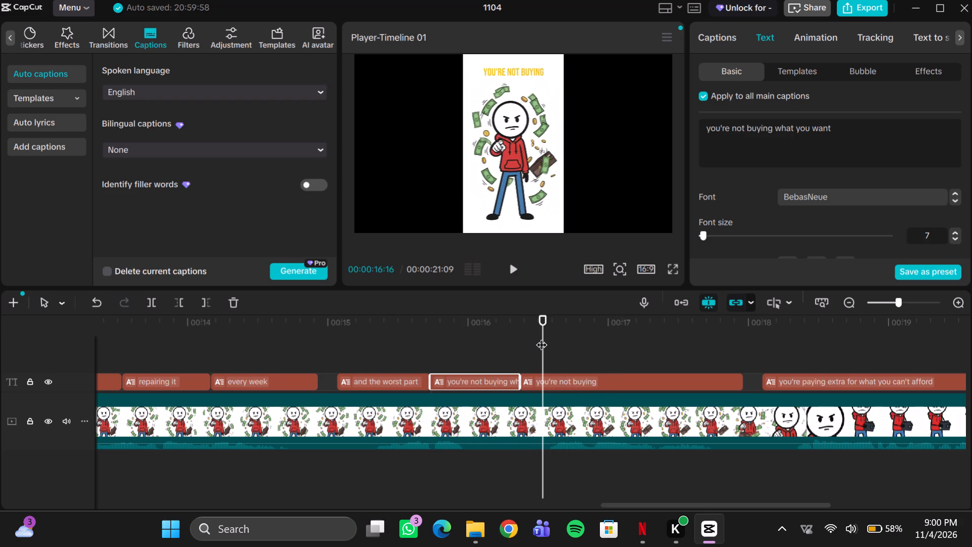
left_click_drag(541, 337, 358, 326)
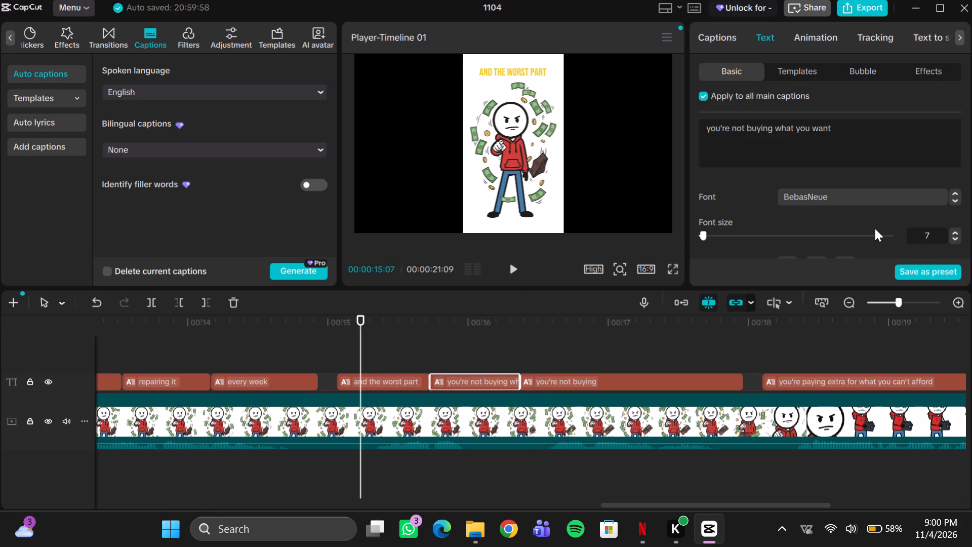
left_click(837, 126)
key("BackSpace")
key("BackSpace")
key("BackSpace")
key("BackSpace")
key("BackSpace")
key("BackSpace")
key("BackSpace")
key("BackSpace")
key("BackSpace")
key("BackSpace")
key("BackSpace")
key("BackSpace")
key("BackSpace")
key("BackSpace")
key("BackSpace")
key("BackSpace")
key("BackSpace")
key("BackSpace")
key("BackSpace")
key("BackSpace")
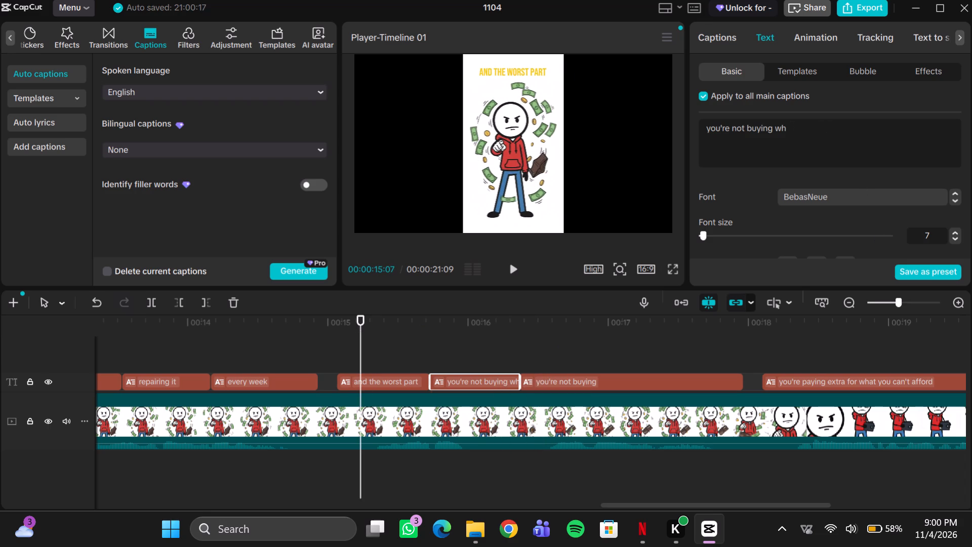
key("BackSpace")
key("BackSpace")
key("BackSpace")
left_click(679, 131)
left_click(401, 318)
key("space")
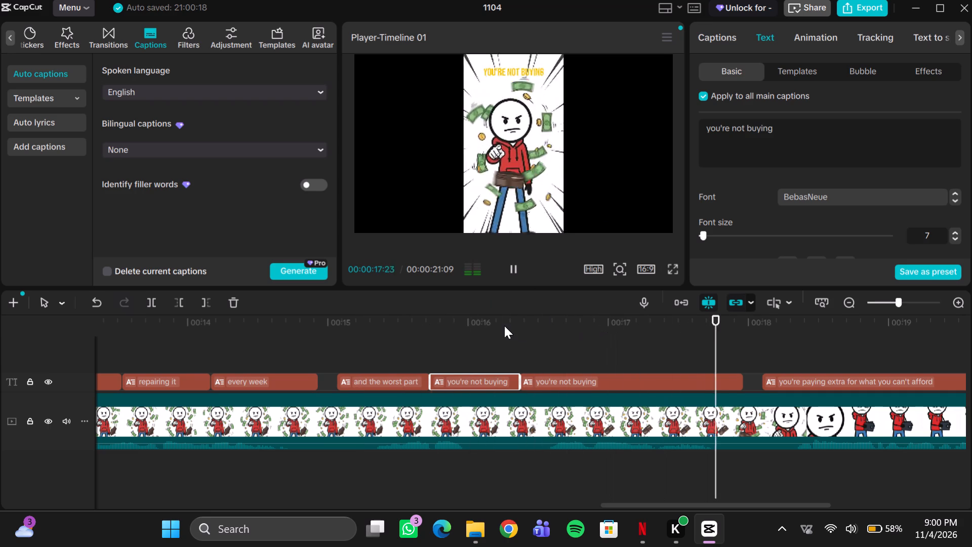
Trim the start of the first "you're not buying" caption to 00:00:16:00.
left_click(418, 324)
key("space")
key("space")
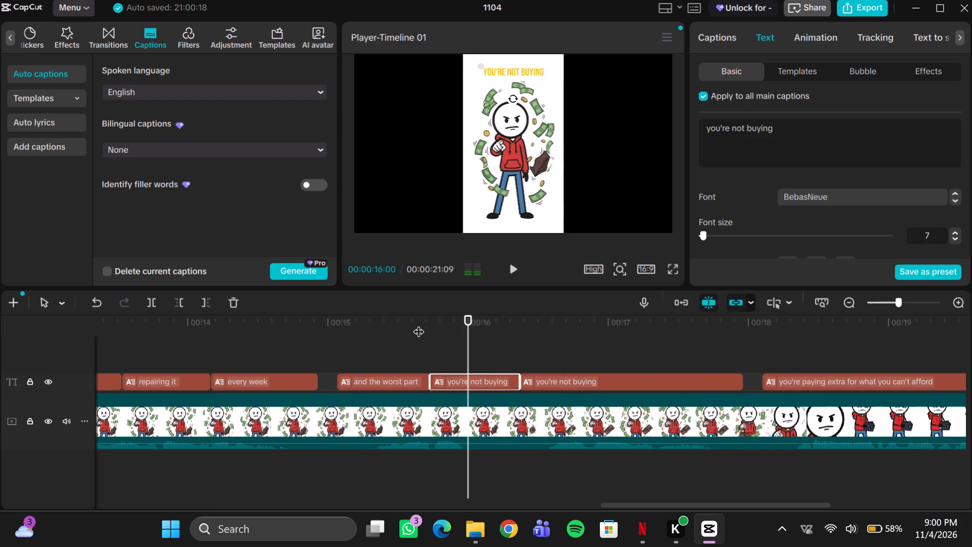
left_click(426, 382)
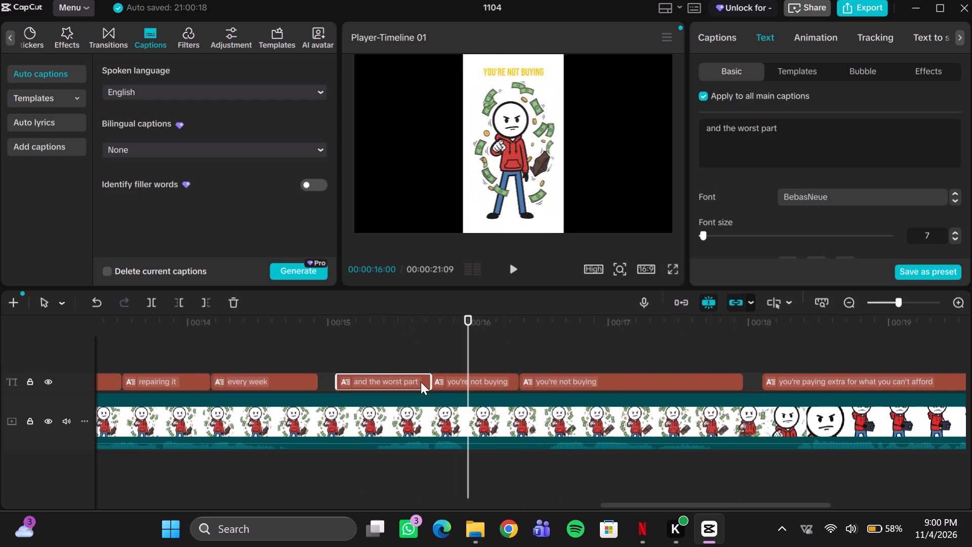
left_click_drag(431, 380, 450, 380)
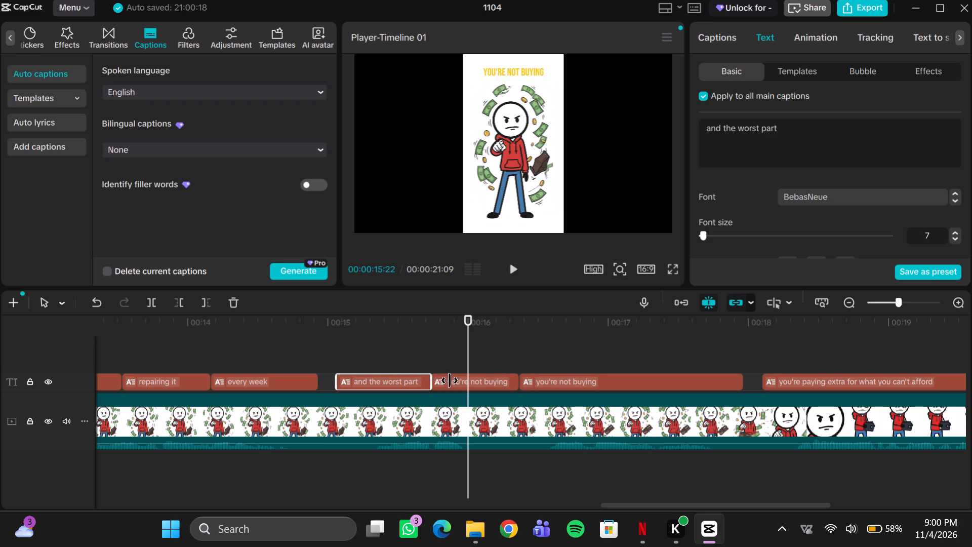
left_click_drag(450, 380, 464, 383)
left_click(464, 383)
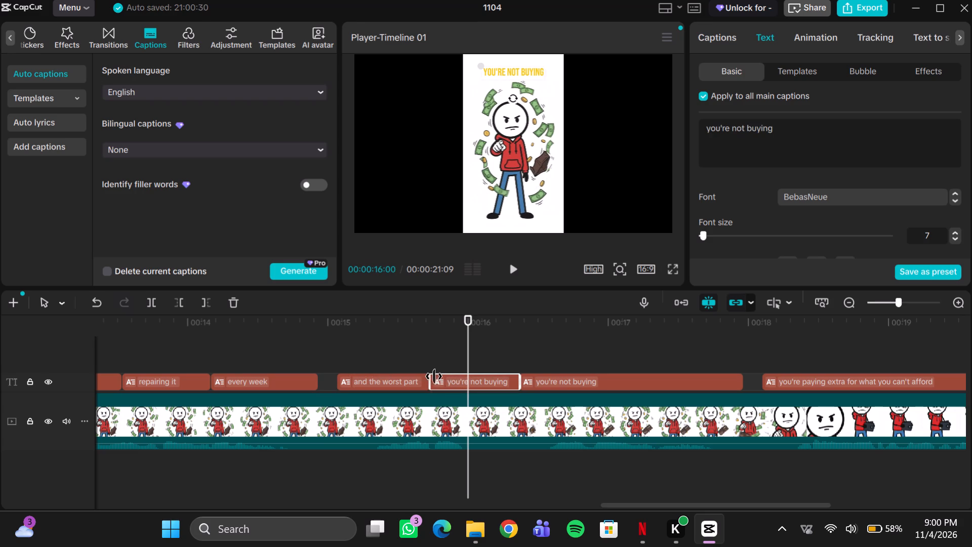
key("q")
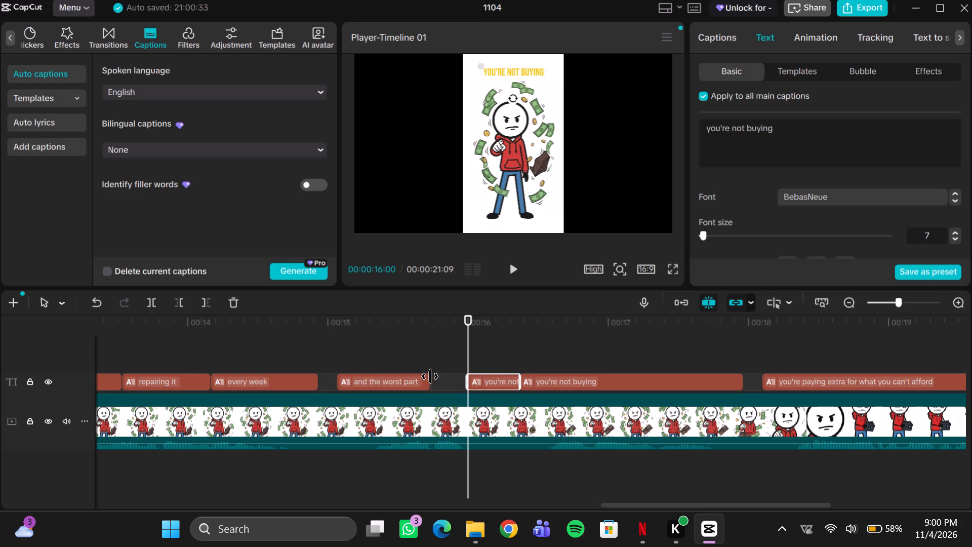
Extend the end of the "and the worst part" caption to 00:00:16:00 and play back the transition.
left_click(416, 386)
left_click_drag(430, 379, 464, 386)
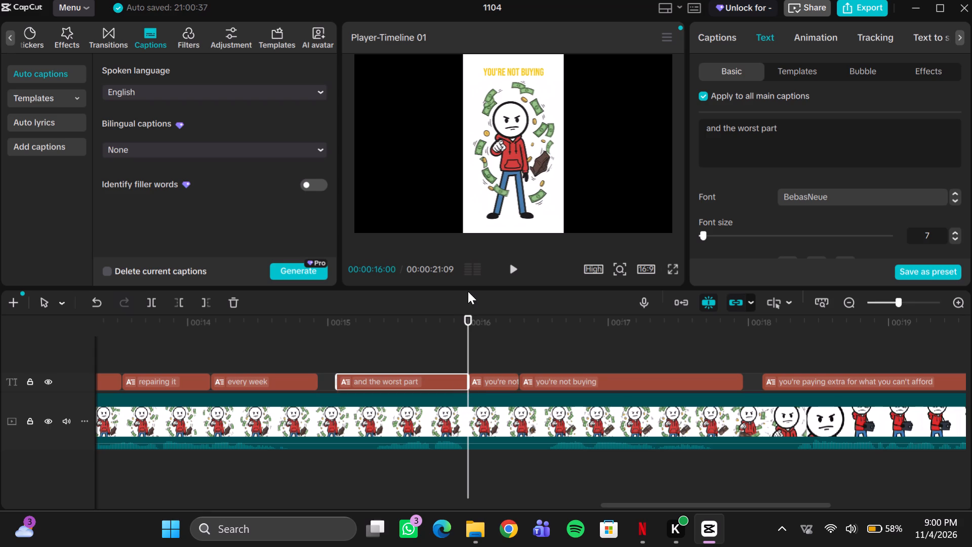
key("space")
key("space")
left_click(448, 320)
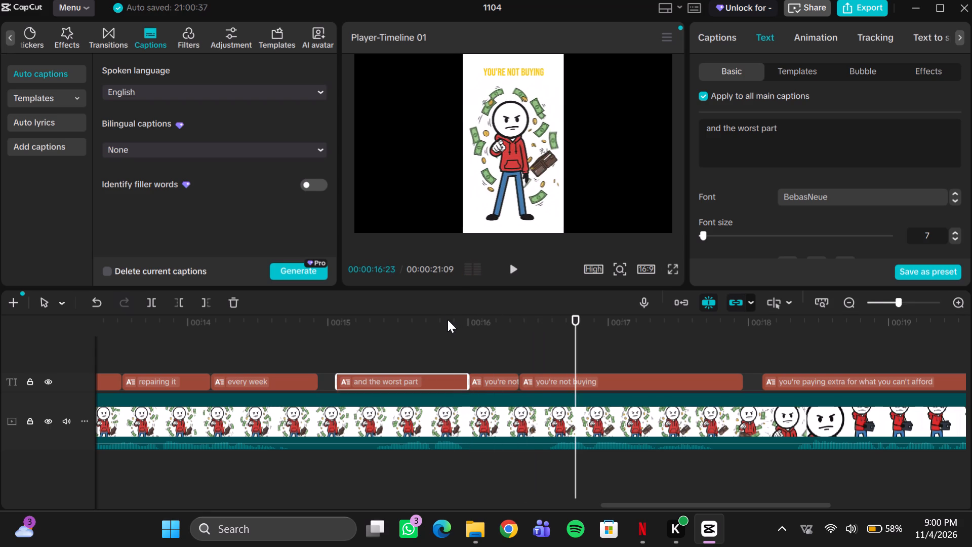
key("space")
key("space")
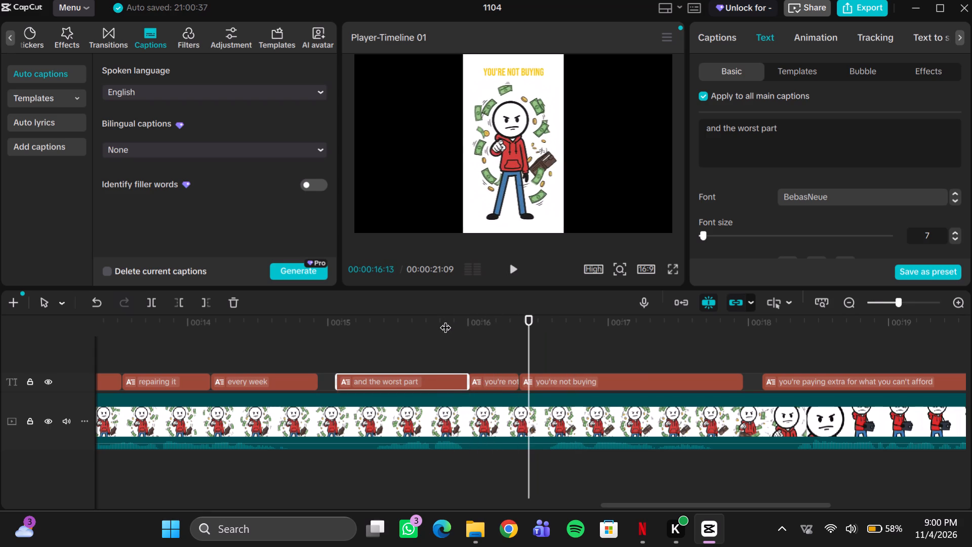
Shift the longer "you're not buying" caption onto a track above and move the shorter one to start at about 00:00:16:18.
left_click_drag(614, 379, 758, 349)
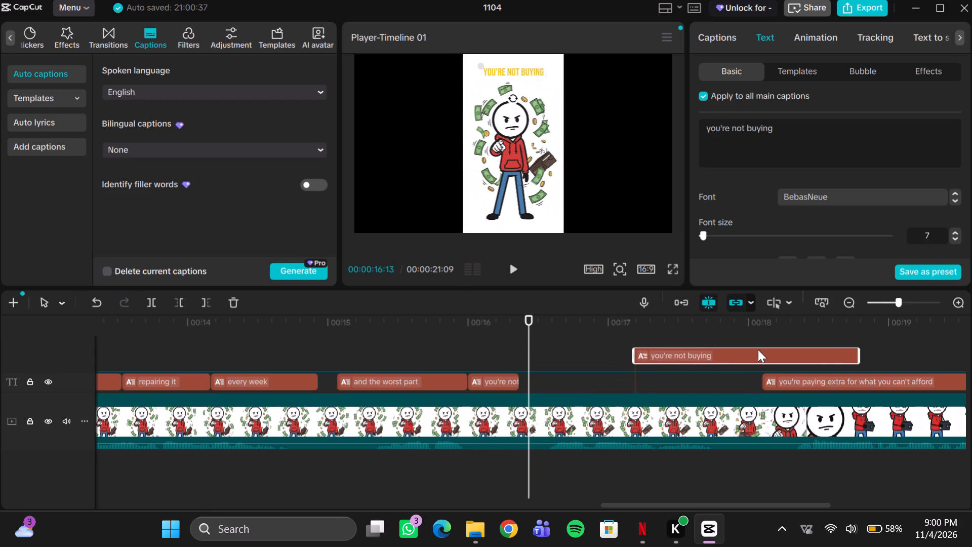
left_click_drag(758, 349, 772, 350)
left_click_drag(502, 393, 526, 396)
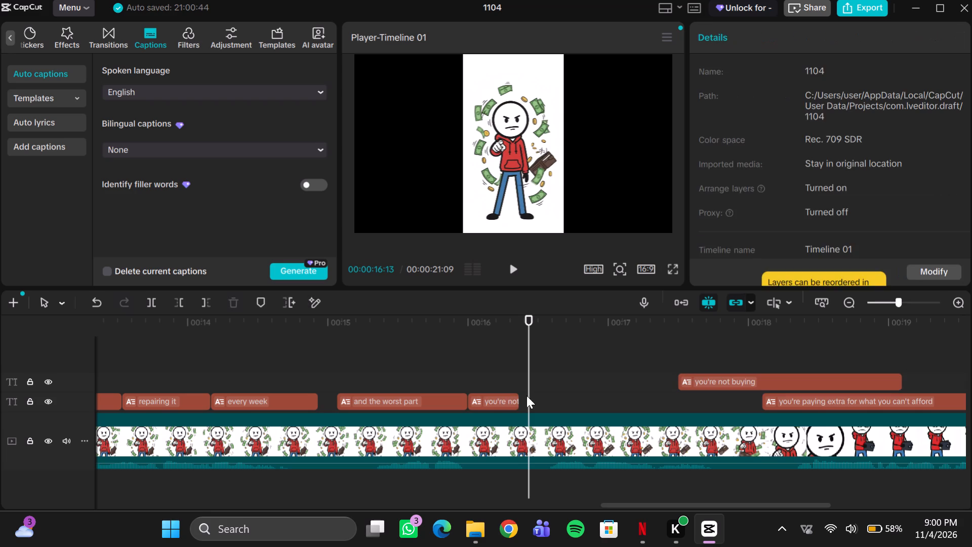
left_click_drag(526, 396, 559, 400)
left_click_drag(501, 399, 553, 399)
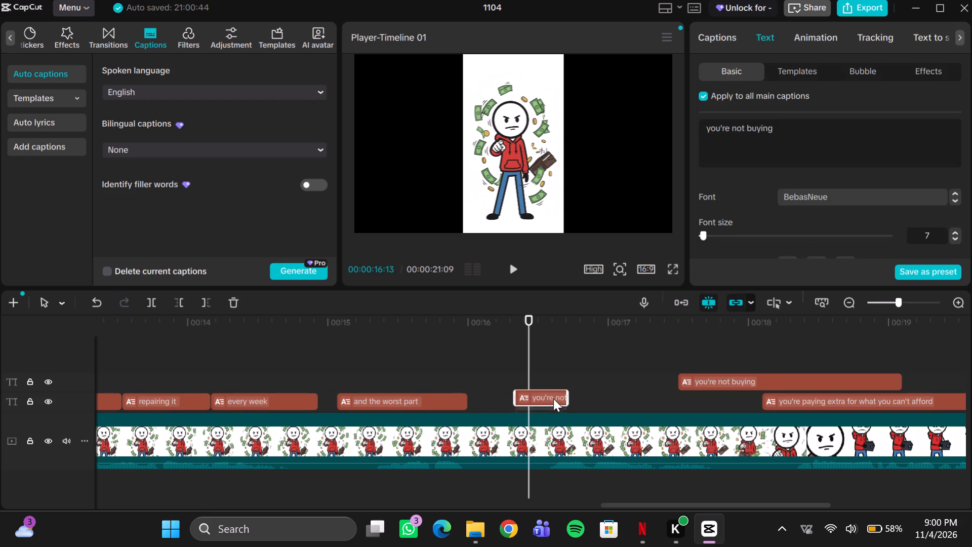
left_click_drag(553, 399, 585, 406)
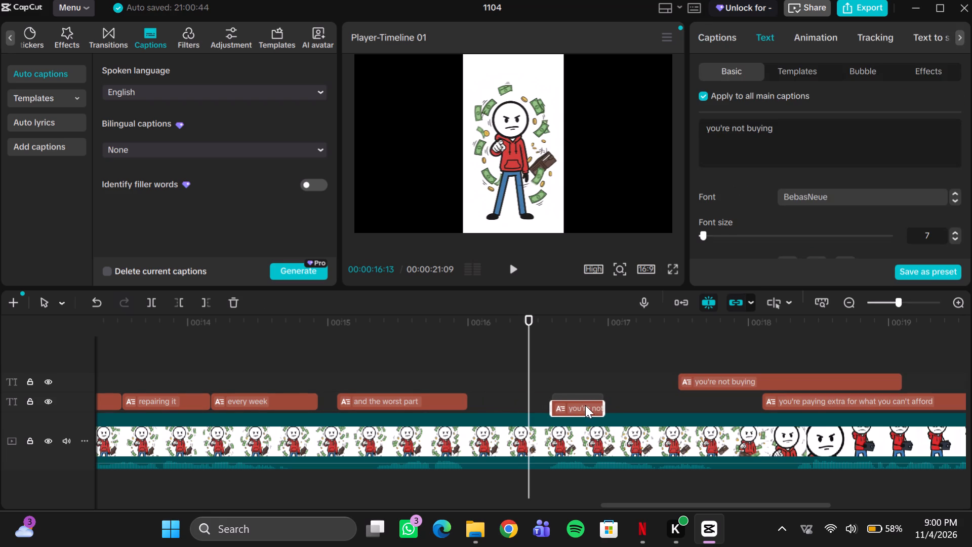
Move the longer "you're not buying" caption on the upper track to start where the shorter one ends, and play back the timing.
left_click_drag(733, 381, 667, 387)
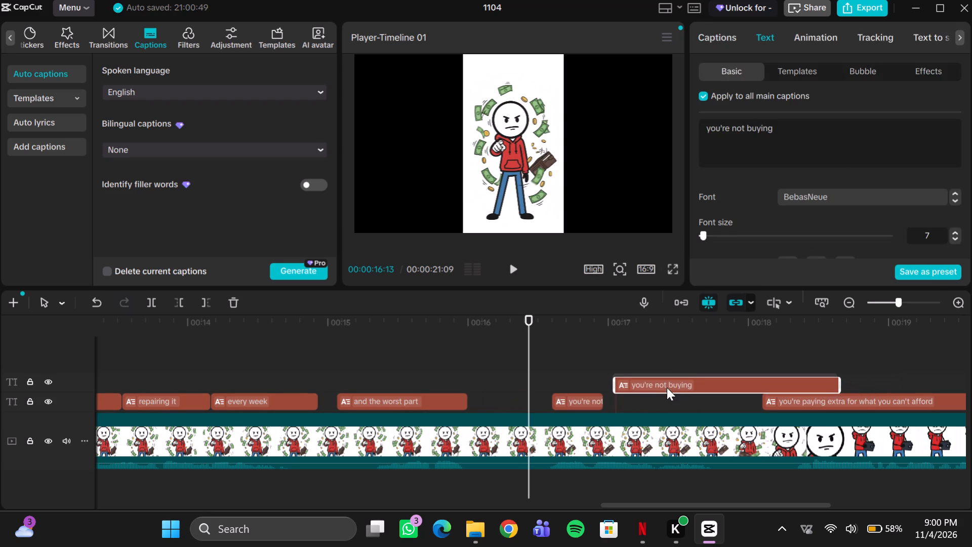
left_click_drag(667, 387, 658, 385)
key("space")
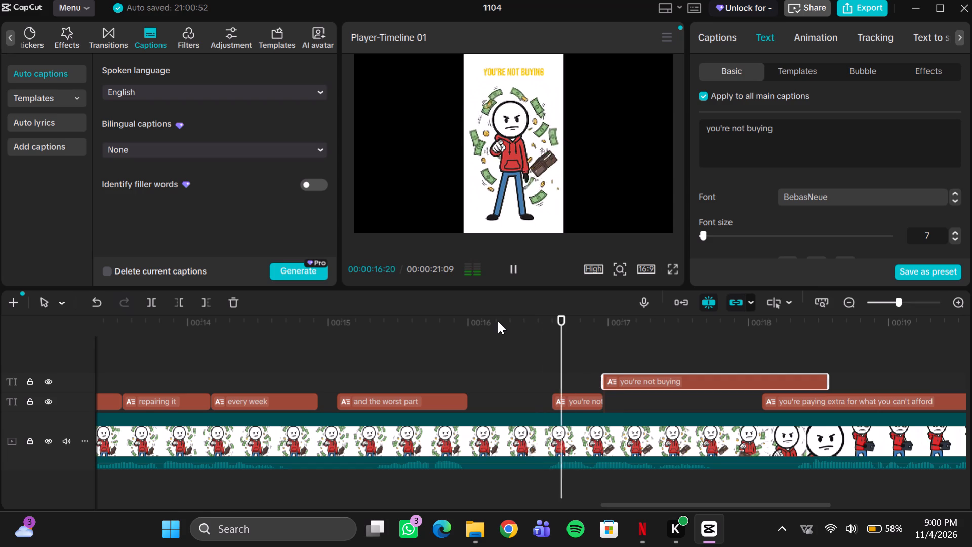
key("space")
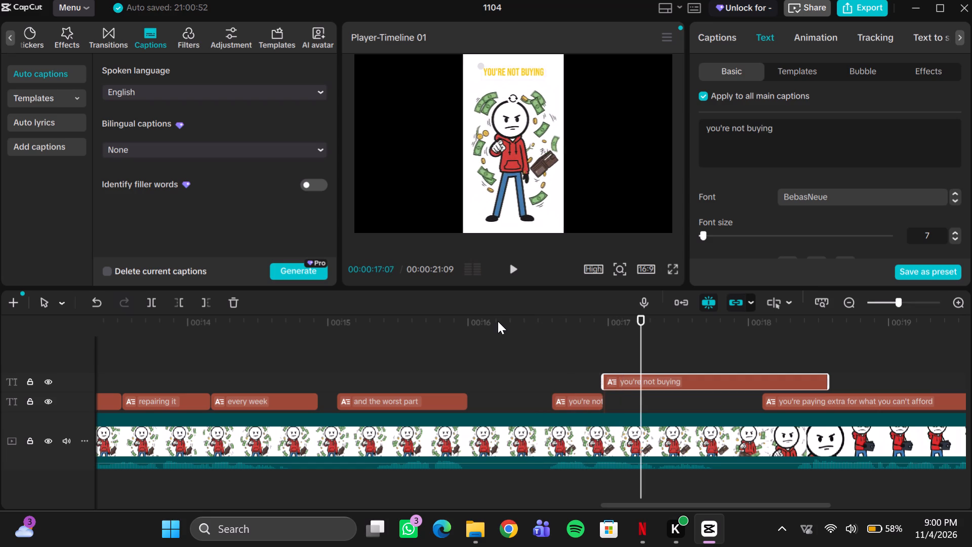
scroll(654, 392, "left", 1)
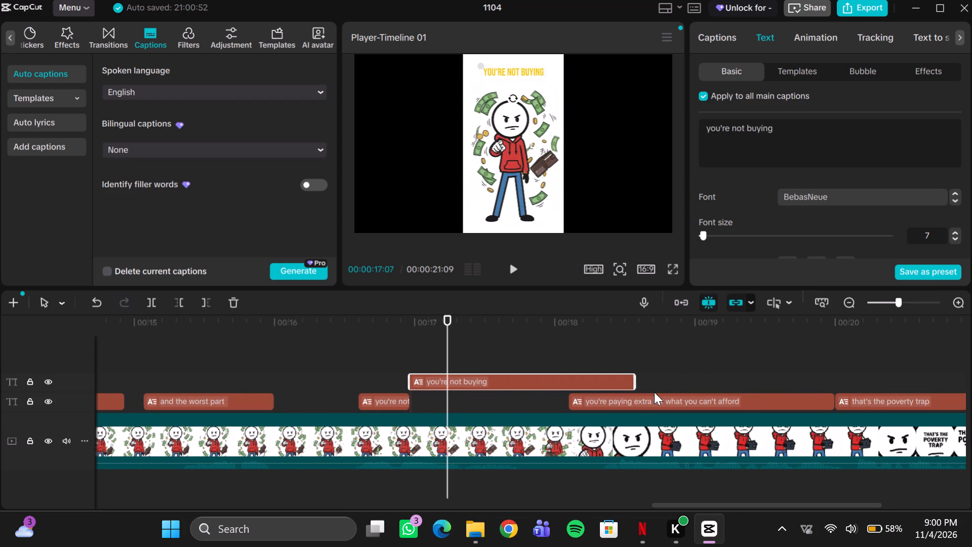
key("space")
key("space")
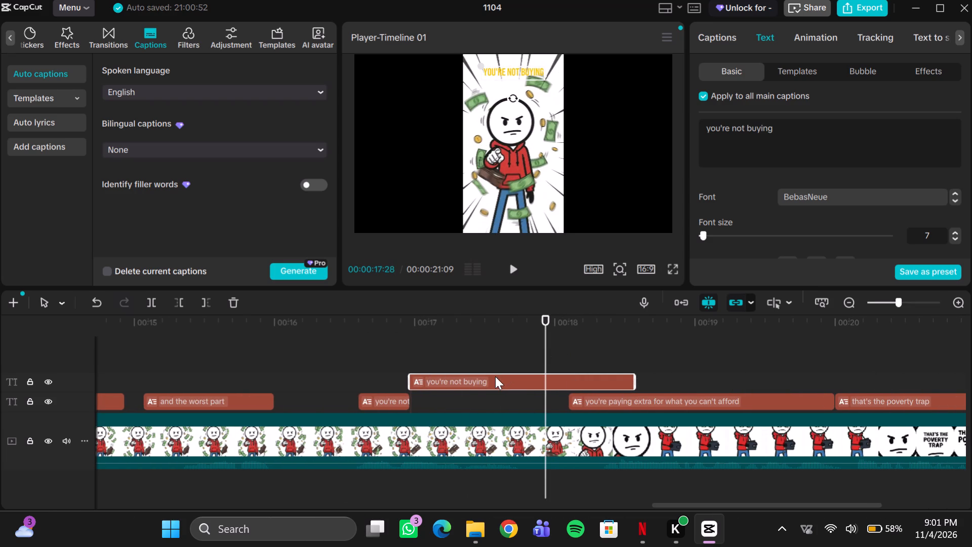
Replace the text of the upper-track caption with "what you want" and play back both phrases.
left_click_drag(794, 131, 602, 102)
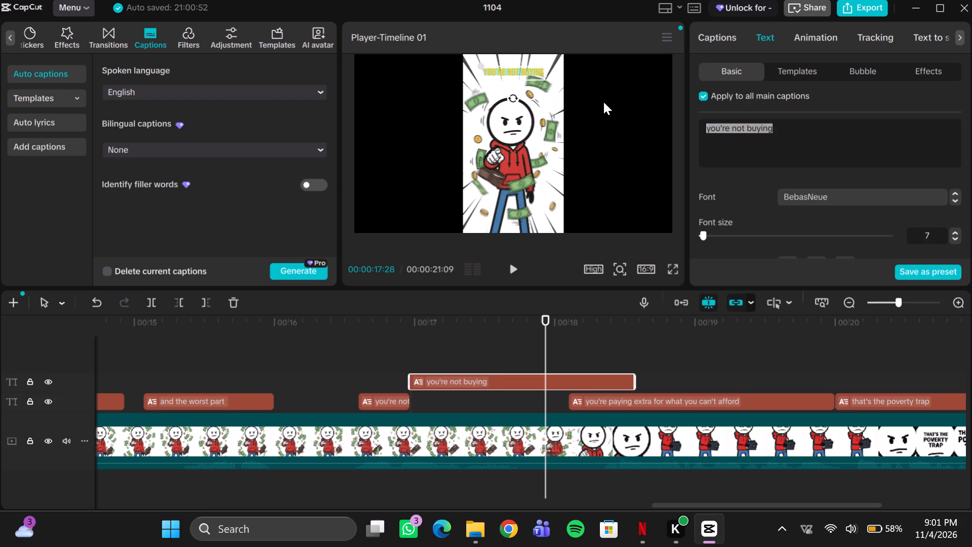
type("what you want")
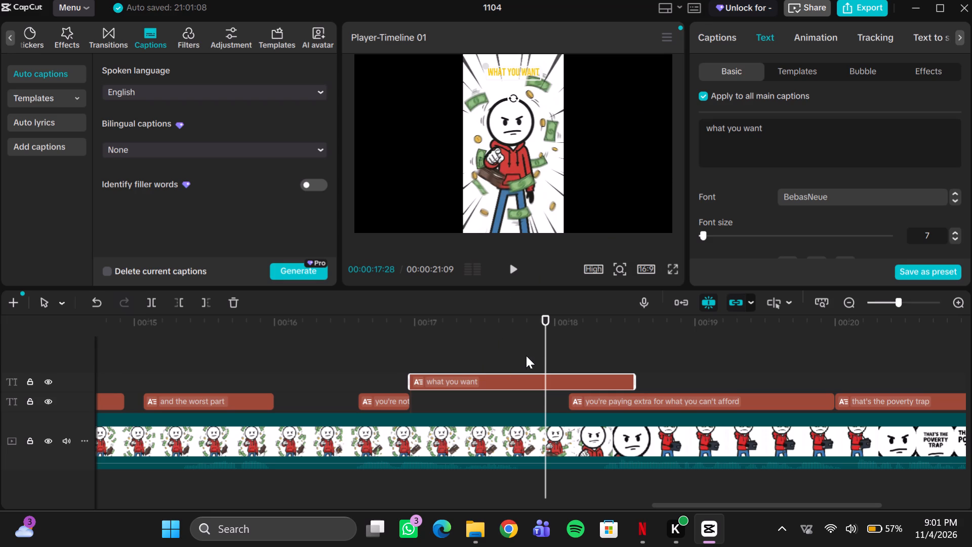
left_click(513, 325)
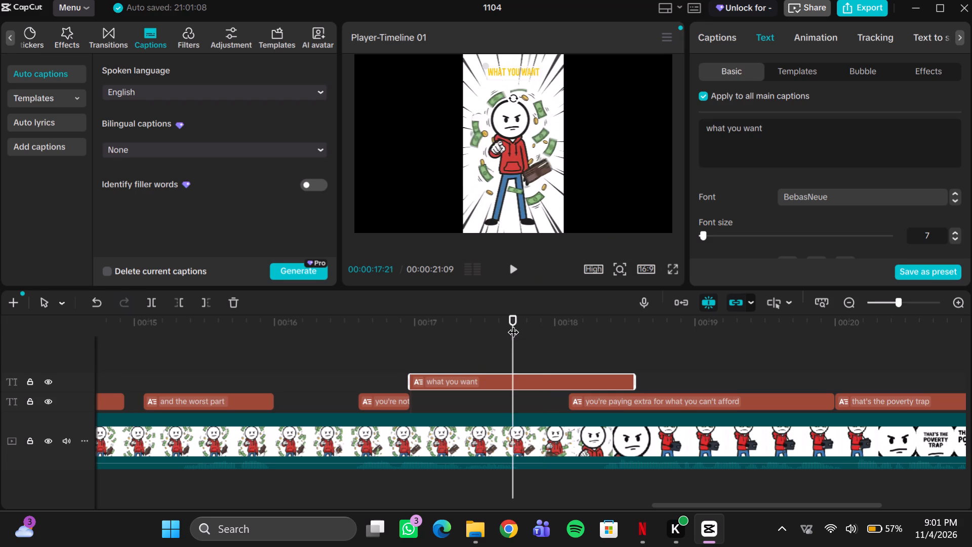
left_click_drag(509, 322, 362, 333)
key("space")
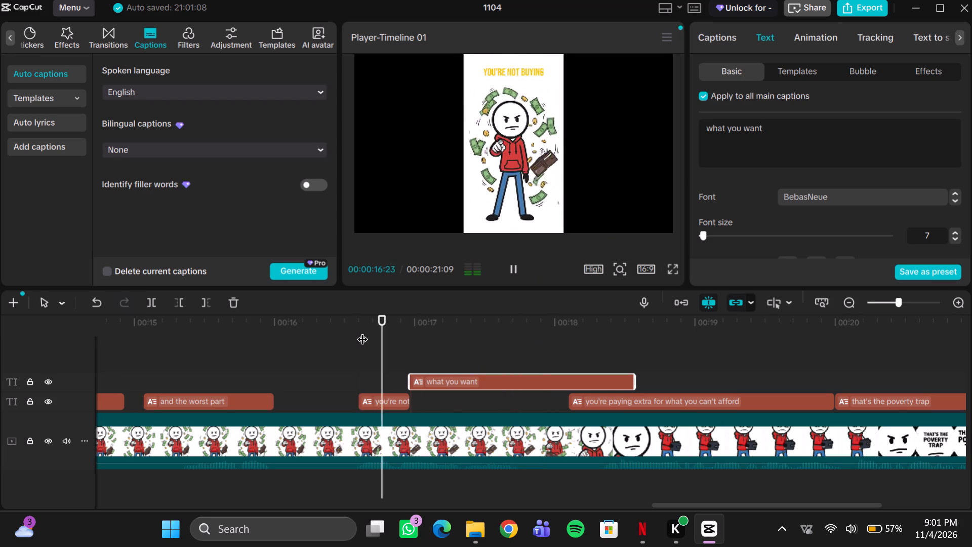
key("space")
key("space")
key("space")
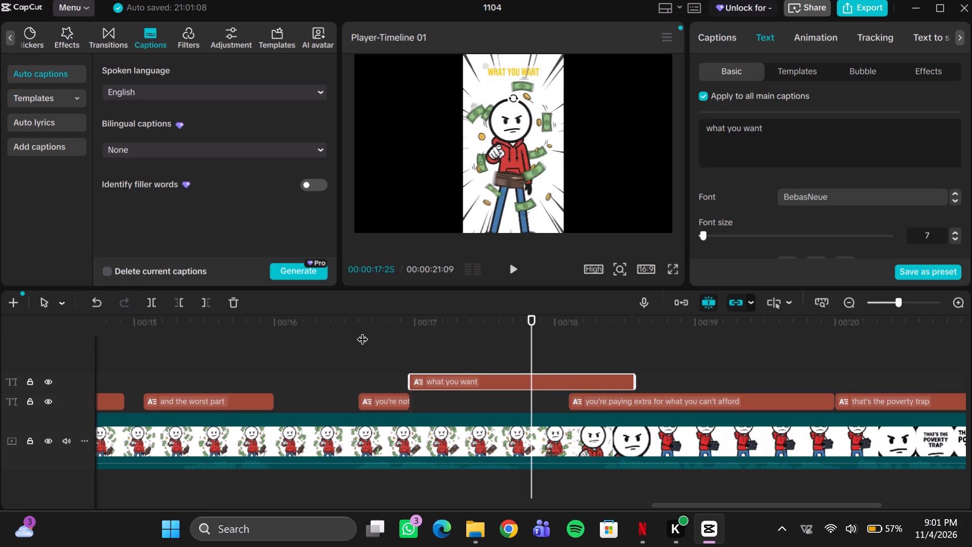
key("space")
key("space")
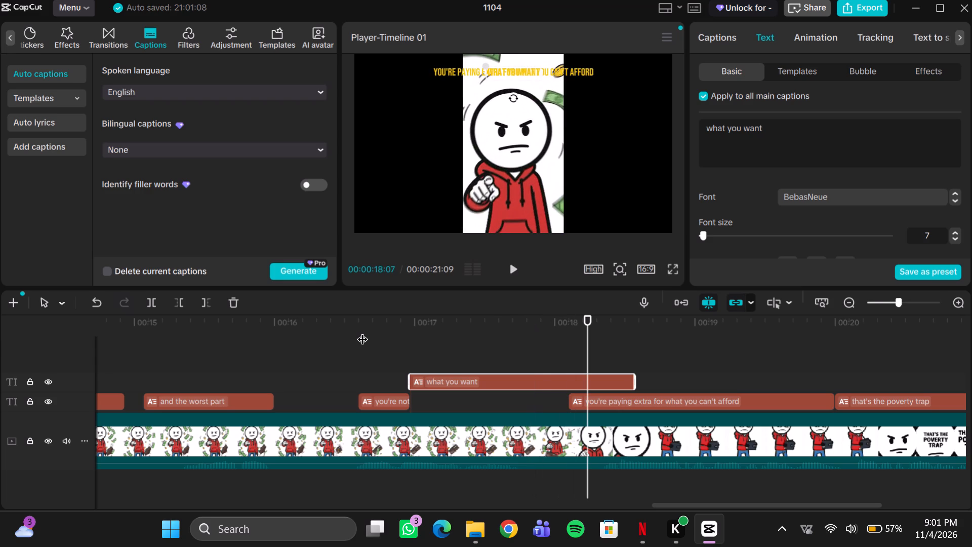
Trim the end of the "what you want" caption to 00:00:18:03, where the following caption starts, and play back the result.
left_click_drag(588, 355, 571, 359)
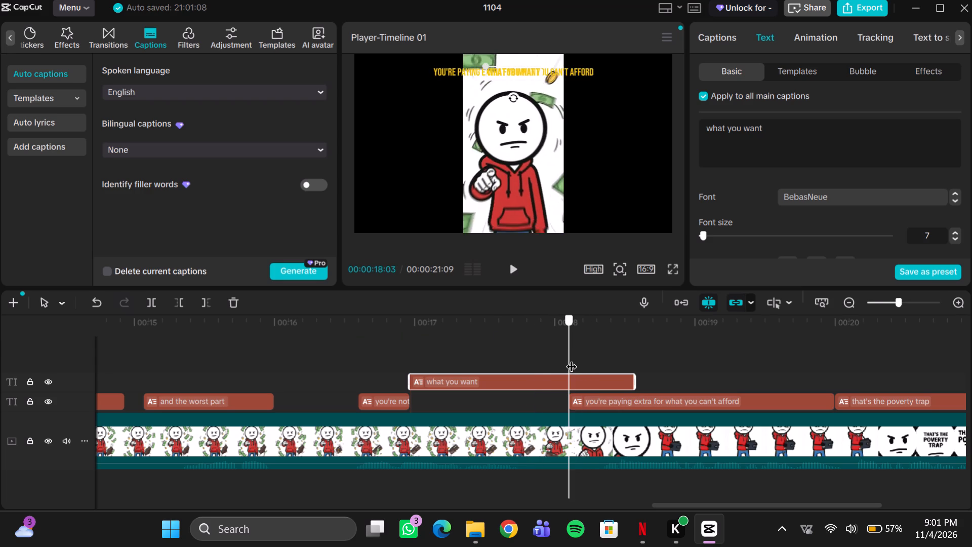
left_click_drag(571, 359, 571, 359)
key("w")
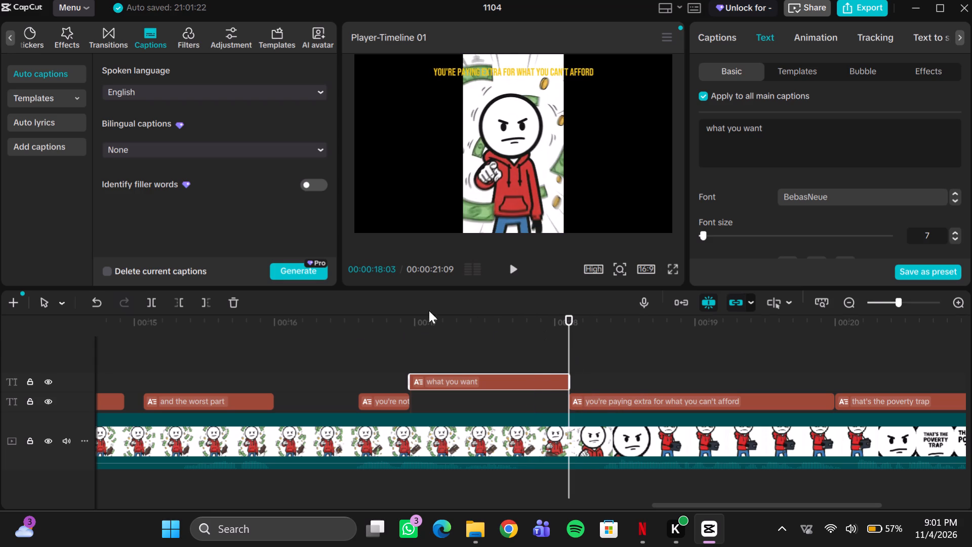
left_click_drag(567, 354, 341, 339)
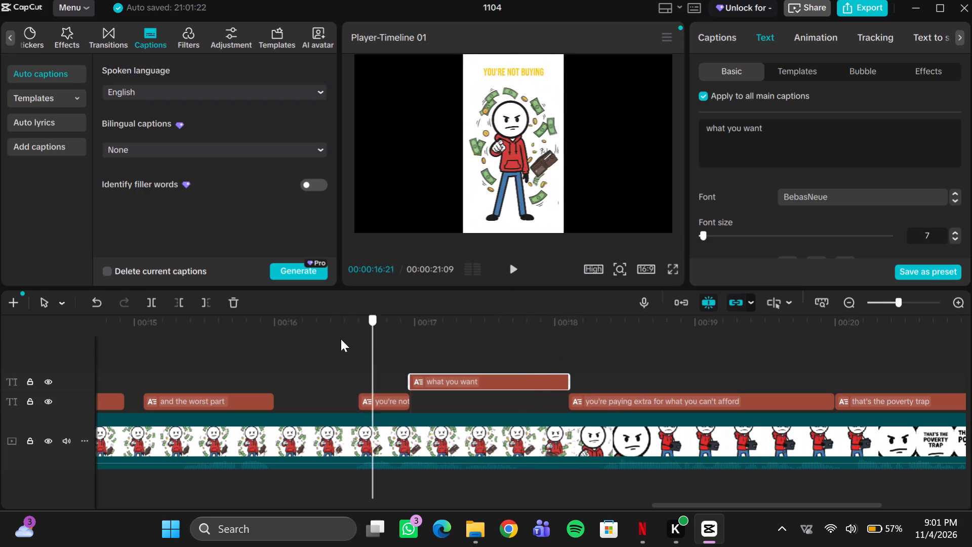
key("space")
key("space")
key("space")
key("space")
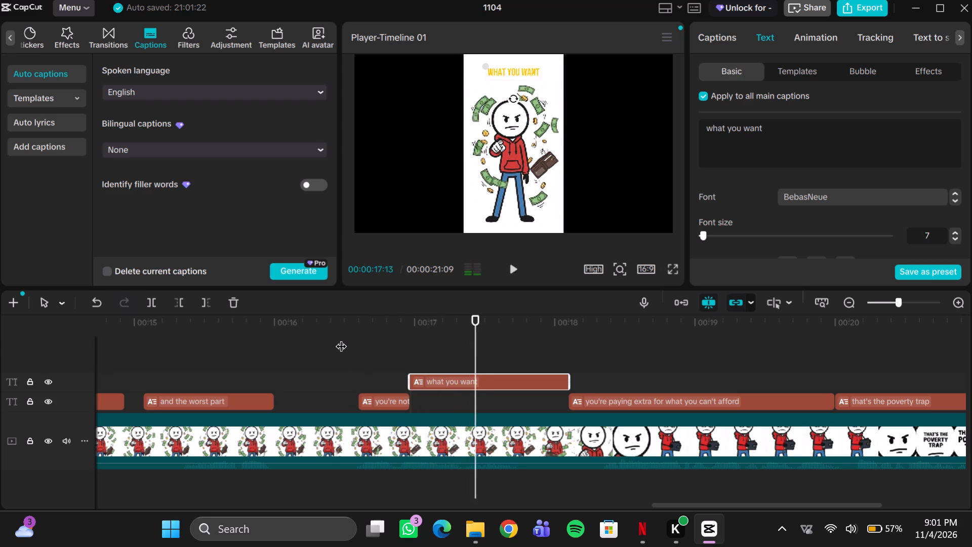
key("space")
key("space")
key("space")
key("space")
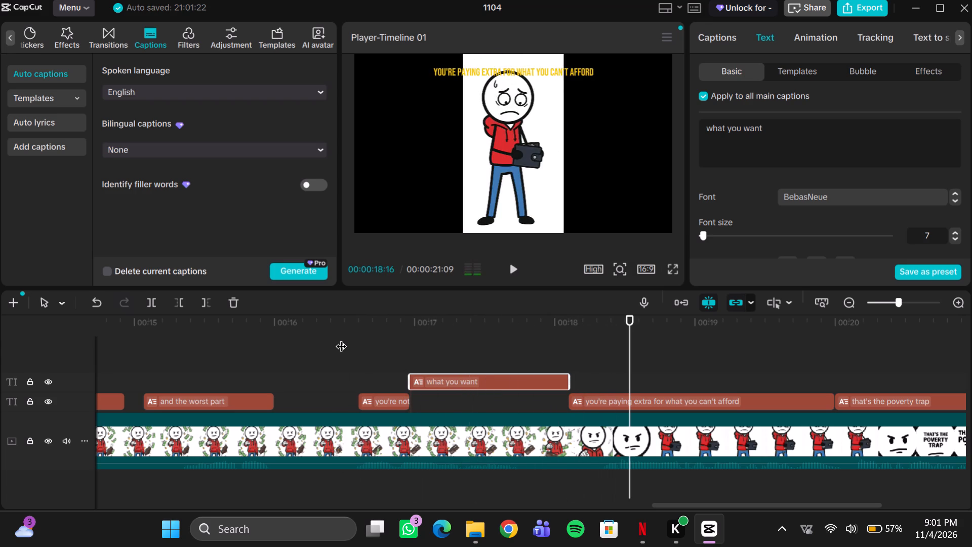
Split the "you're paying extra for what you can't afford" caption at 00:00:18:27.
left_click(597, 396)
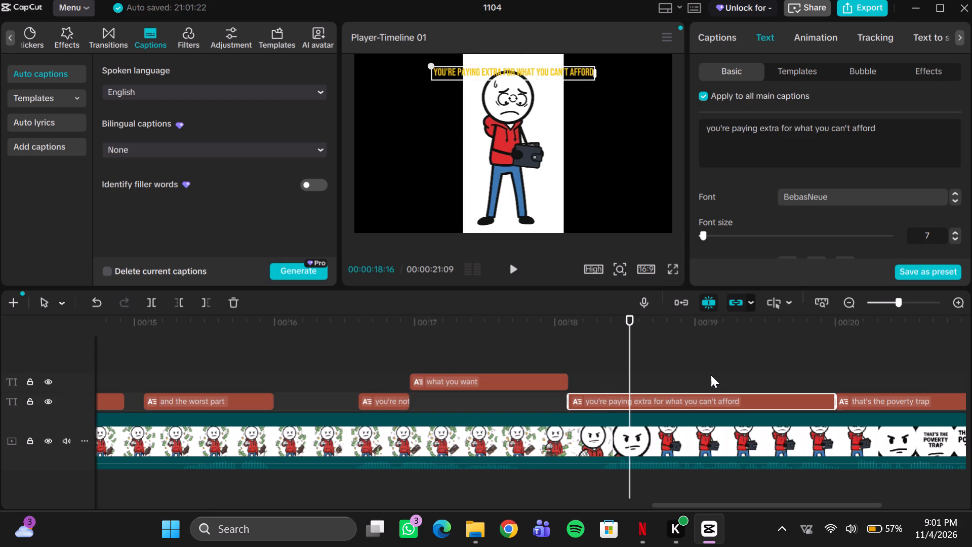
left_click_drag(631, 351, 681, 354)
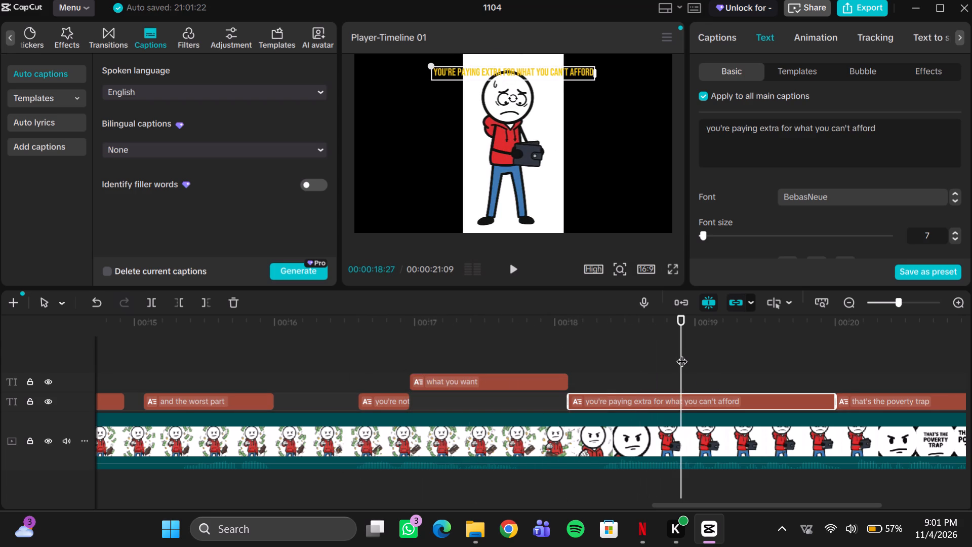
key("ctrl+b")
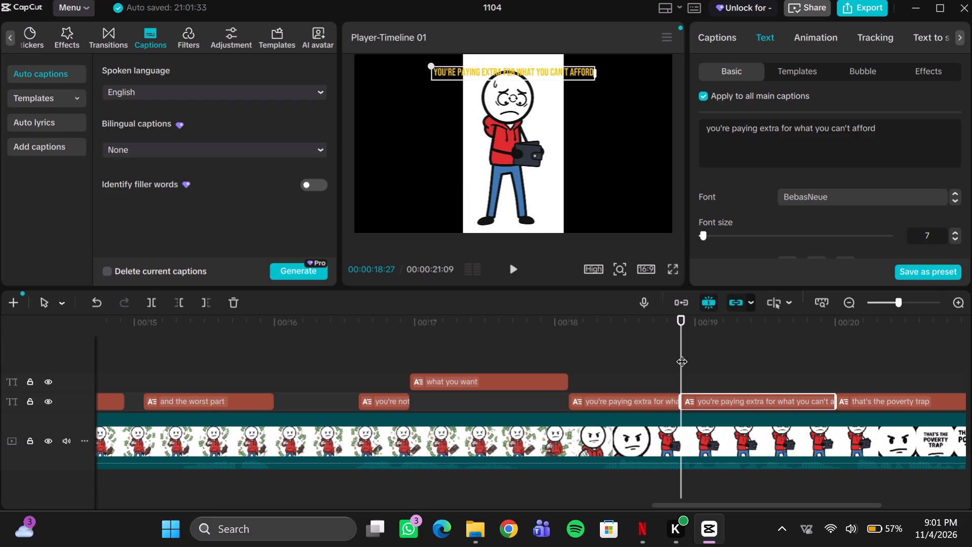
Shorten the text of the first half of the split caption to "you're paying extra".
left_click(609, 399)
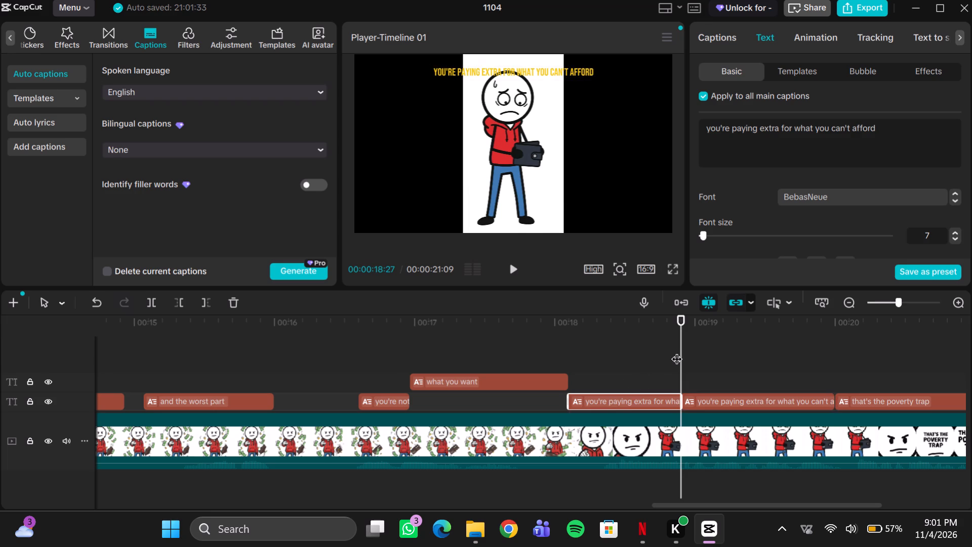
left_click_drag(682, 348, 579, 343)
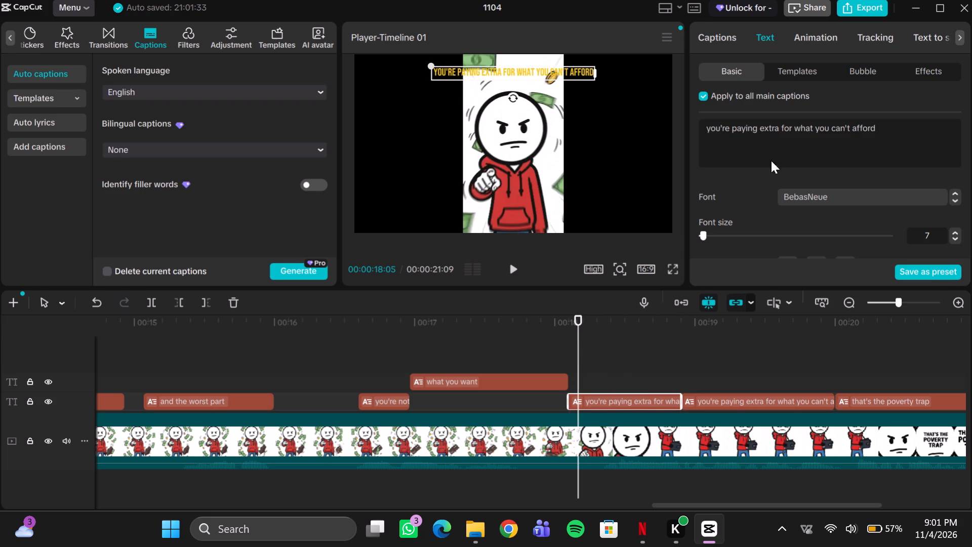
left_click_drag(888, 124, 823, 124)
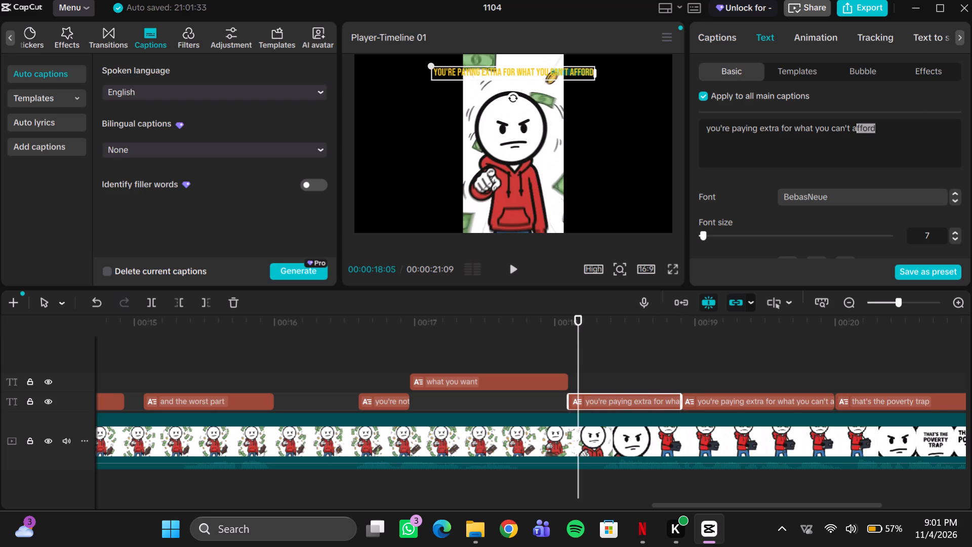
left_click_drag(823, 124, 783, 128)
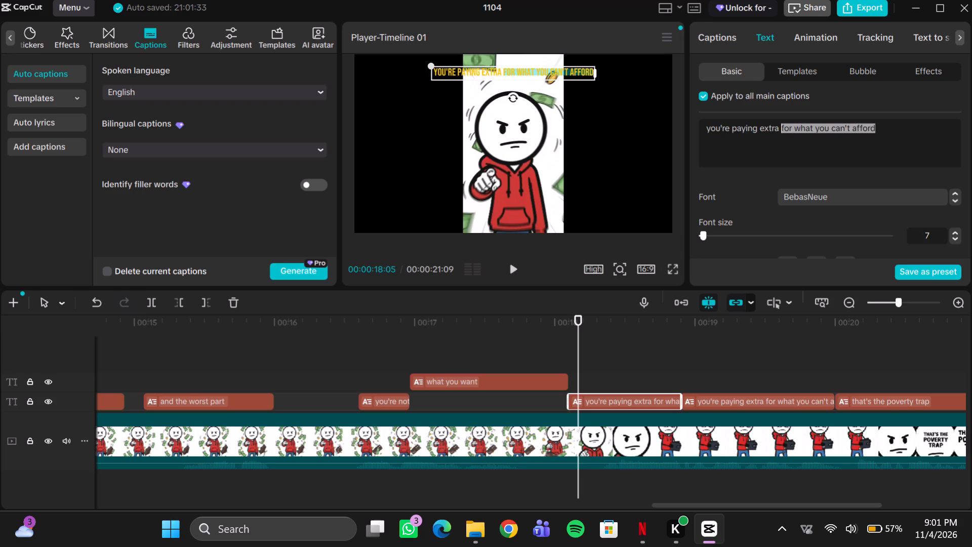
key("BackSpace")
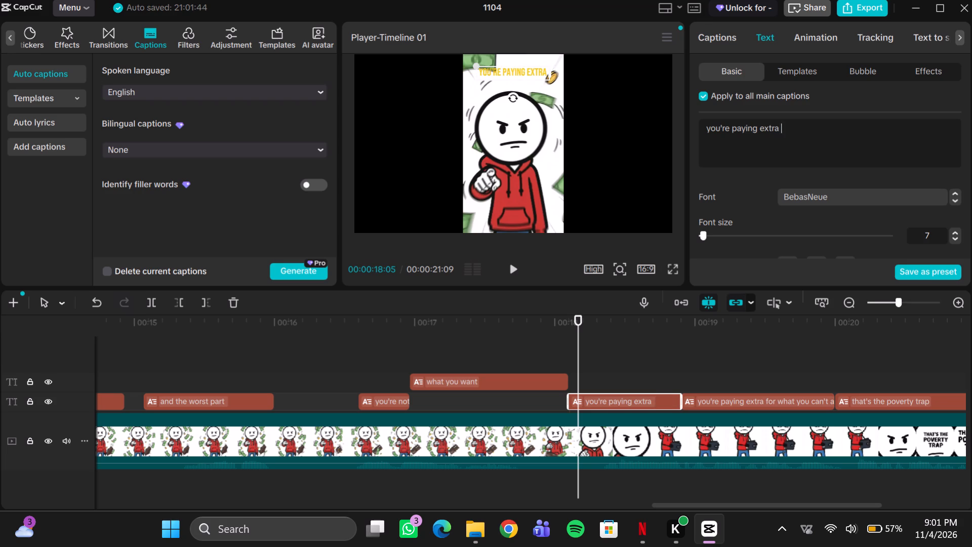
Slightly enlarge the "you're paying extra" caption in the preview.
left_click_drag(472, 64, 462, 64)
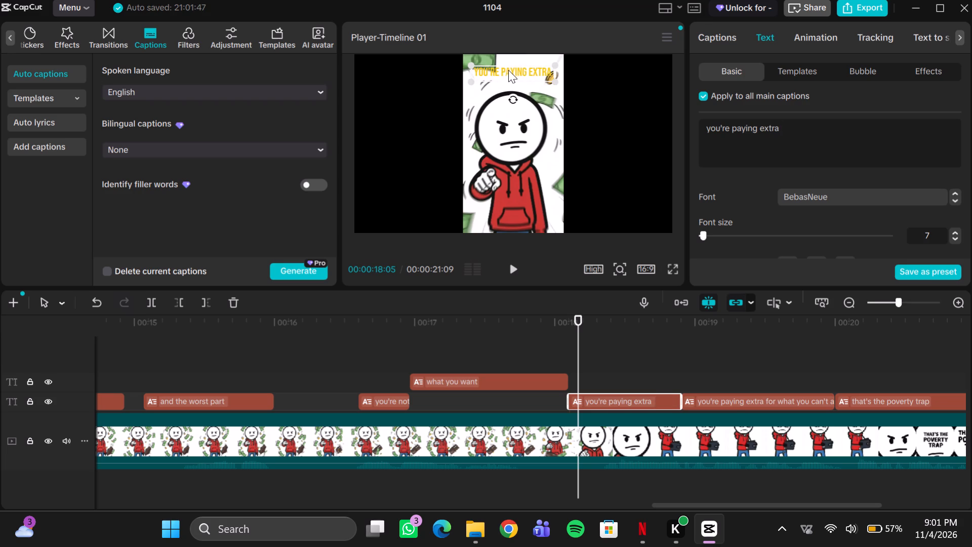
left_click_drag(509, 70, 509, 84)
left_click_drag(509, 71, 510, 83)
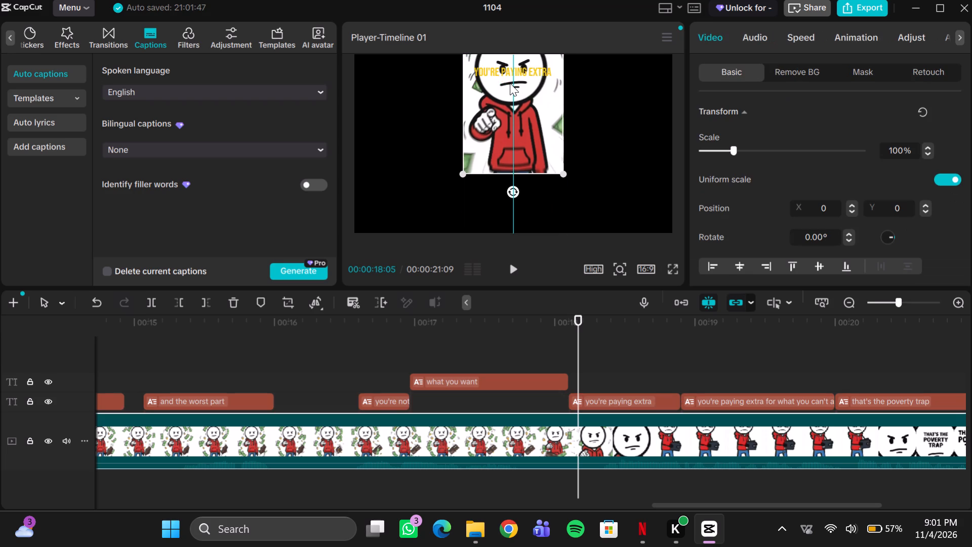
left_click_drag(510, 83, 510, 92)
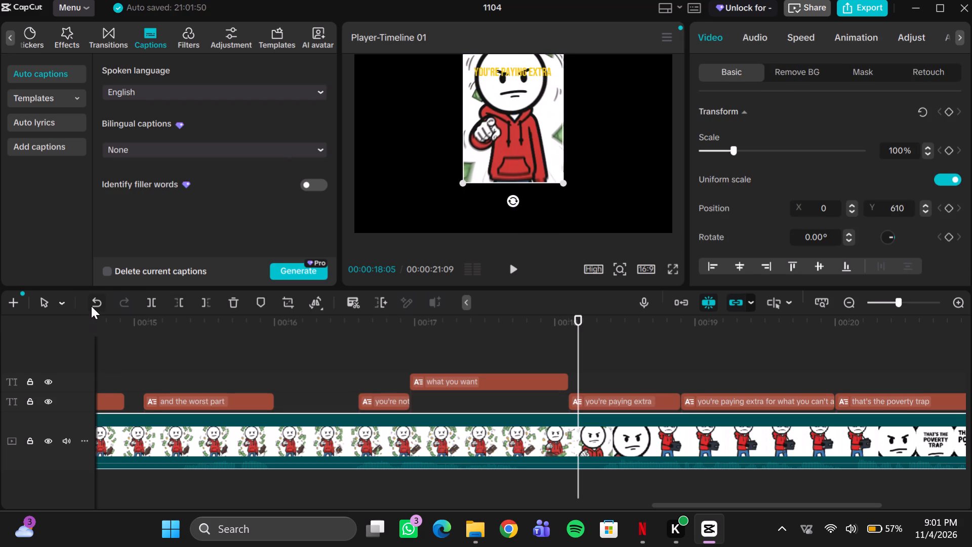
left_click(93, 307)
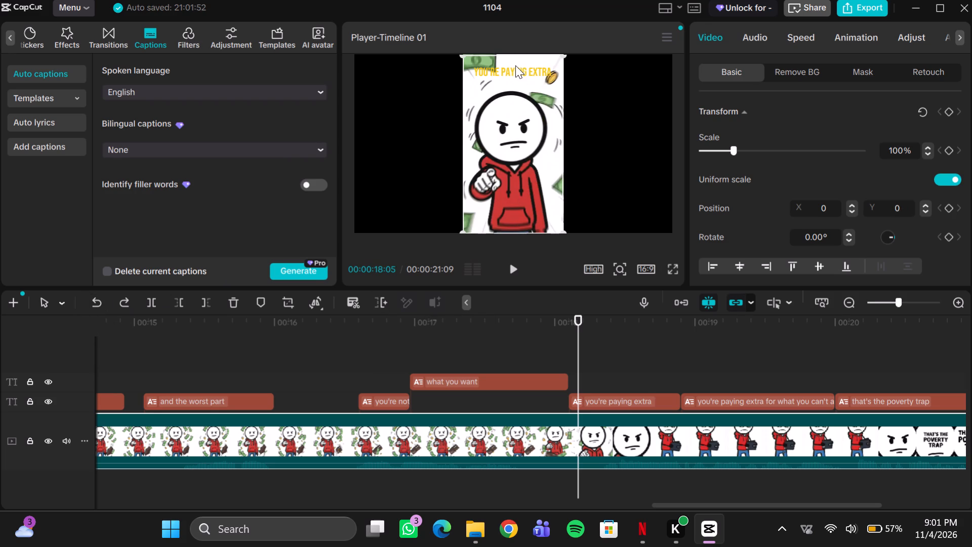
Lower the "you're paying extra" caption to just above the angry figure's head, enlarge it slightly, and play back the split phrases.
left_click(515, 68)
left_click(508, 73)
left_click_drag(508, 73, 508, 74)
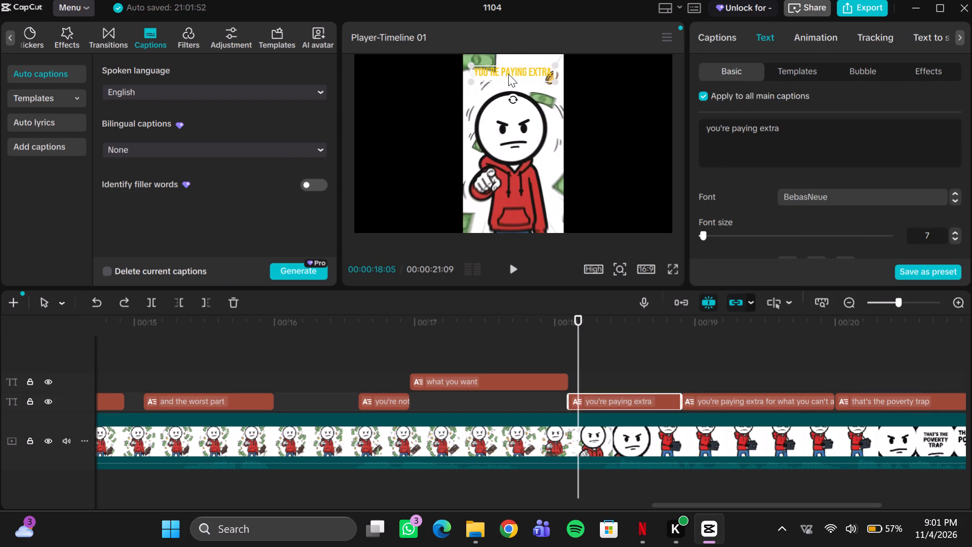
left_click_drag(508, 74, 507, 84)
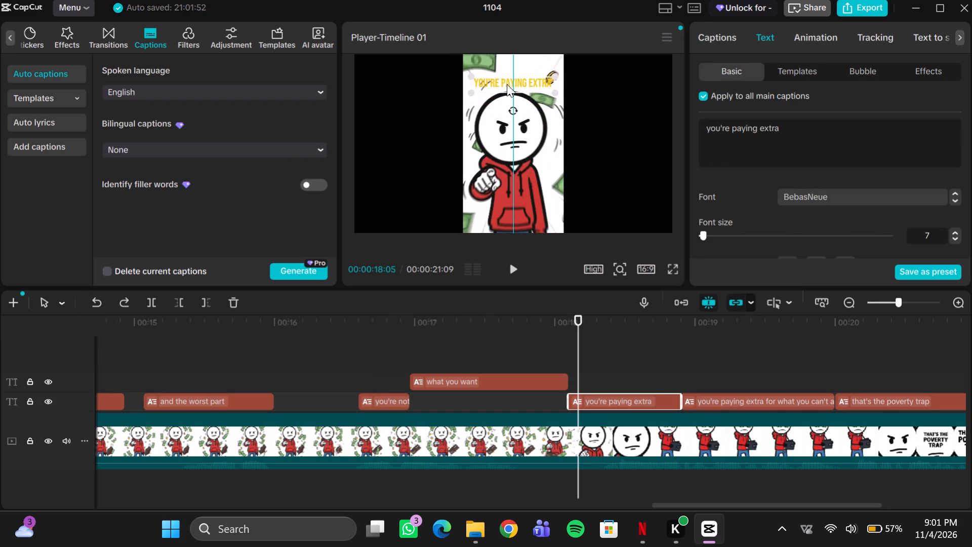
left_click_drag(507, 84, 511, 80)
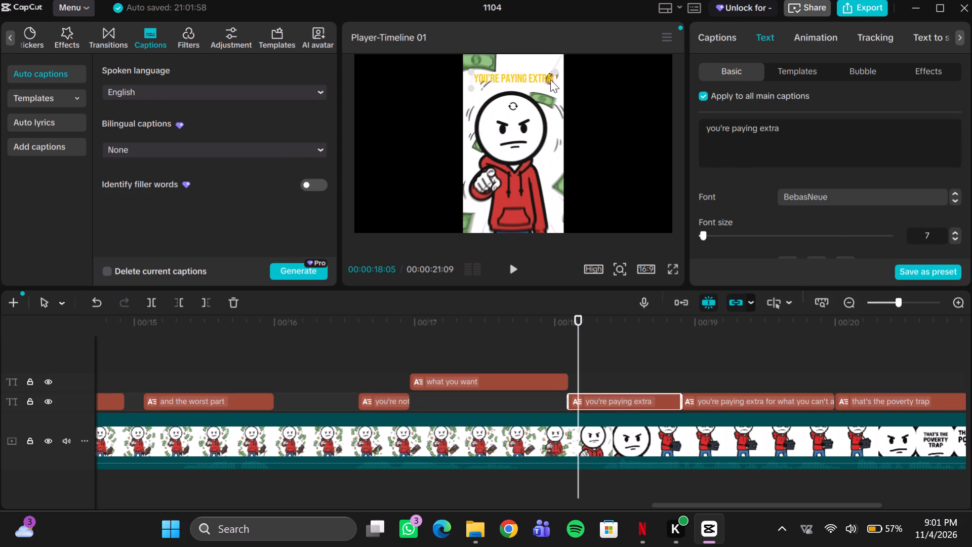
left_click_drag(553, 89, 551, 98)
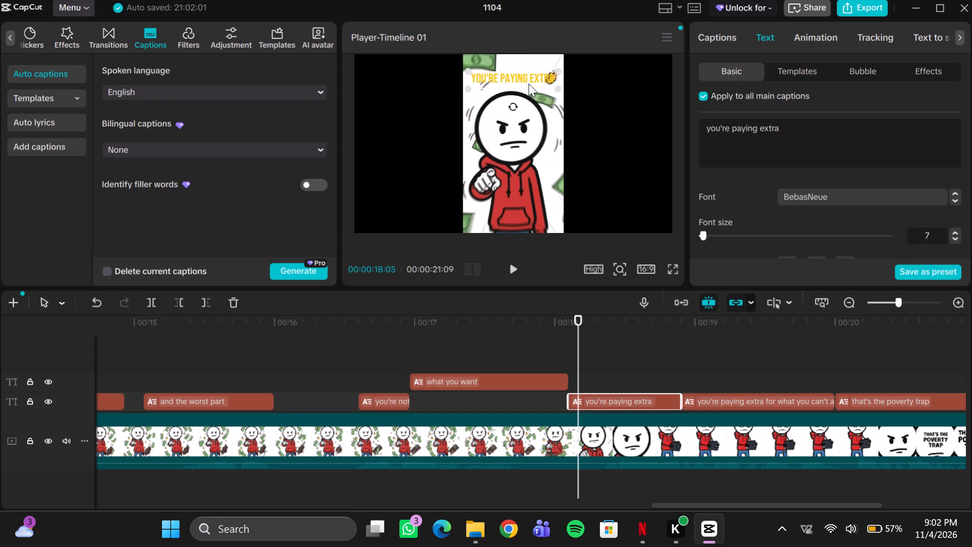
left_click(518, 78)
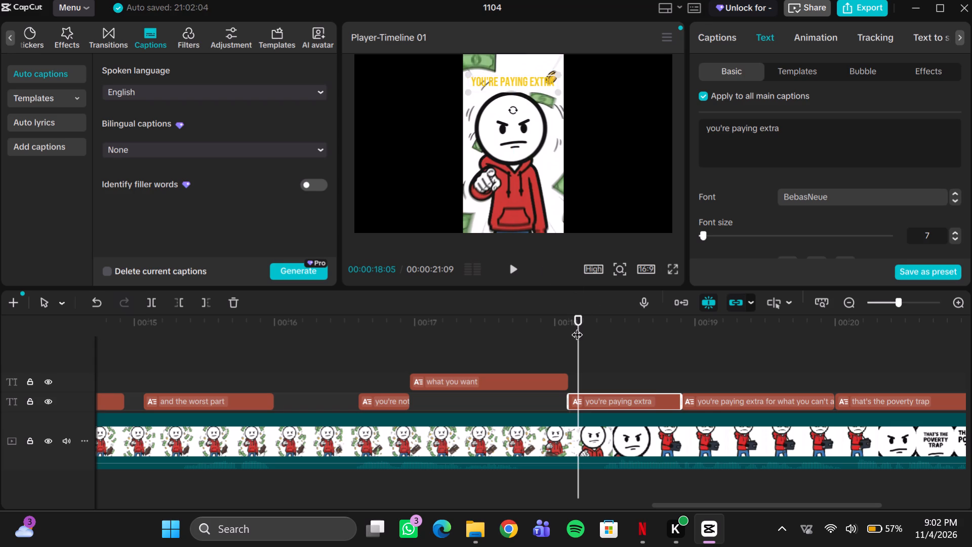
left_click_drag(579, 325, 540, 330)
key("space")
key("space")
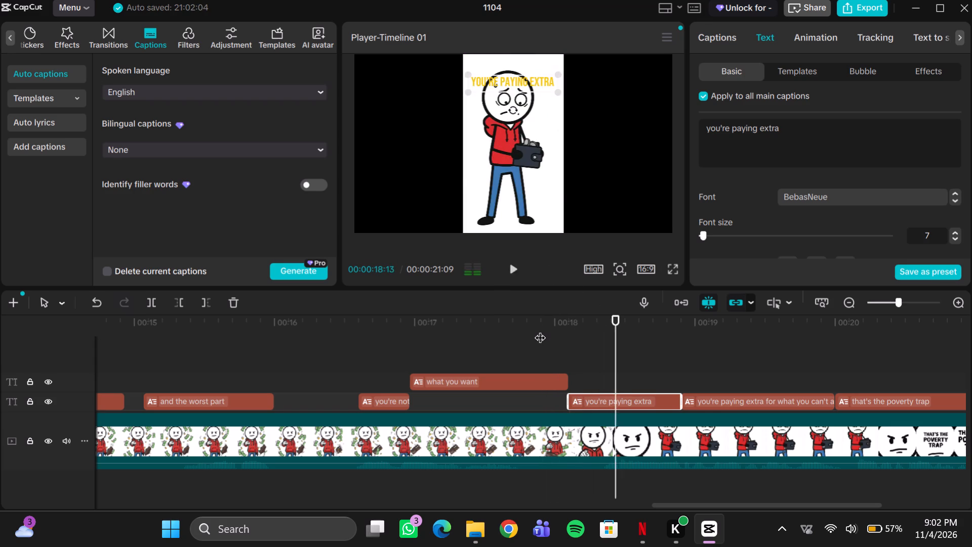
key("space")
key("space")
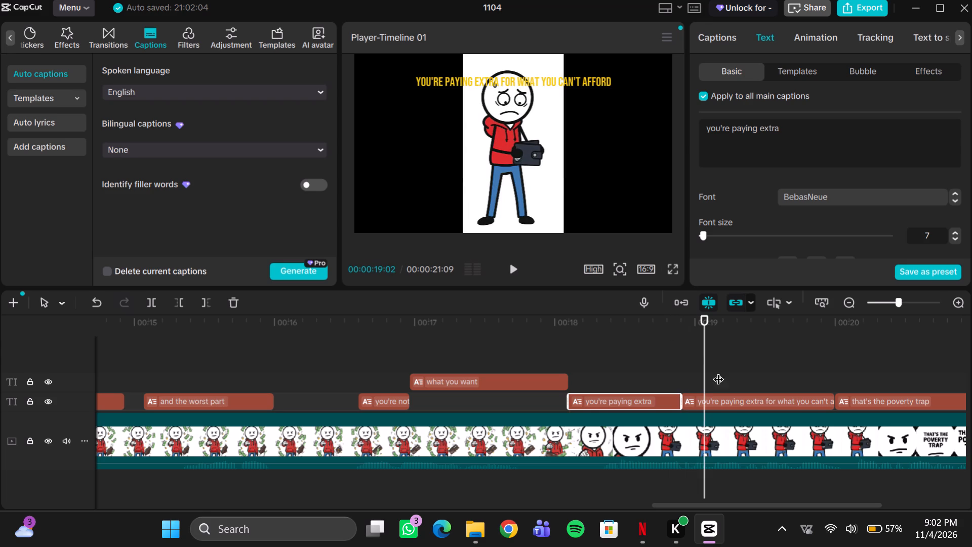
Shorten the text of the second half of the split caption to "for what you can't afford" and play back both phrases.
left_click(735, 400)
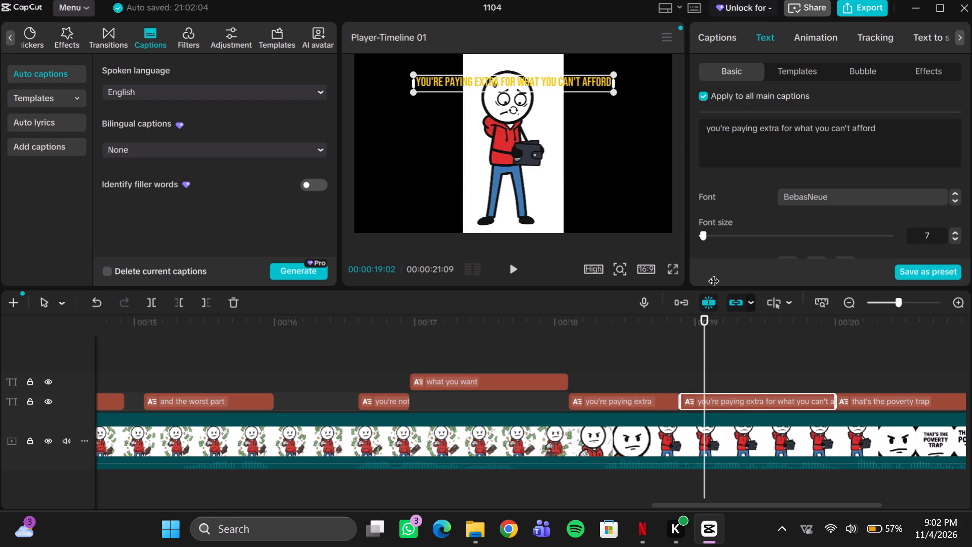
left_click(782, 124)
key("BackSpace")
key("BackSpace")
key("BackSpace")
key("BackSpace")
key("BackSpace")
key("BackSpace")
key("BackSpace")
key("BackSpace")
key("BackSpace")
key("BackSpace")
key("BackSpace")
key("BackSpace")
key("BackSpace")
key("BackSpace")
key("BackSpace")
key("BackSpace")
key("BackSpace")
key("BackSpace")
key("BackSpace")
key("BackSpace")
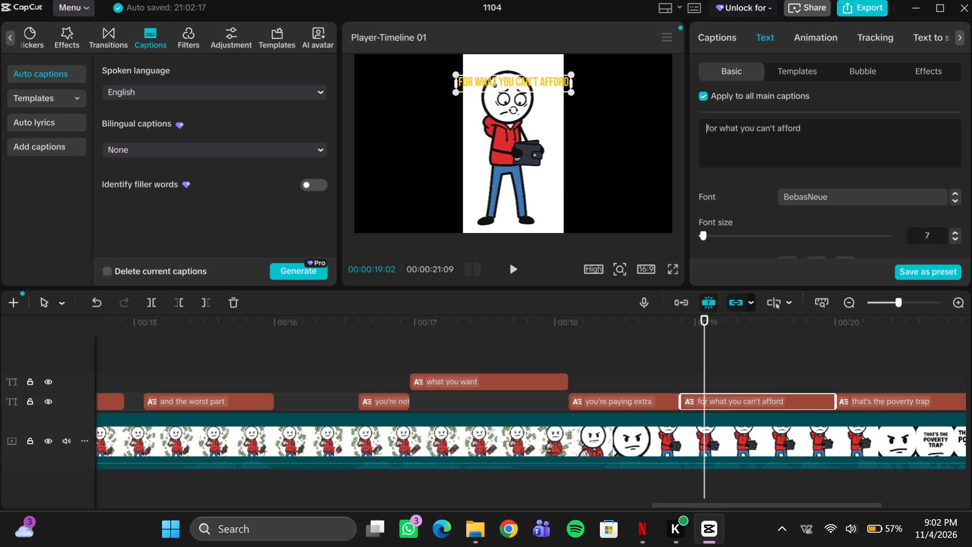
left_click_drag(708, 341, 607, 363)
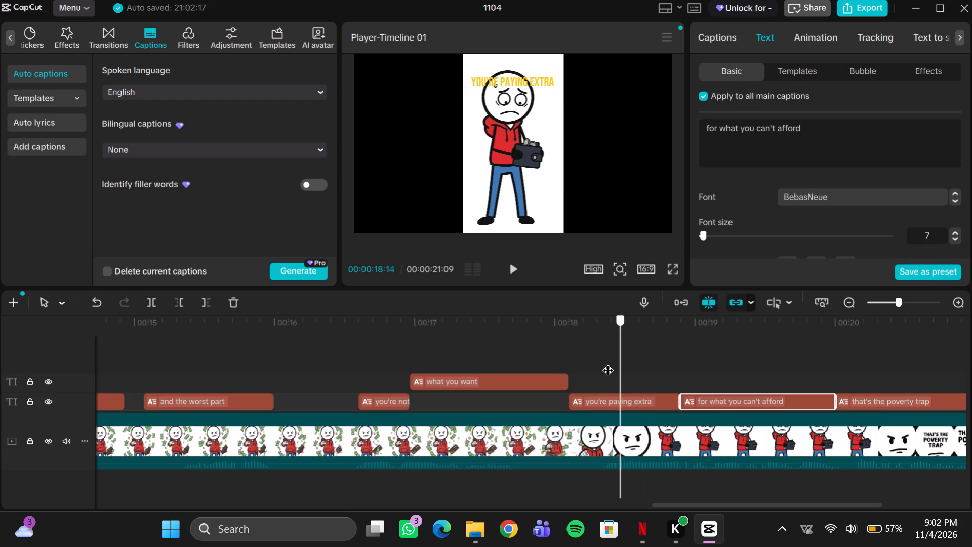
key("space")
key("space")
key("space")
key("space")
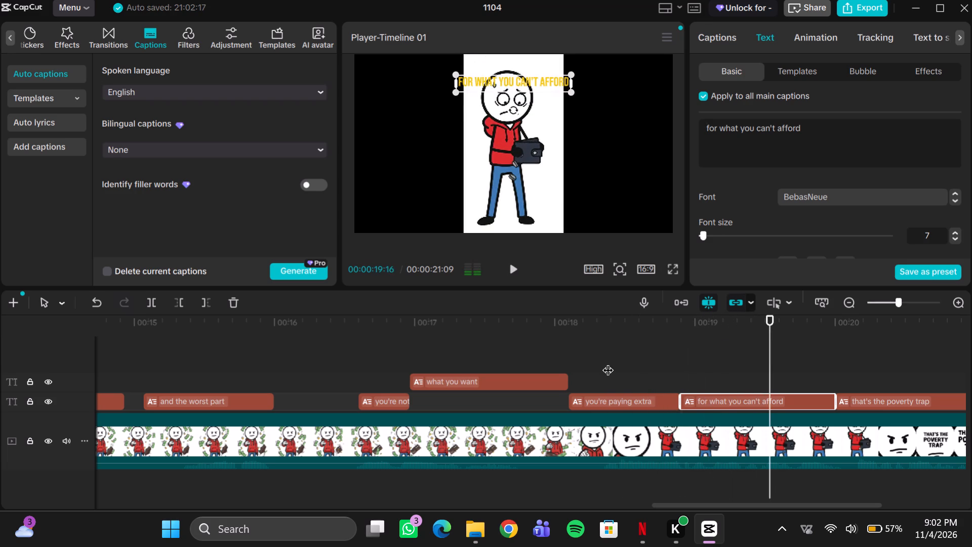
key("space")
key("space")
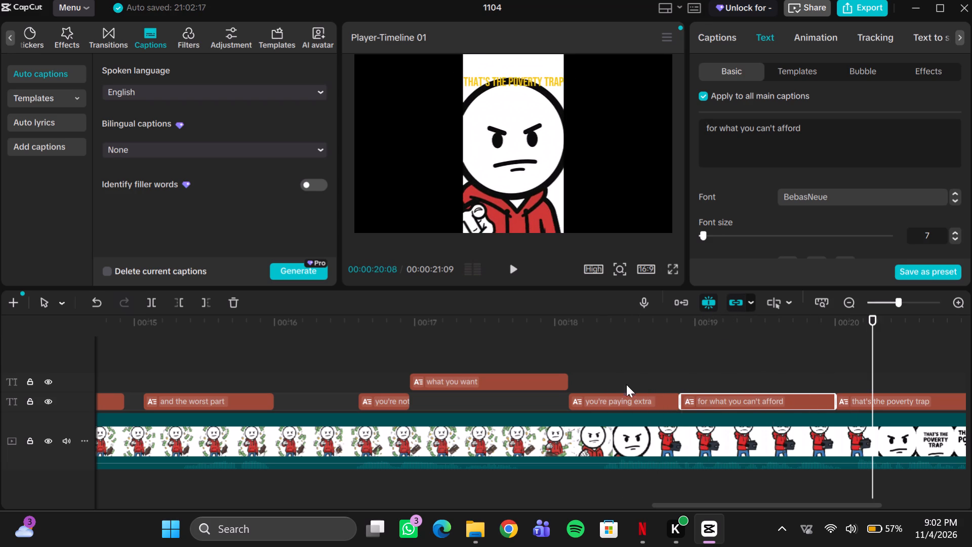
Play back the start of the "that's the poverty trap" caption and move it down below the figure's face at 00:00:20:08.
scroll(564, 365, "left", 2)
left_click(550, 401)
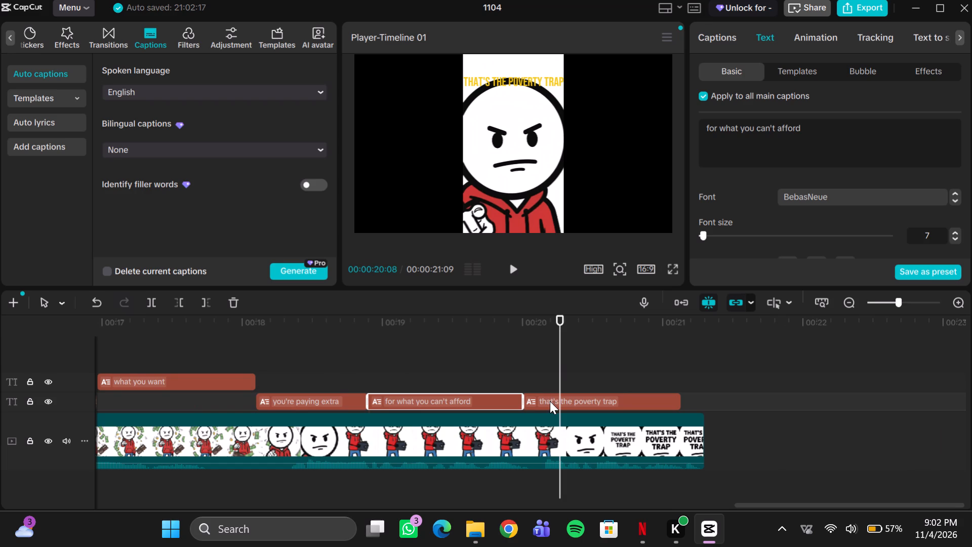
left_click_drag(562, 348, 533, 348)
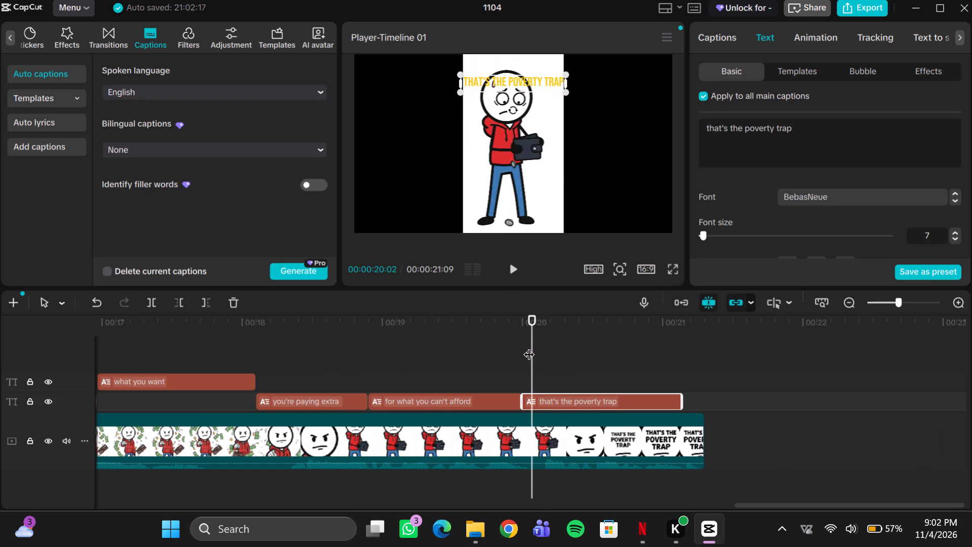
left_click_drag(529, 346, 498, 345)
key("space")
key("space")
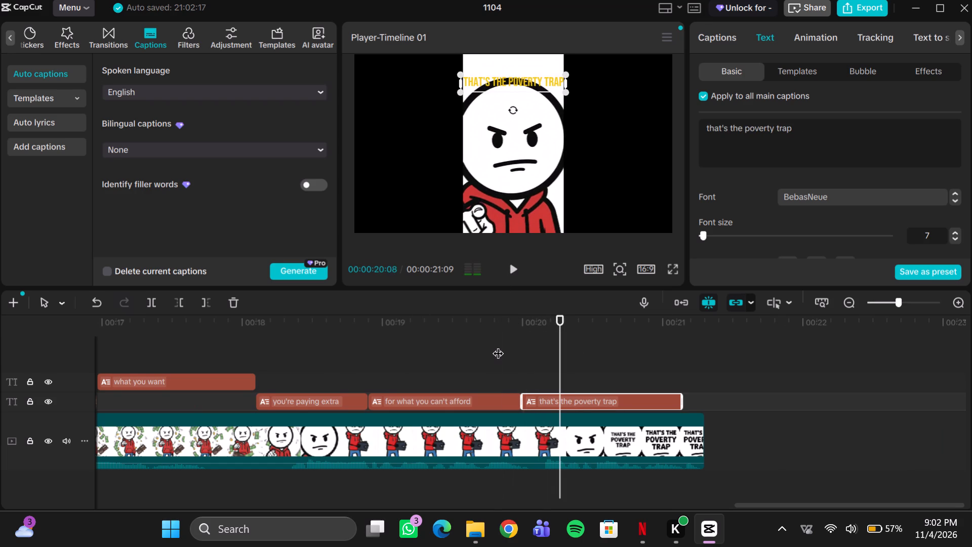
left_click_drag(504, 85, 504, 125)
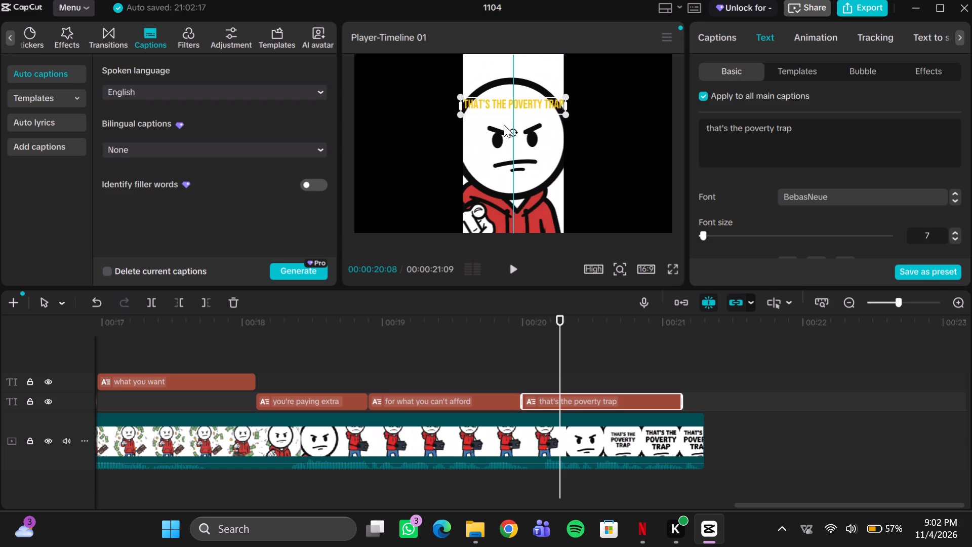
left_click_drag(504, 125, 505, 211)
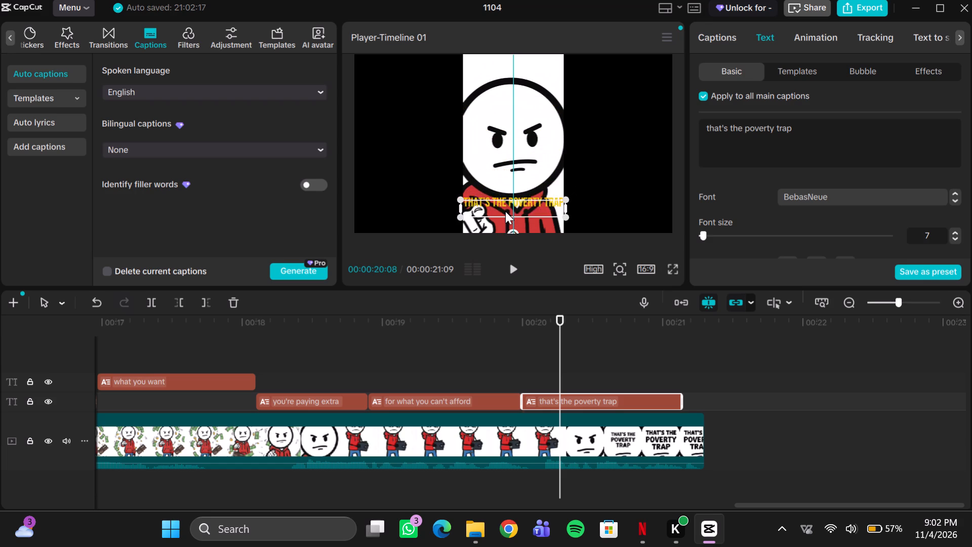
left_click_drag(505, 211, 506, 195)
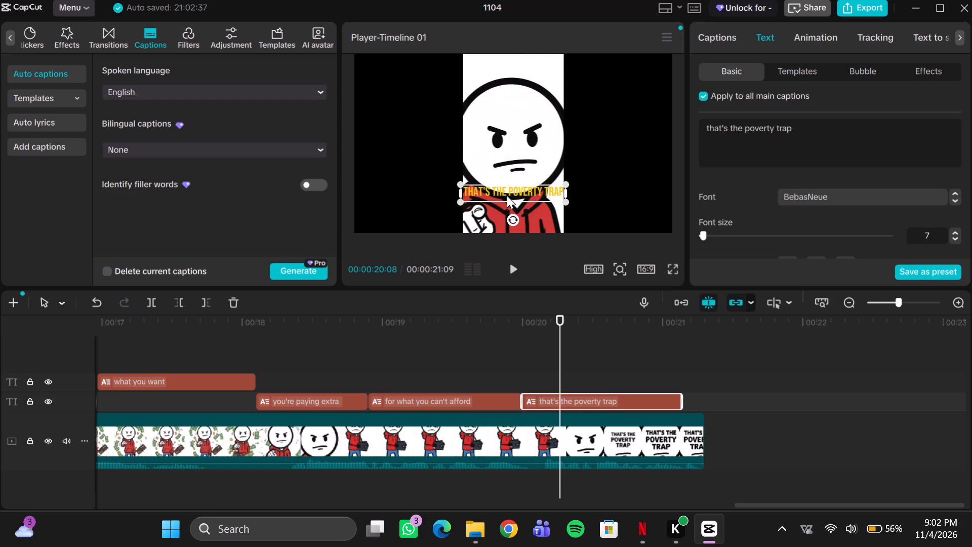
Look through the text formatting, spacing, alignment and preset style settings of the "that's the poverty trap" caption.
scroll(774, 206, "down", 2)
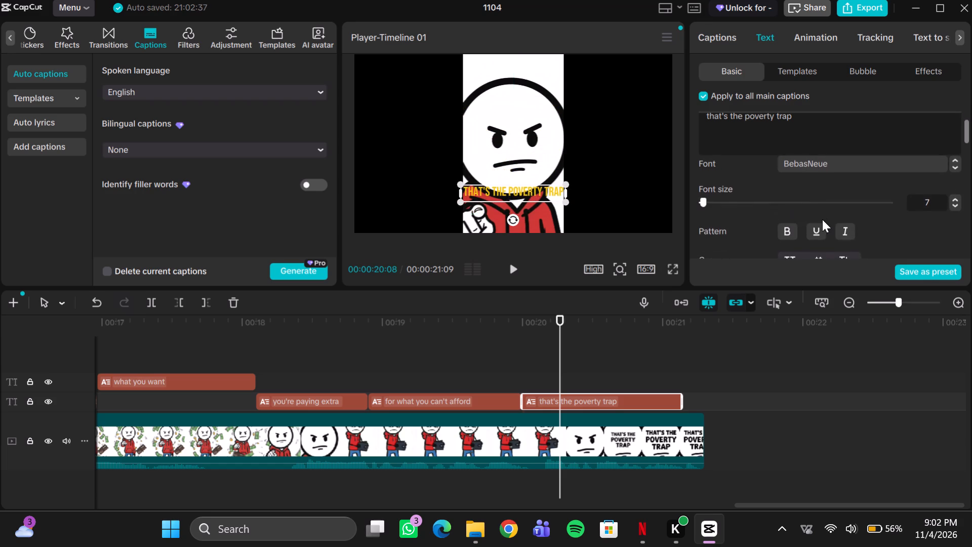
scroll(822, 219, "down", 3)
scroll(814, 179, "up", 2)
scroll(814, 179, "down", 2)
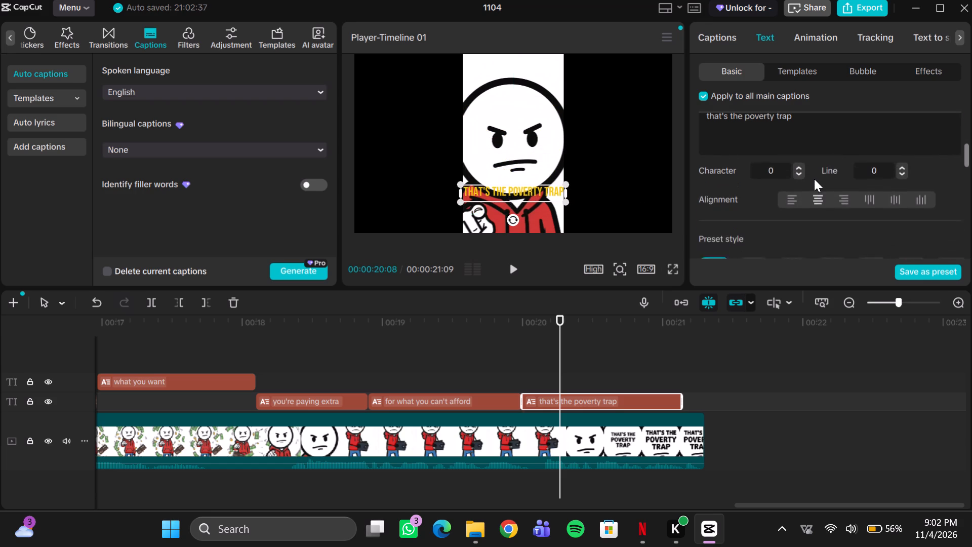
scroll(814, 179, "down", 1)
scroll(848, 193, "up", 1)
scroll(786, 148, "up", 1)
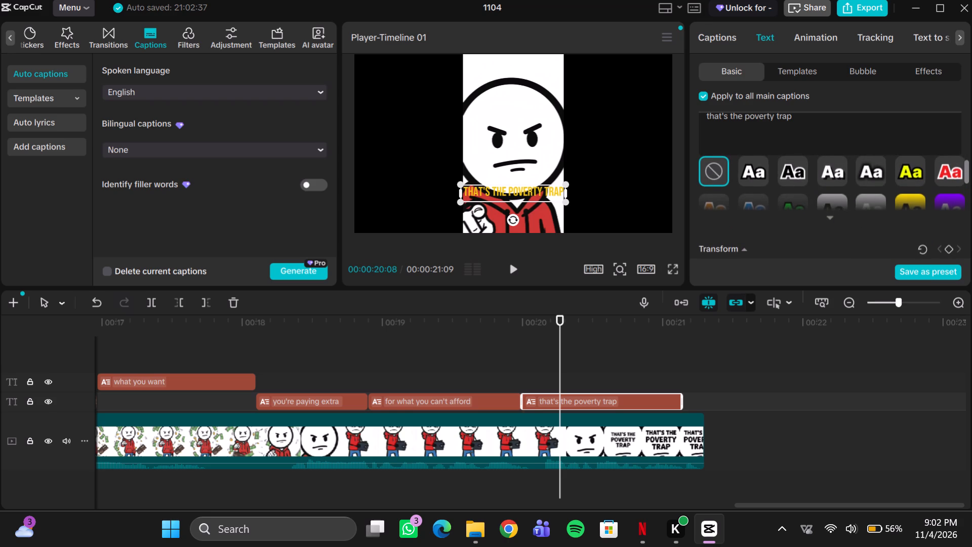
scroll(786, 148, "up", 2)
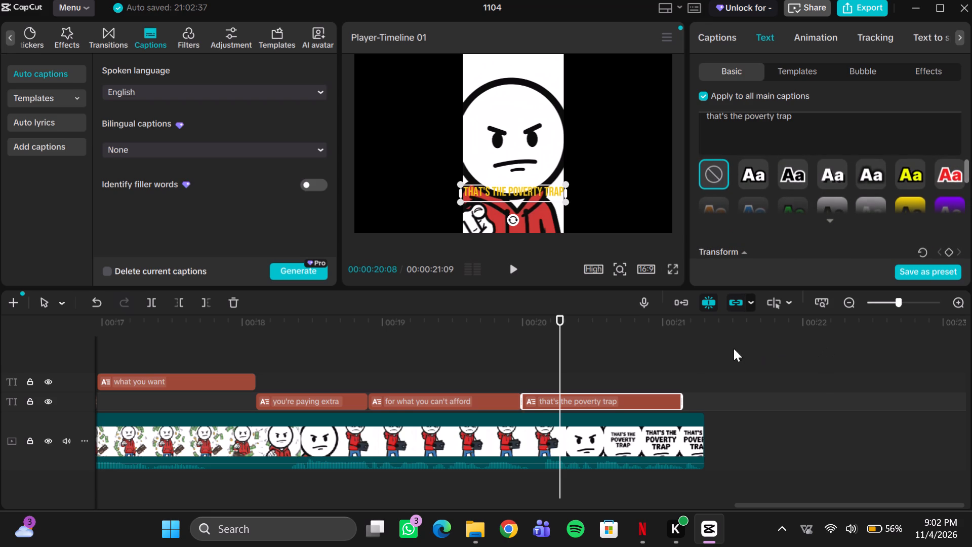
Apply the yellow preset style with black outline to all captions and play back the opening from 00:00:00:00.
left_click_drag(693, 354, 591, 409)
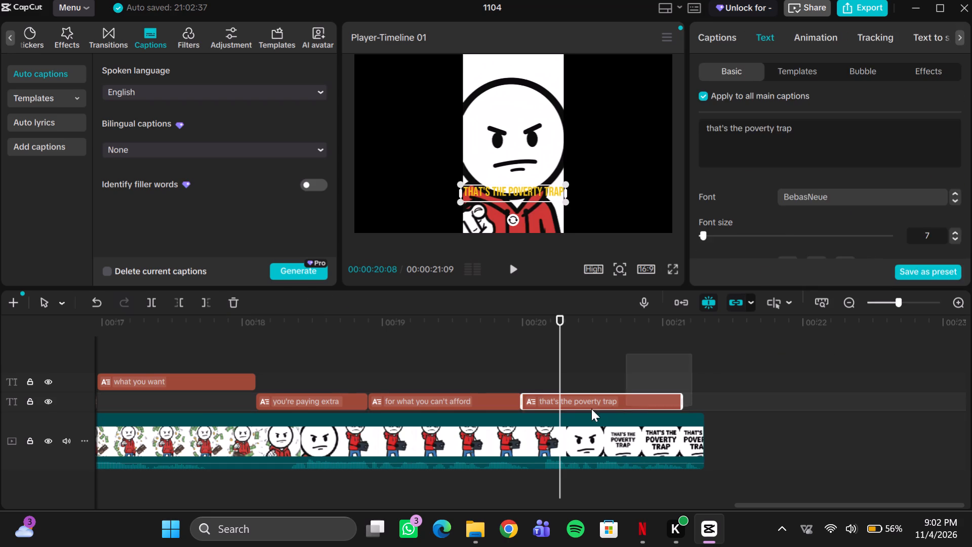
left_click_drag(591, 409, 74, 401)
scroll(792, 179, "down", 2)
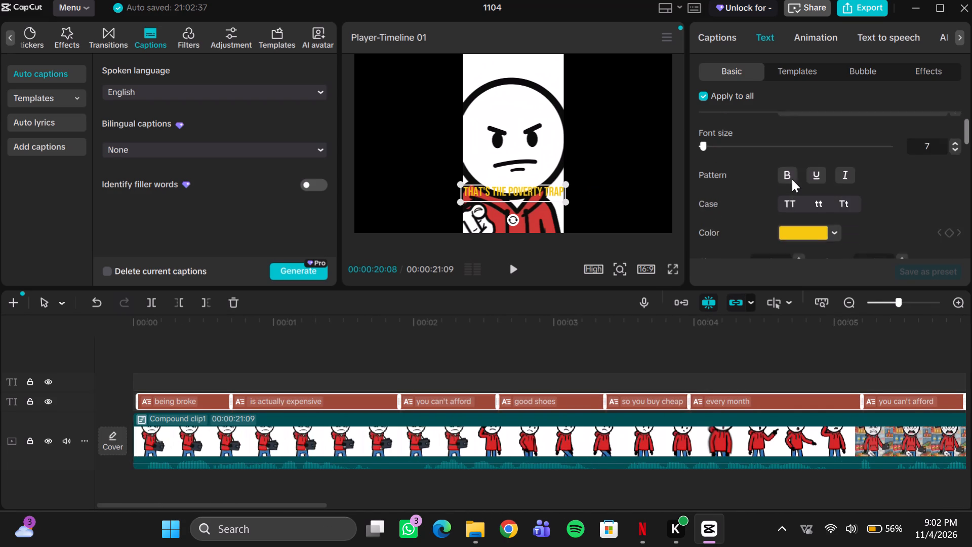
scroll(792, 179, "down", 5)
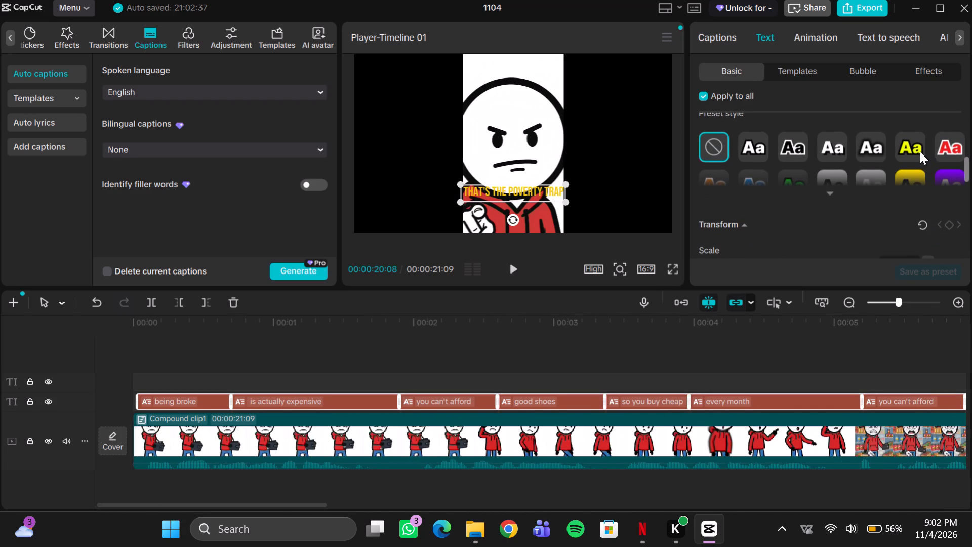
left_click(919, 150)
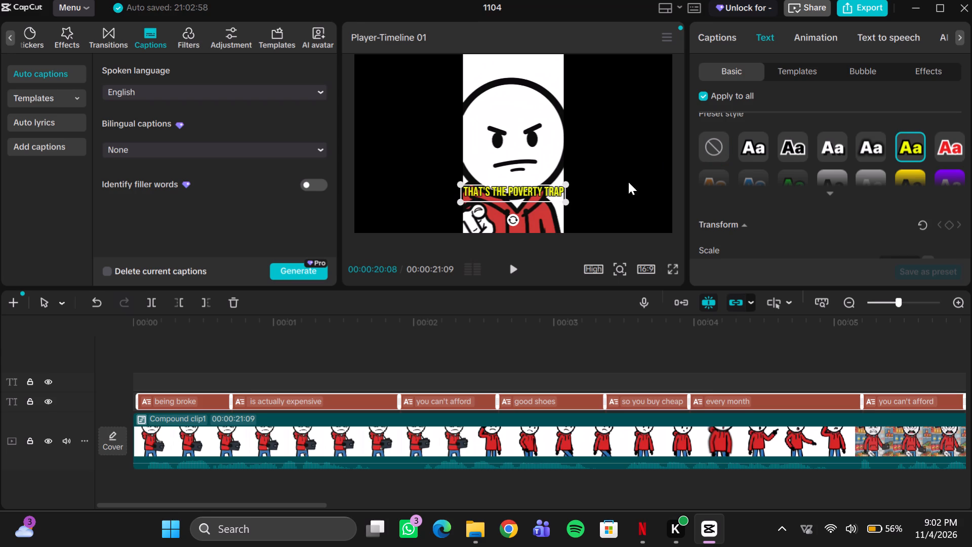
left_click(136, 327)
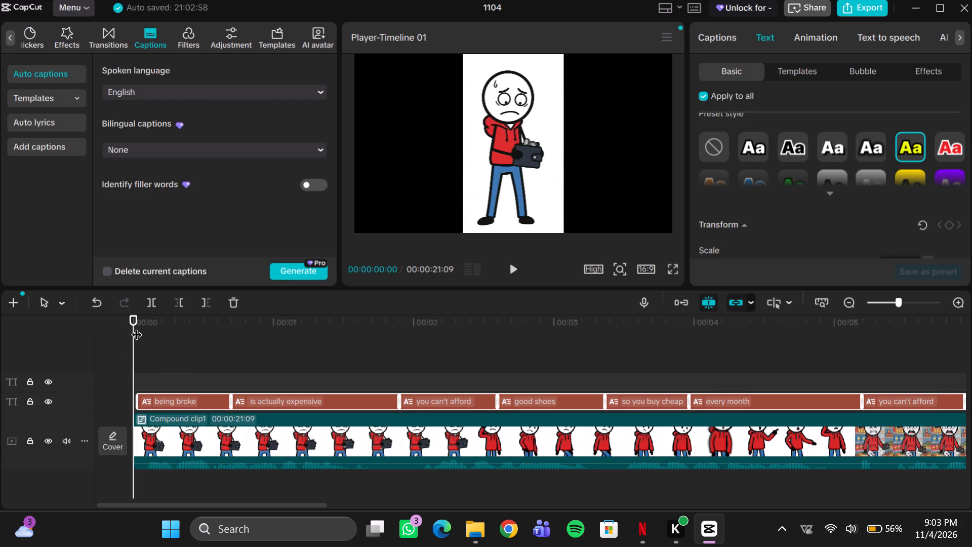
key("space")
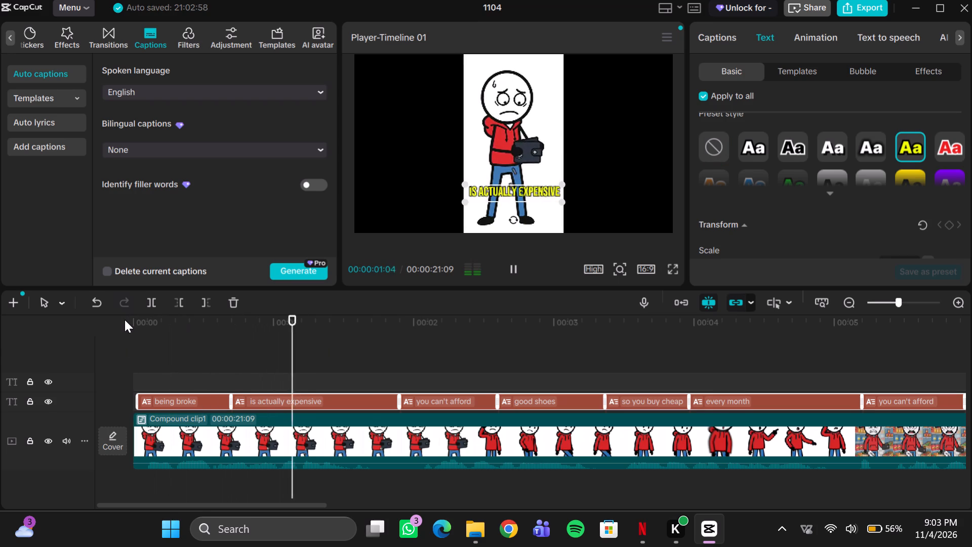
key("space")
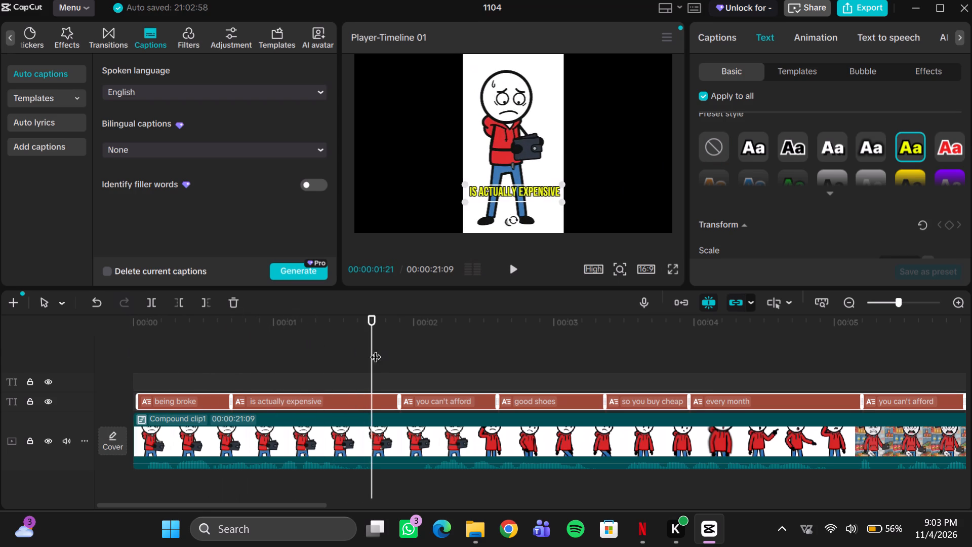
Move all captions up to the figure's upper legs, centred, enlarge them slightly, and replay the first two captions.
left_click_drag(374, 348, 46, 375)
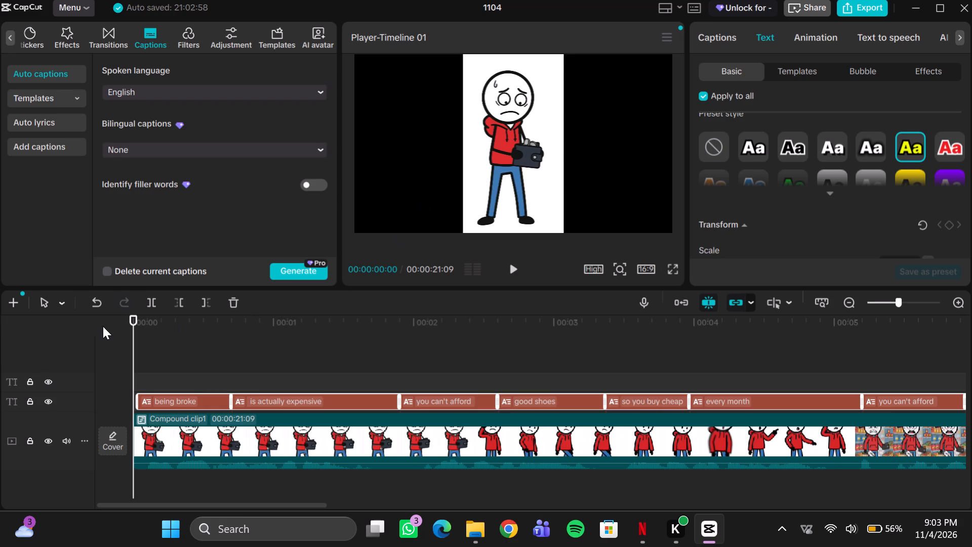
key("space")
key("space")
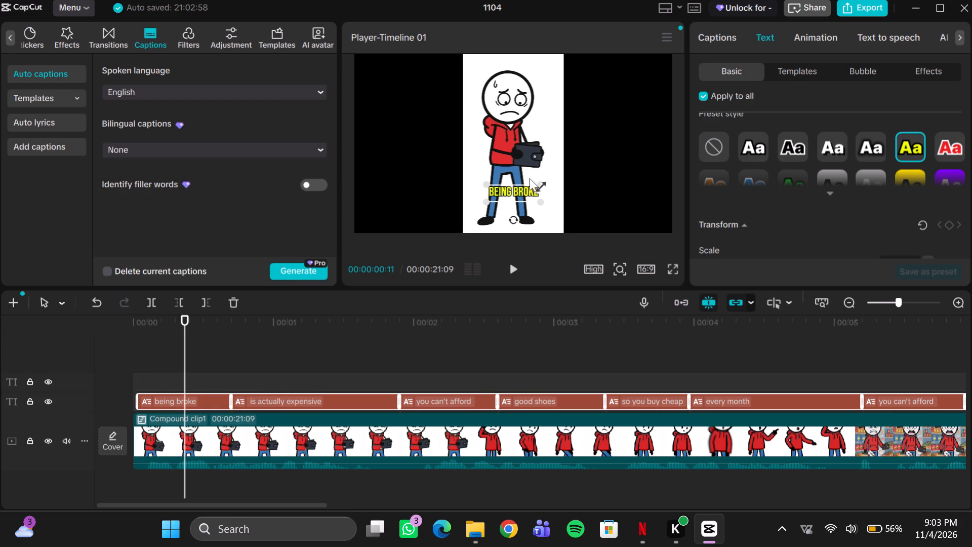
left_click_drag(514, 190, 506, 142)
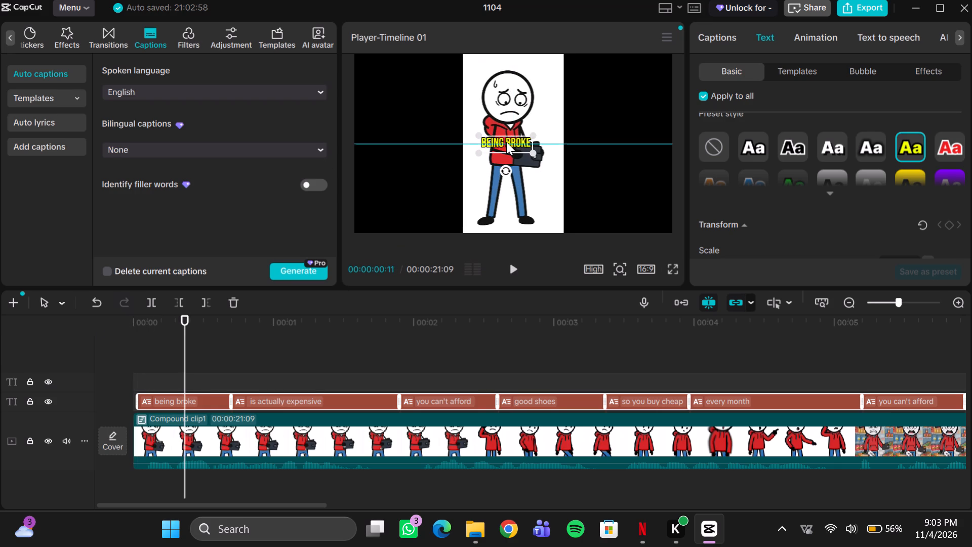
left_click_drag(506, 142, 508, 178)
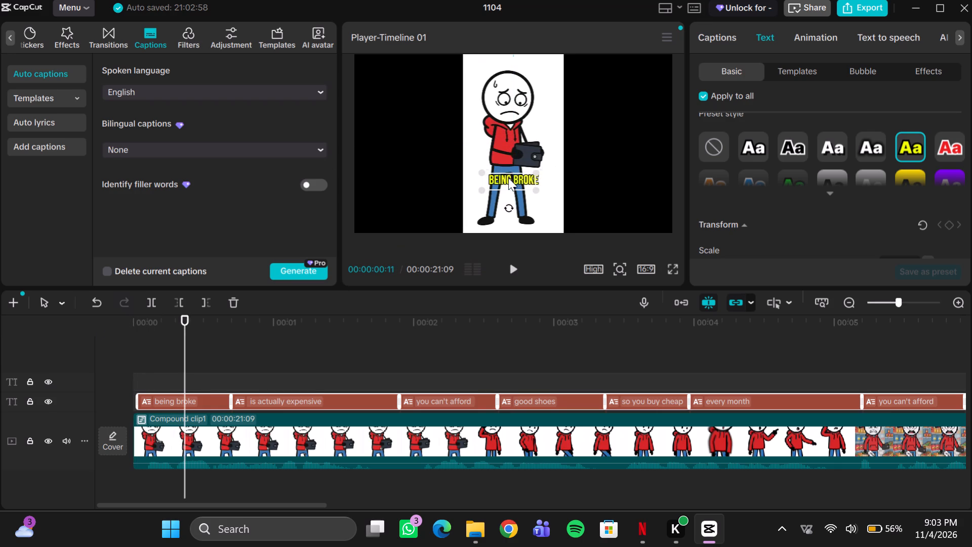
left_click_drag(508, 178, 511, 175)
left_click_drag(539, 188, 545, 192)
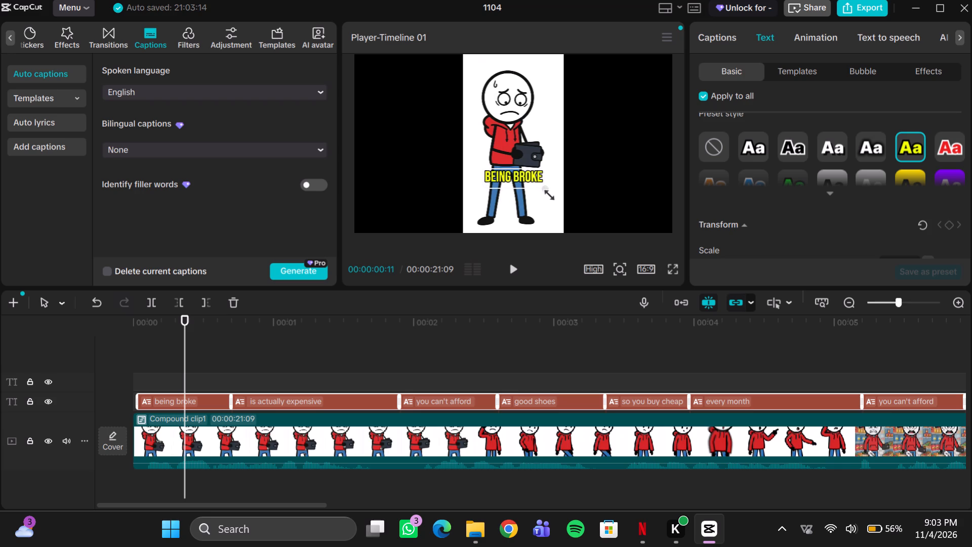
left_click_drag(545, 192, 550, 194)
left_click_drag(523, 181, 522, 187)
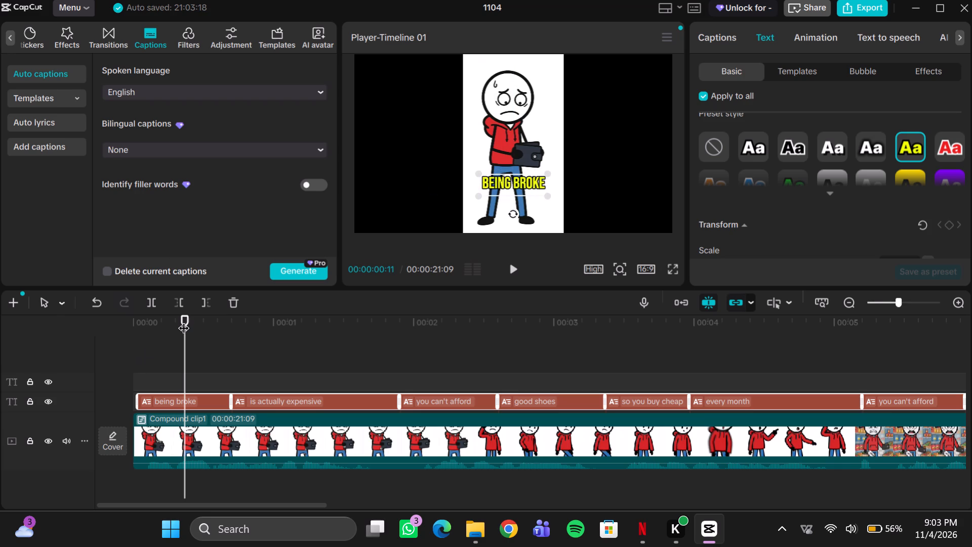
left_click_drag(182, 322, 96, 313)
key("space")
key("space")
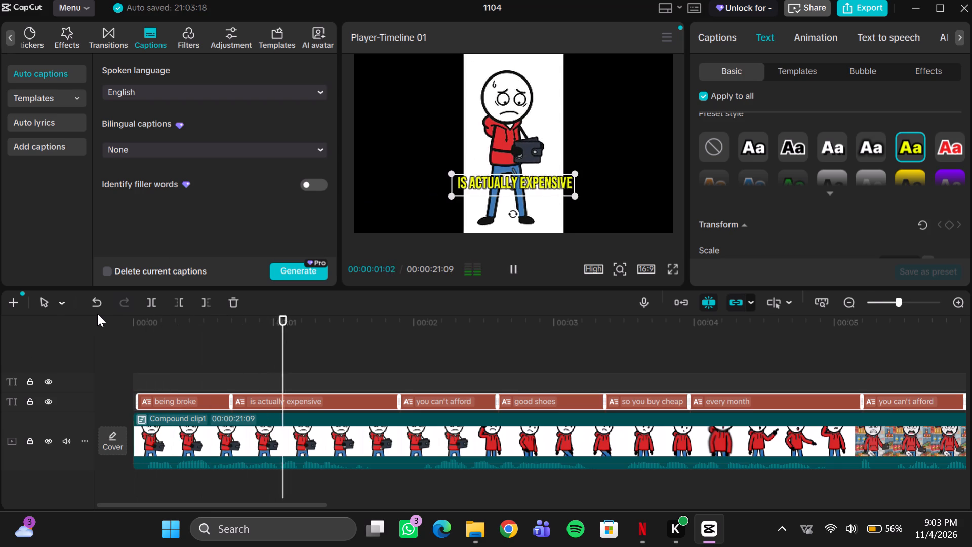
Scale the captions down slightly at 00:00:00:29 so that "is actually expensive" fits closer to the picture's width.
left_click(414, 339)
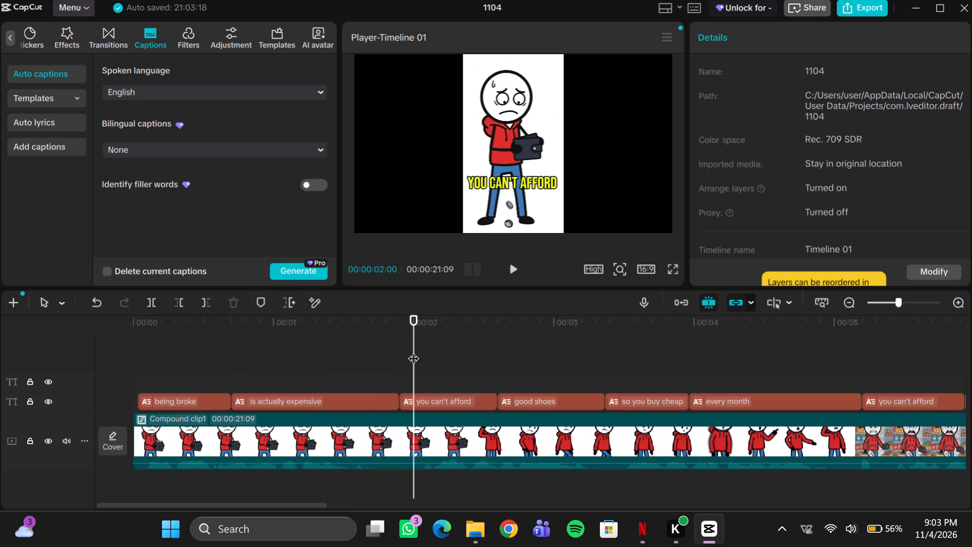
left_click_drag(411, 351, 187, 351)
key("space")
key("space")
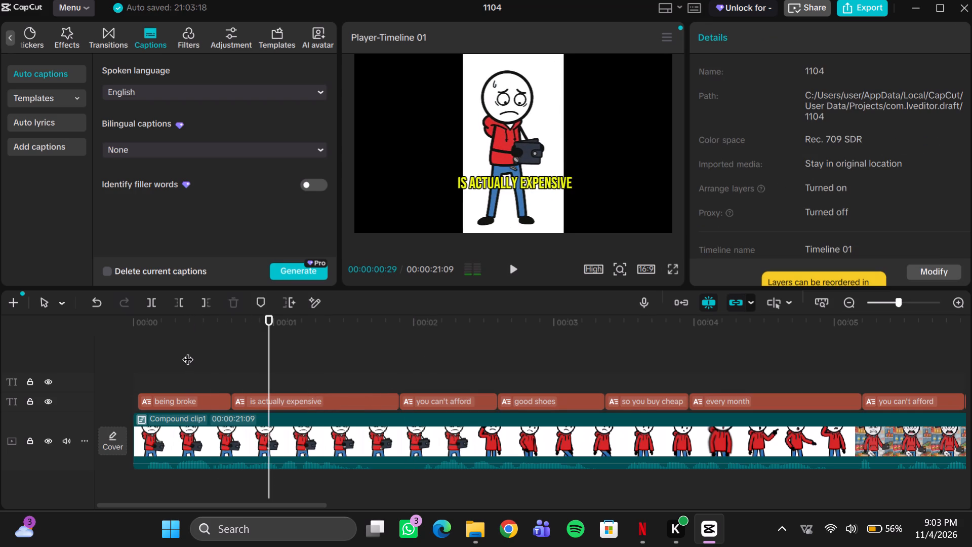
left_click(469, 183)
left_click_drag(452, 192, 454, 189)
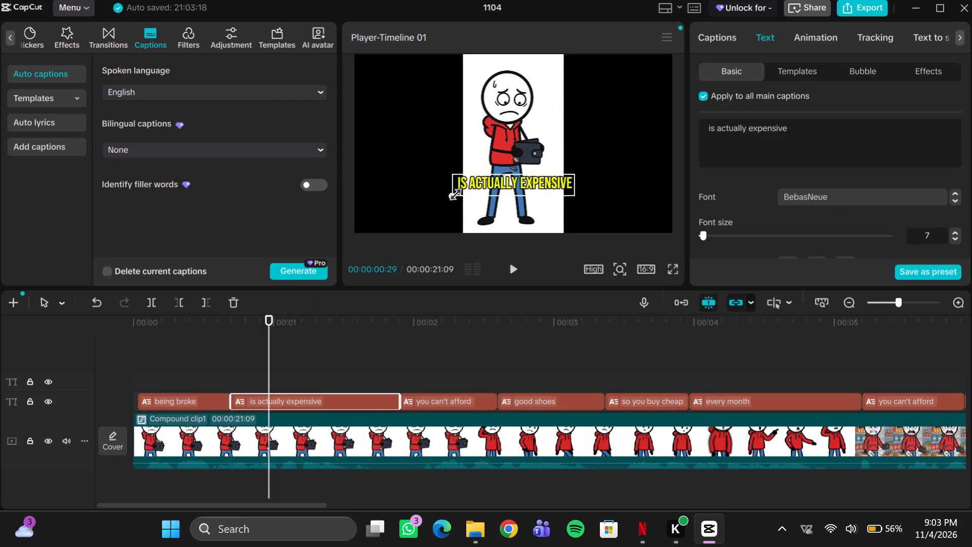
left_click_drag(454, 189, 459, 186)
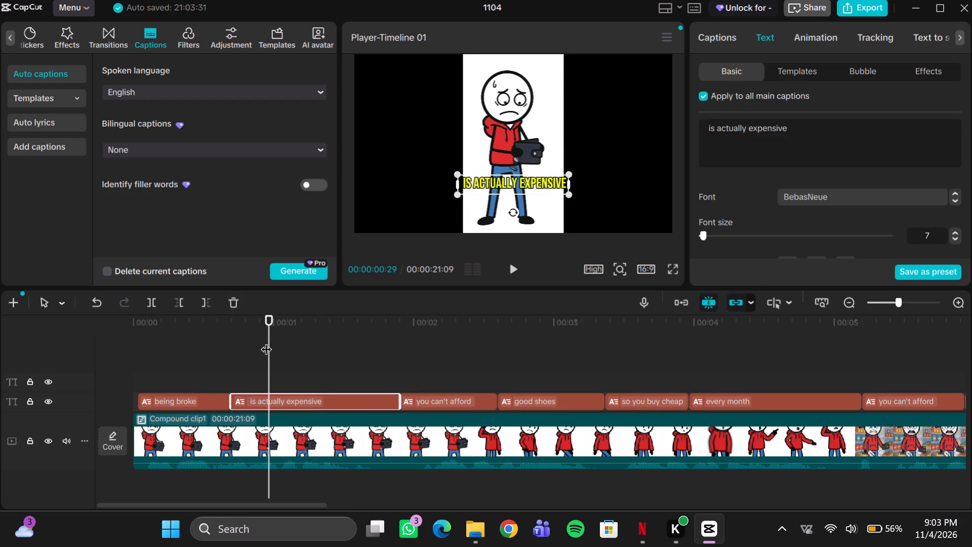
Play back the video from 00:00:00:29 to the "repairing it" caption, checking the size and placement of each caption.
key("space")
key("space")
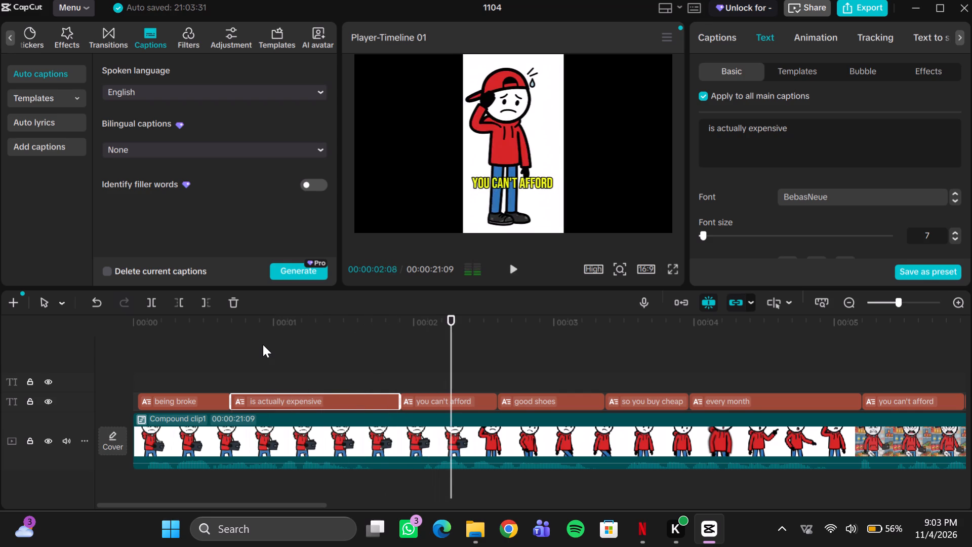
key("space")
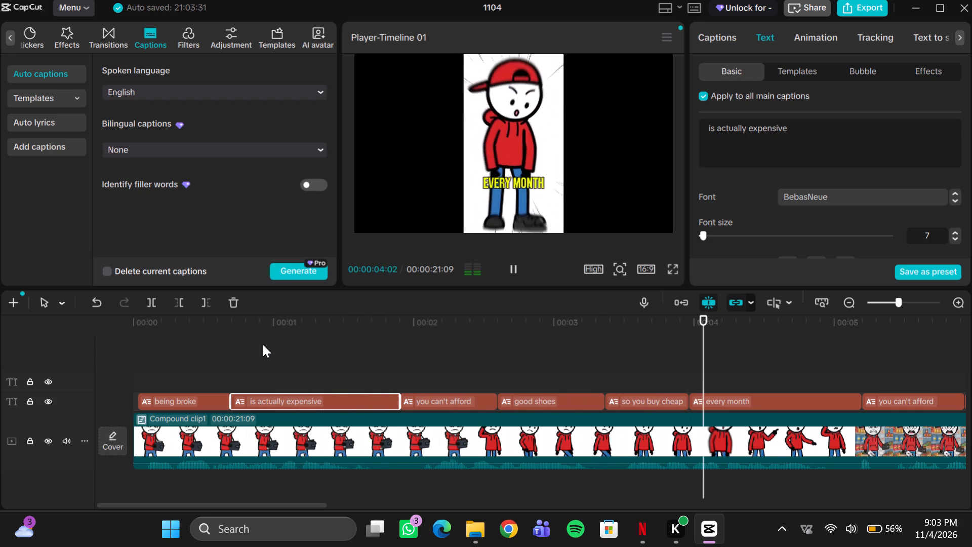
scroll(399, 349, "left", 2)
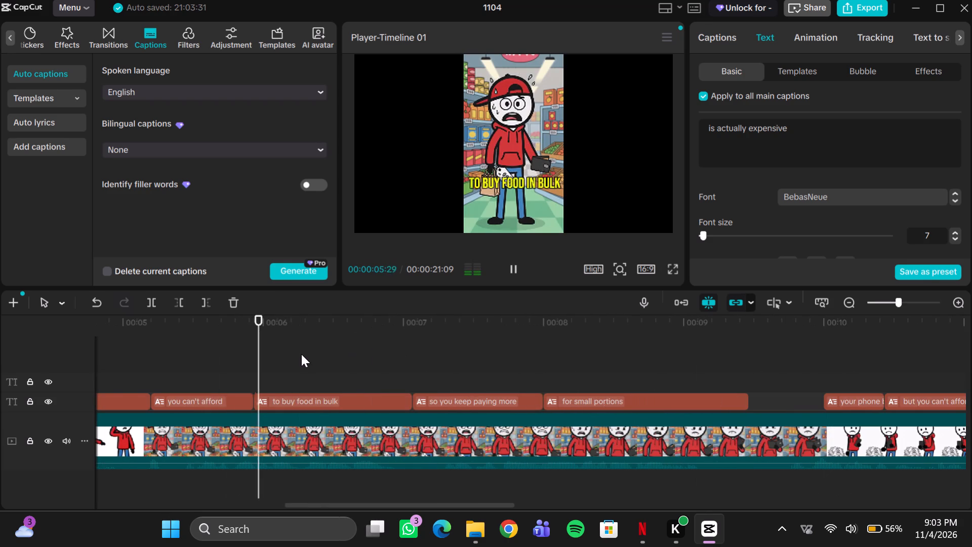
scroll(301, 354, "left", 2)
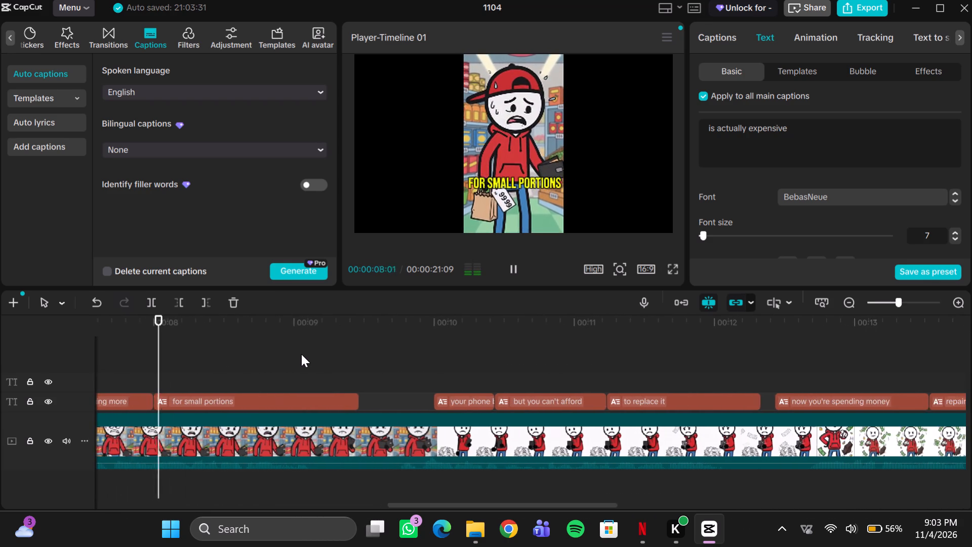
scroll(301, 354, "left", 2)
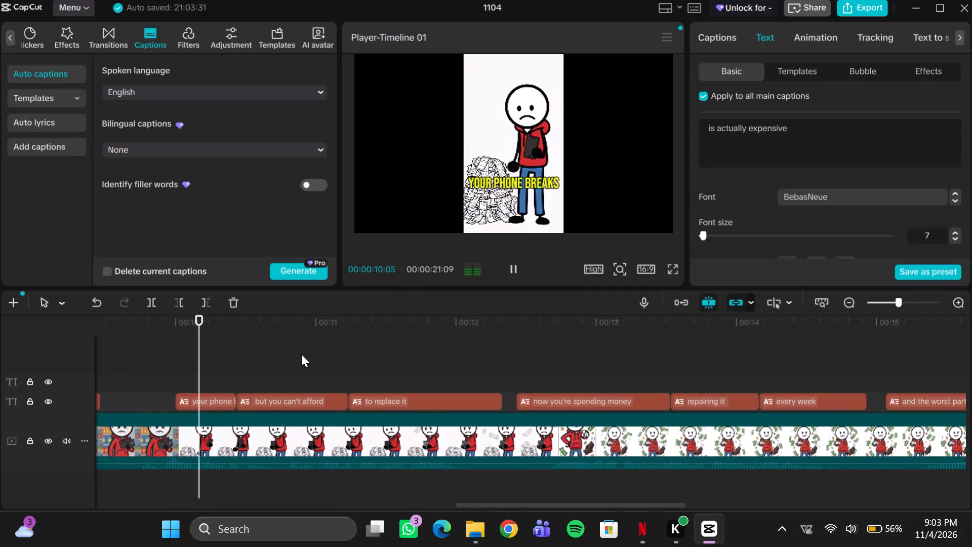
scroll(301, 354, "left", 1)
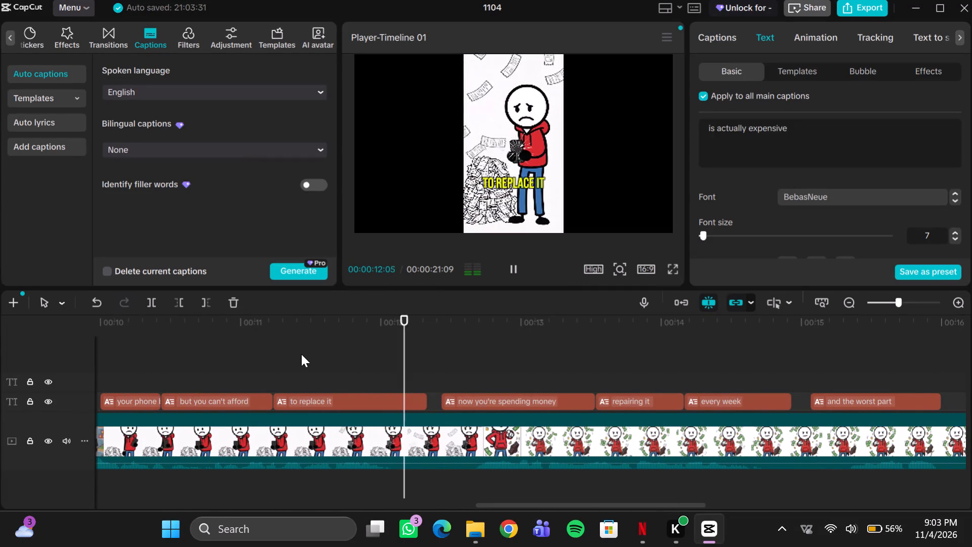
key("space")
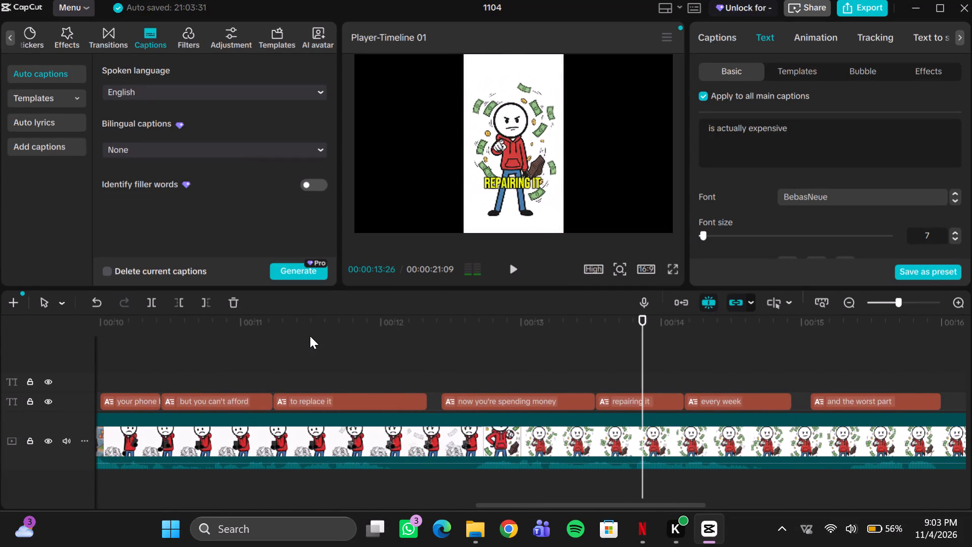
Narrow the text box of the "now you're spending money" caption so it wraps onto two lines, and play back to the end.
left_click(500, 395)
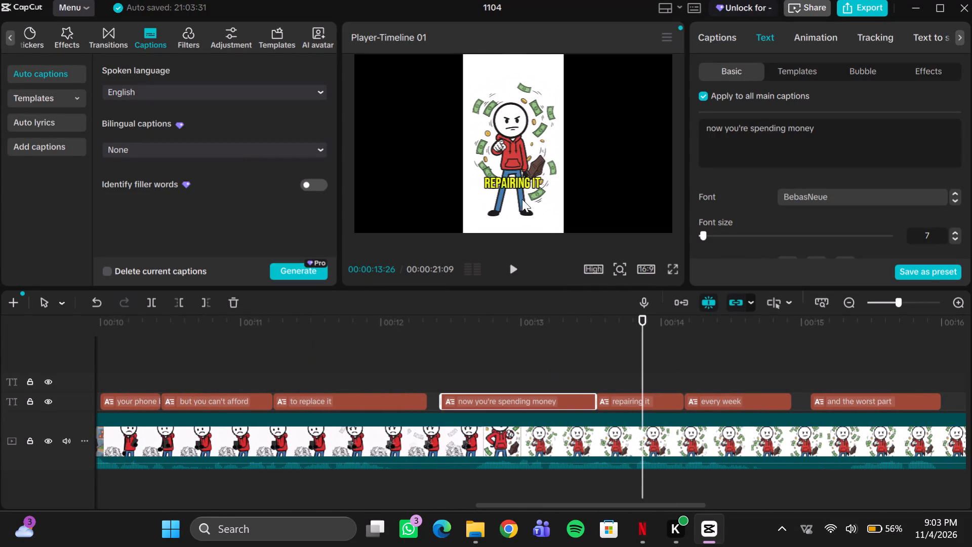
left_click_drag(640, 366, 438, 337)
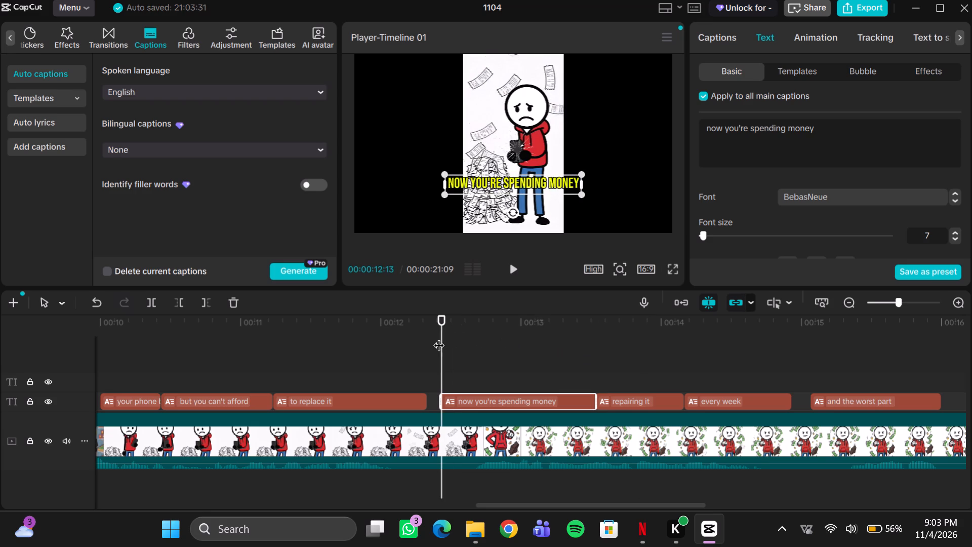
left_click_drag(444, 188, 451, 192)
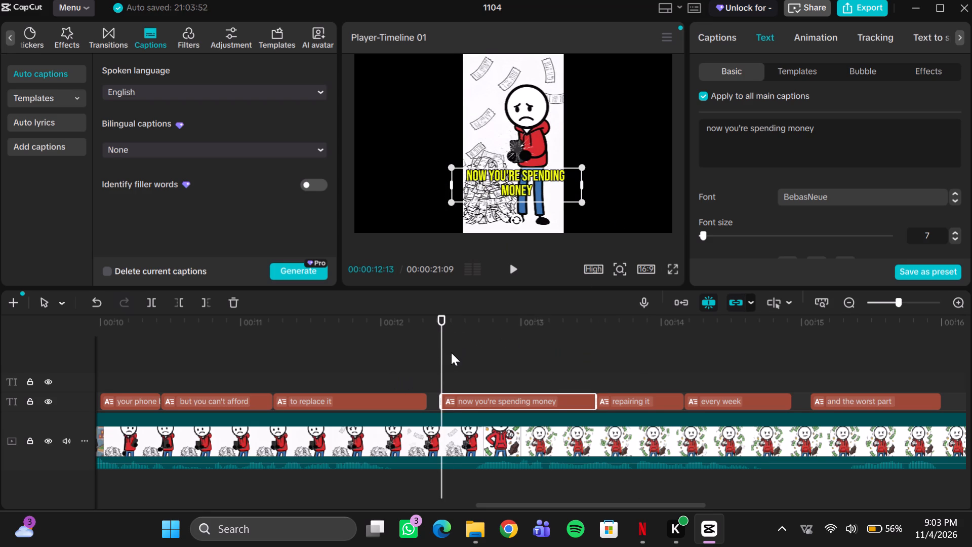
left_click_drag(442, 351, 273, 330)
key("space")
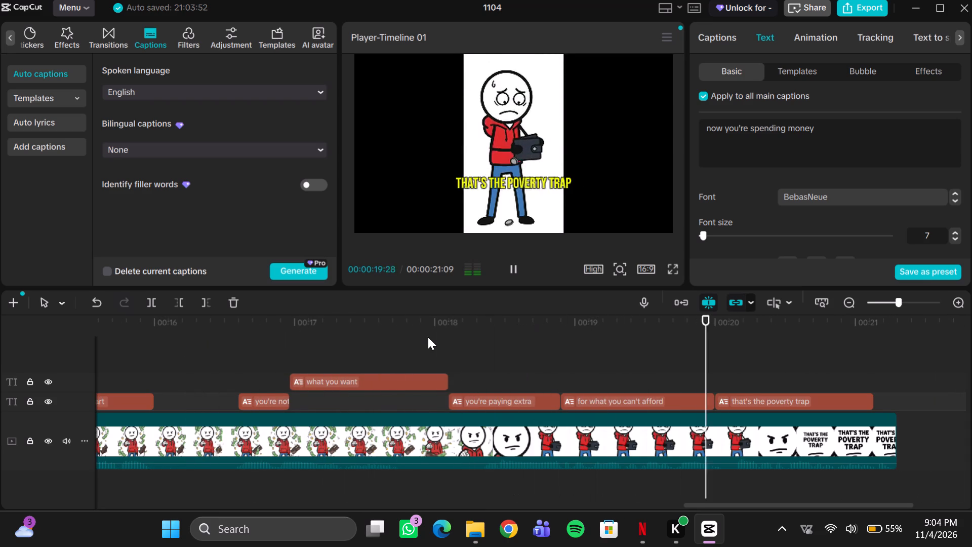
key("space")
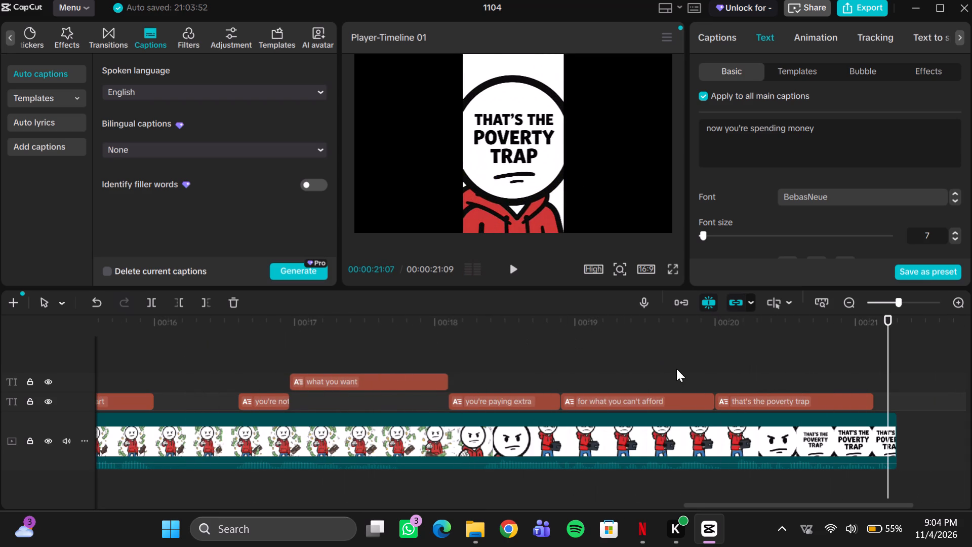
Shrink the "that's the poverty trap" caption to the picture's width, place it centred slightly higher on the figure's legs, and play it back.
left_click(701, 331)
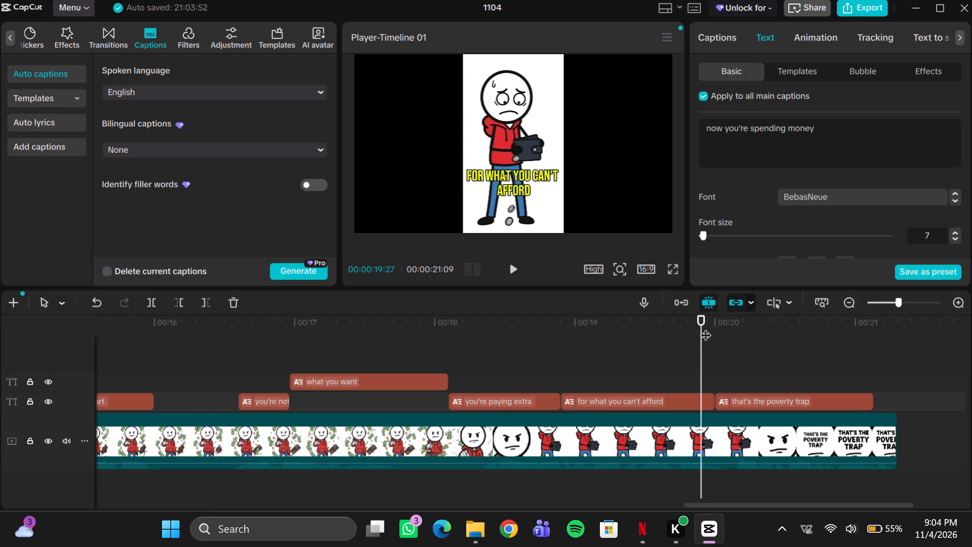
left_click_drag(705, 327, 727, 325)
left_click(473, 182)
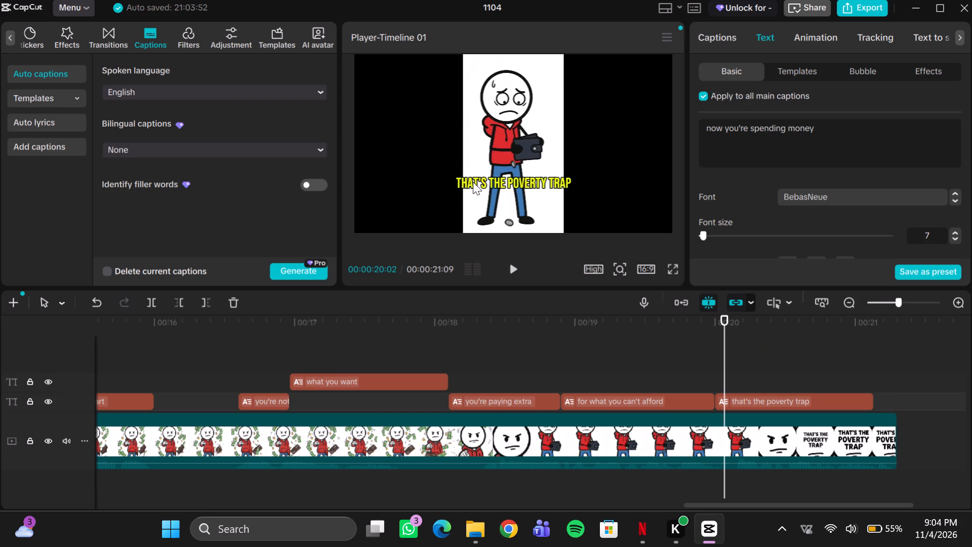
left_click_drag(447, 192, 455, 184)
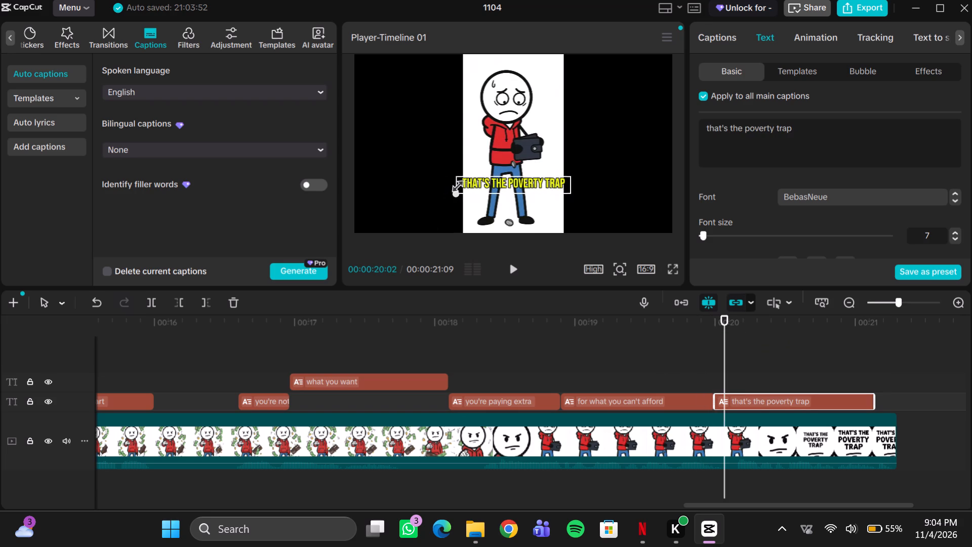
left_click_drag(455, 184, 457, 184)
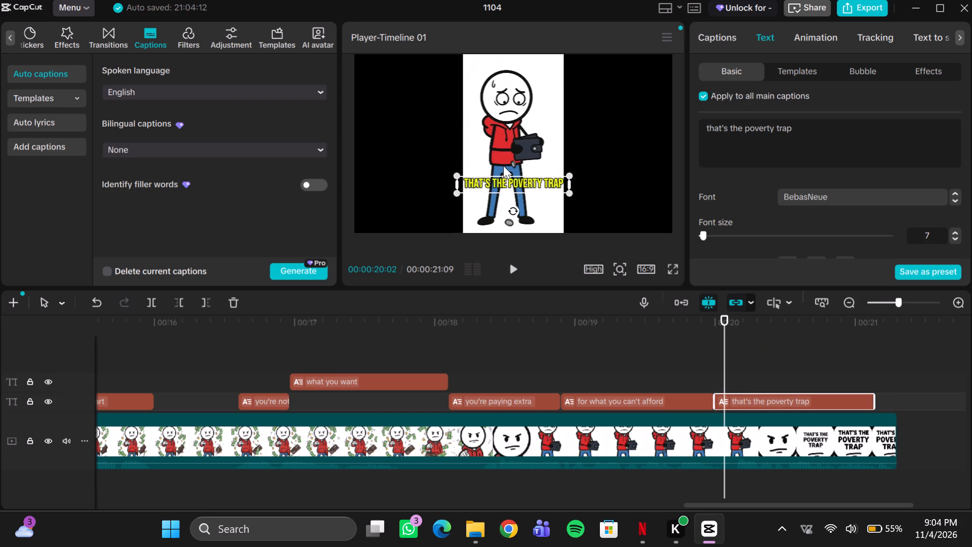
left_click_drag(515, 186, 516, 196)
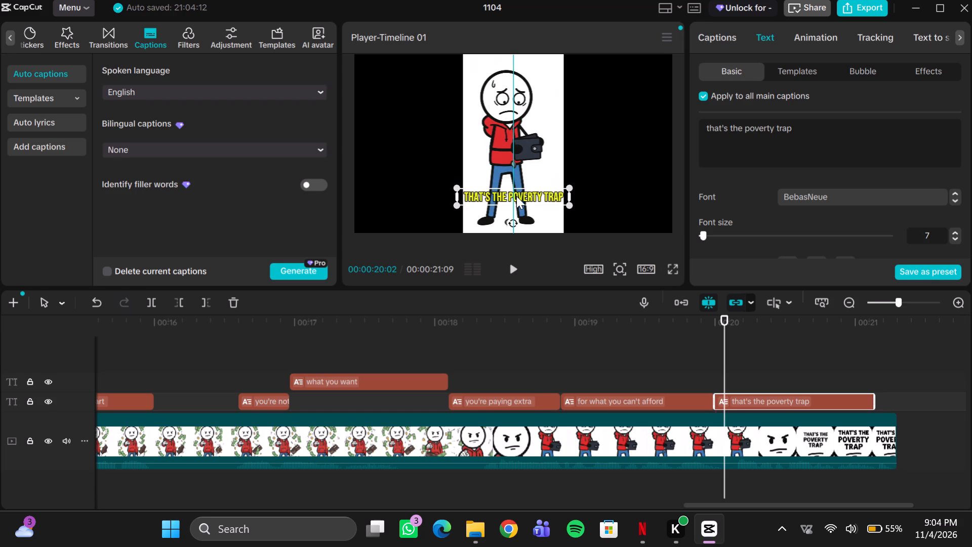
left_click_drag(516, 196, 519, 178)
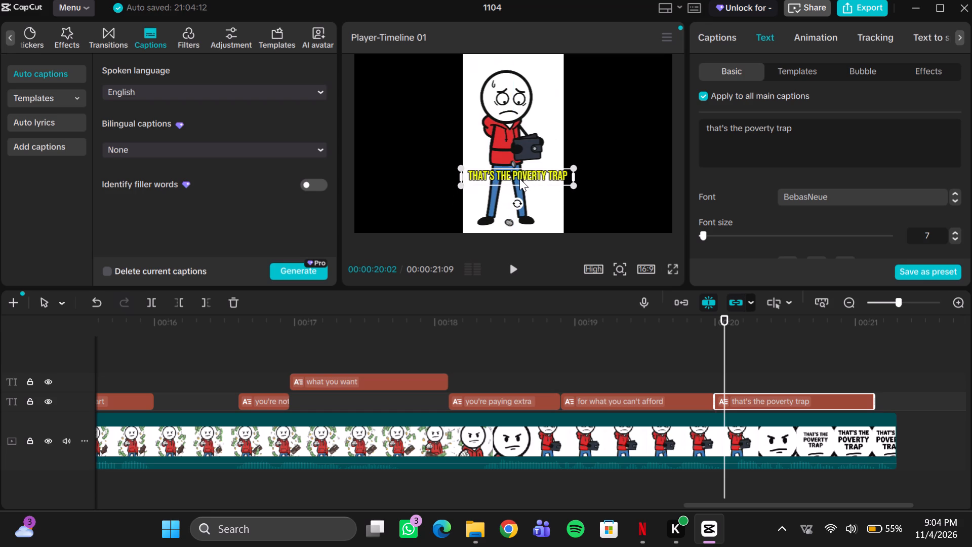
left_click_drag(519, 178, 516, 181)
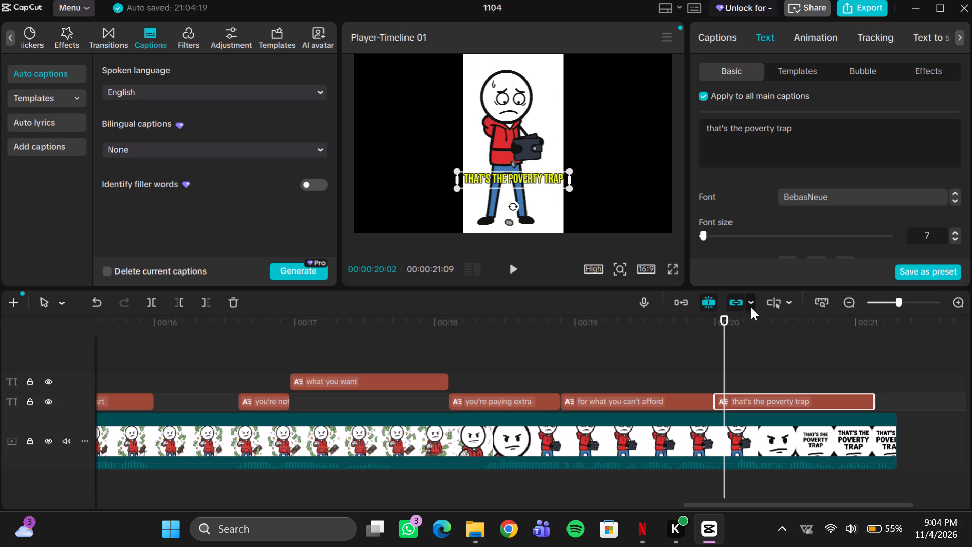
key("space")
key("space")
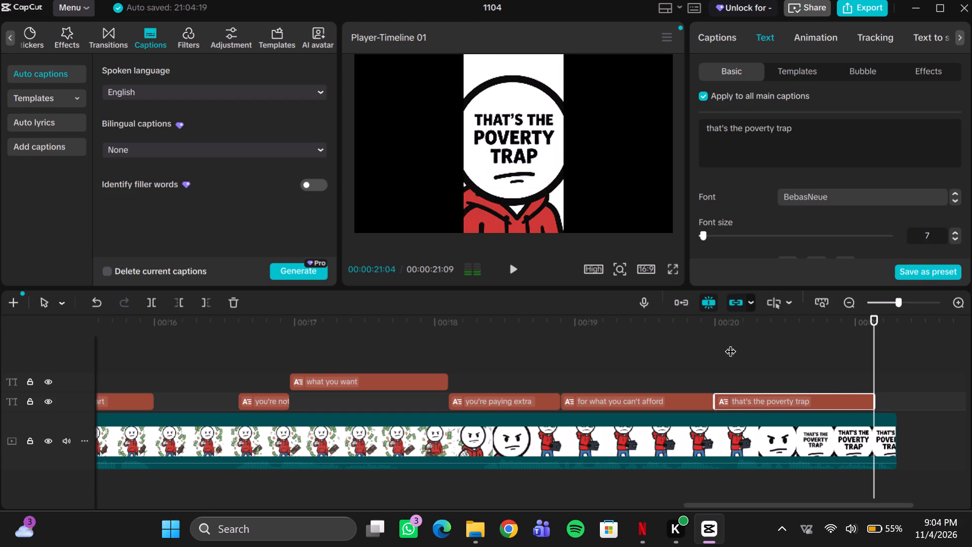
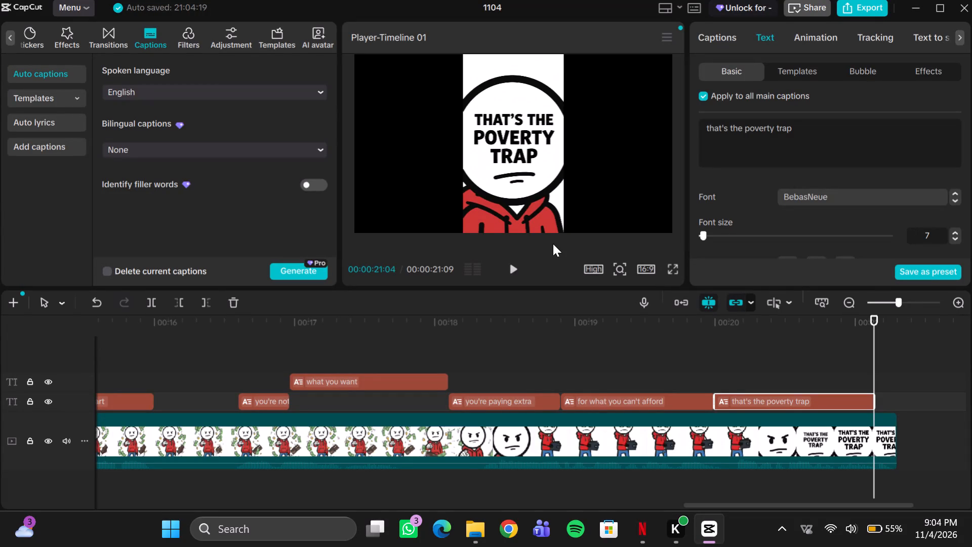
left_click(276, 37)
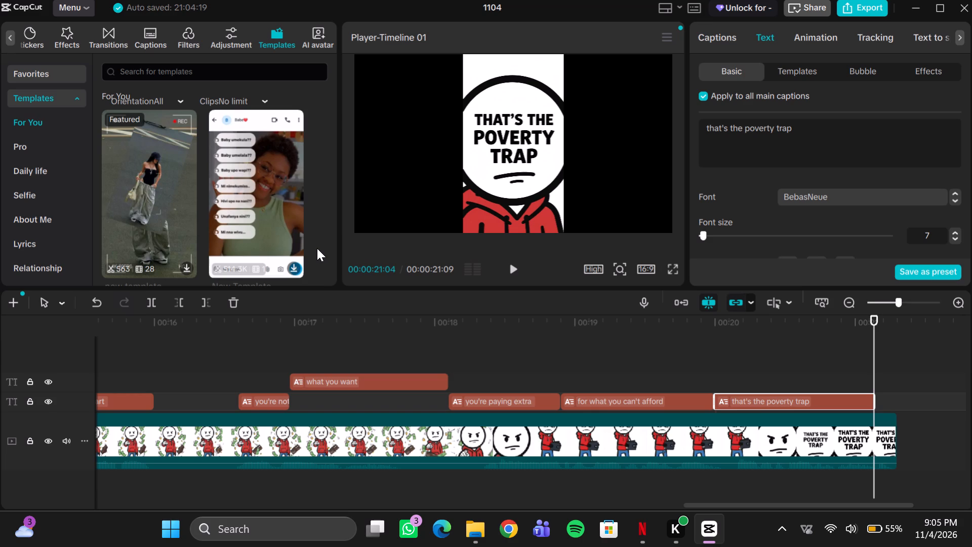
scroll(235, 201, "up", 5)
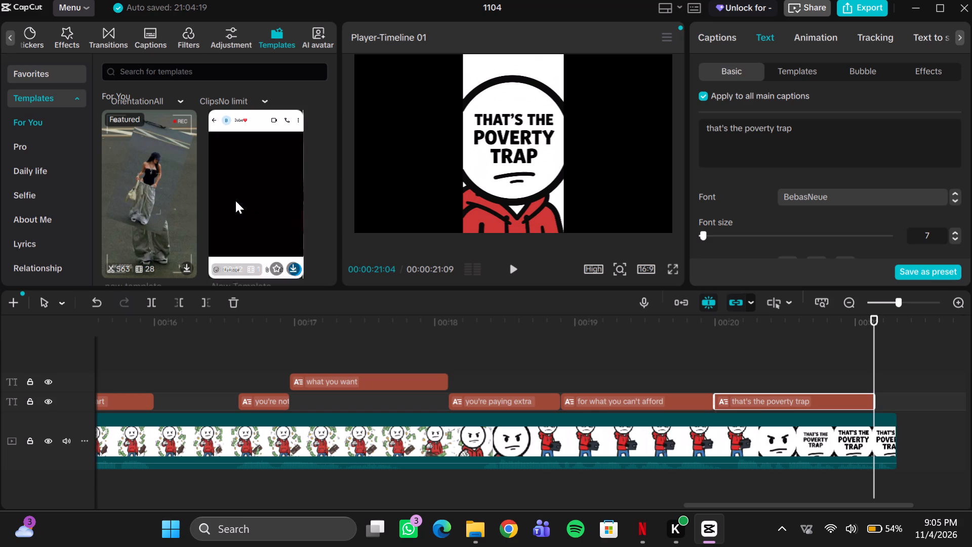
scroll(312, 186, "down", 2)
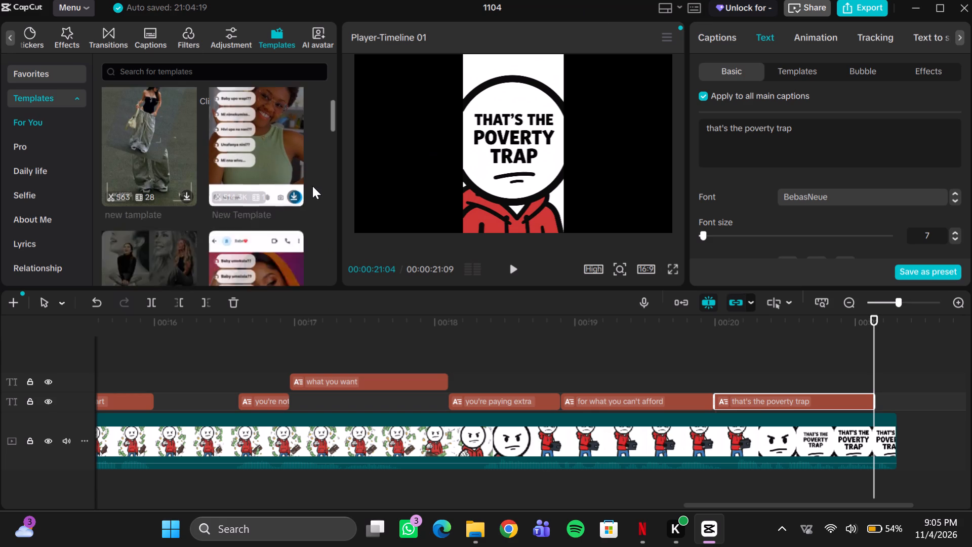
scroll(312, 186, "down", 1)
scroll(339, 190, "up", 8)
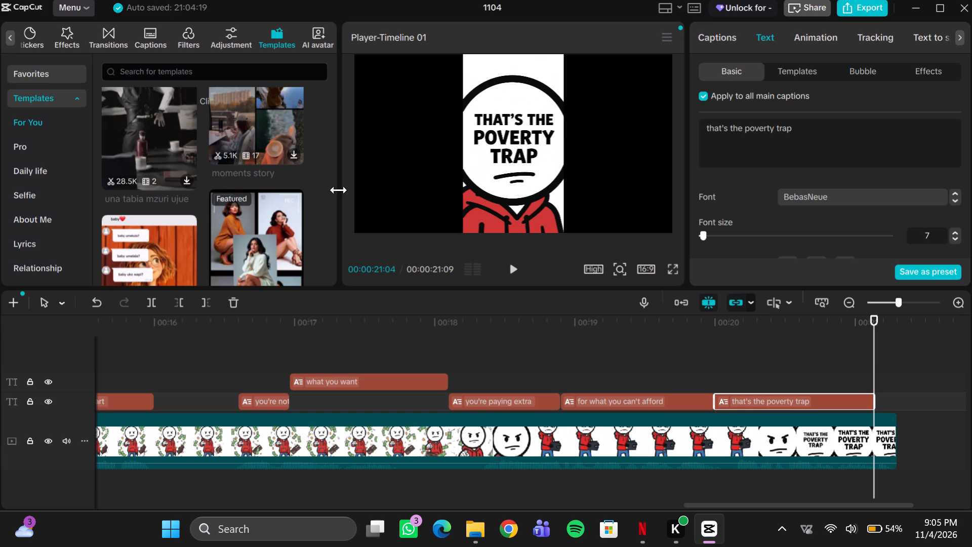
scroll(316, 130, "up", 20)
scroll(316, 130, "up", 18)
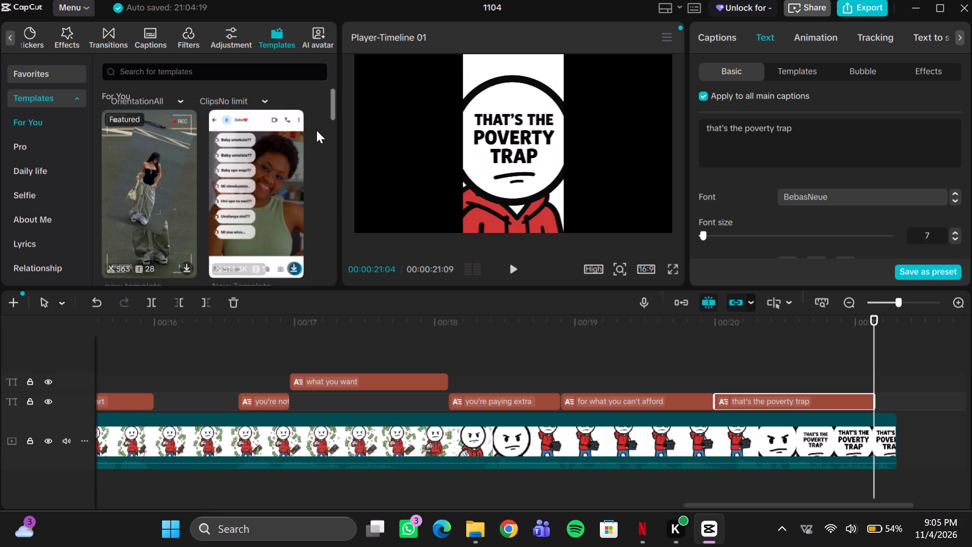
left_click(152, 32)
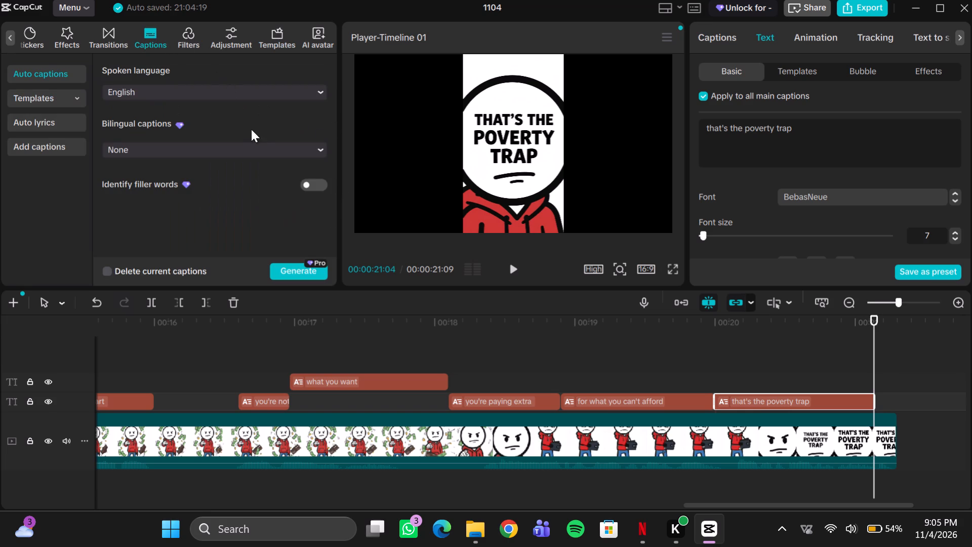
Try to export the video, examine the list of Pro features in use, and return to editing.
left_click(860, 8)
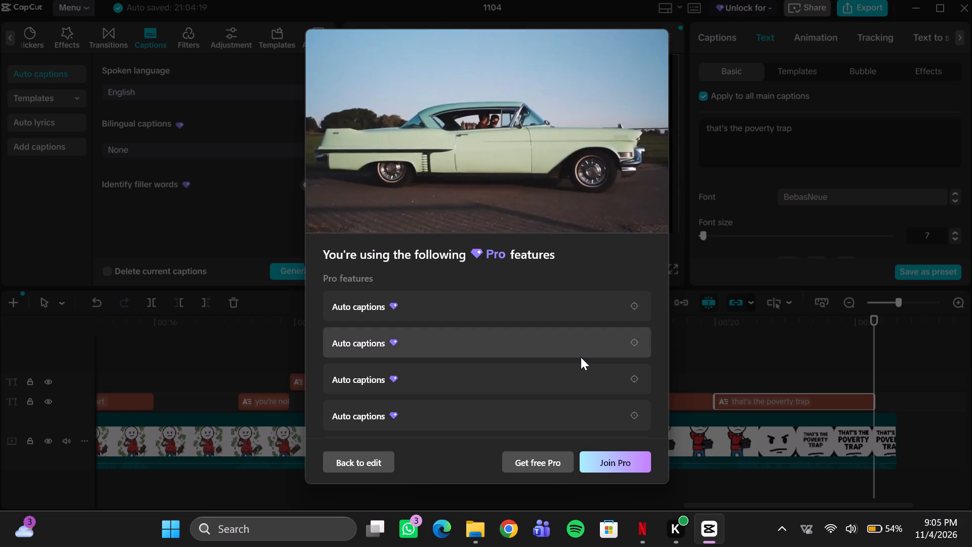
scroll(581, 357, "down", 5)
scroll(454, 406, "down", 6)
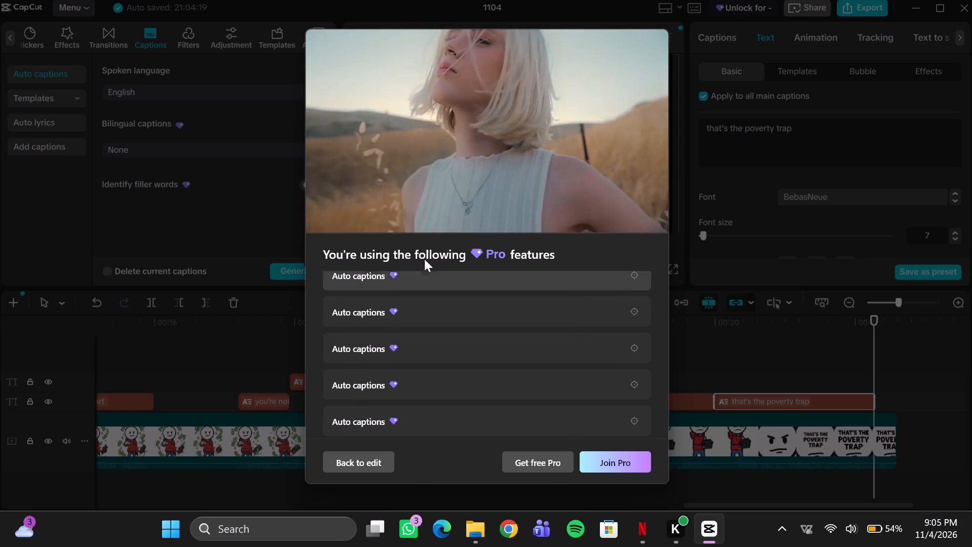
scroll(463, 397, "down", 4)
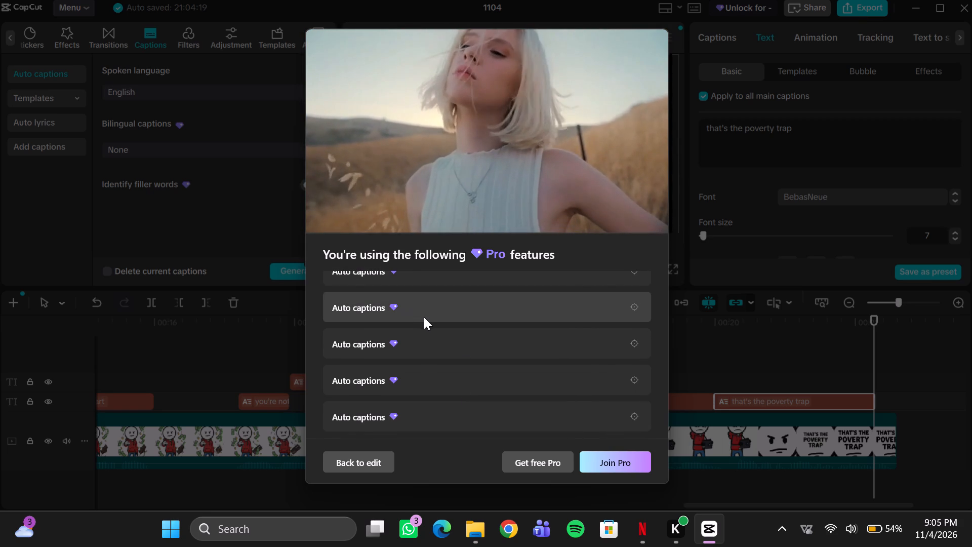
scroll(424, 317, "down", 6)
left_click(199, 341)
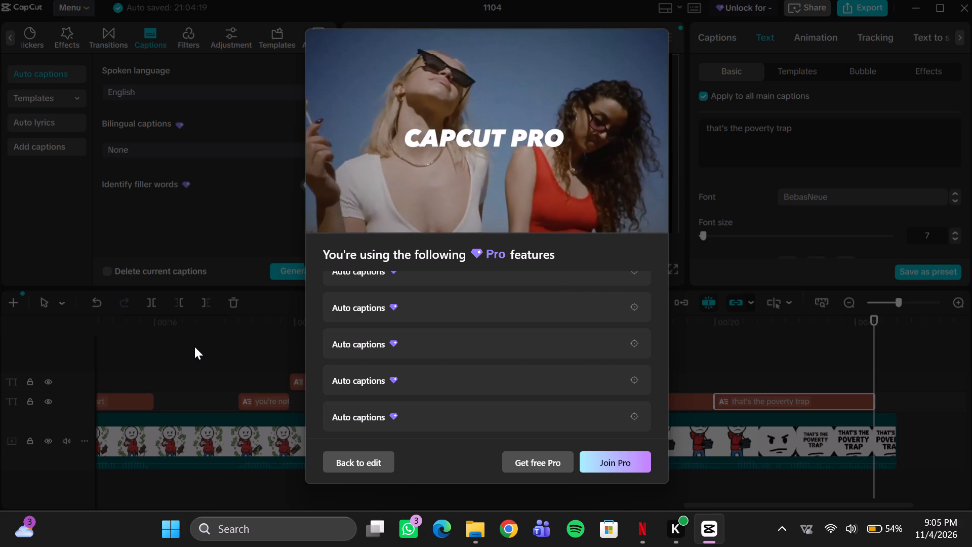
left_click(366, 466)
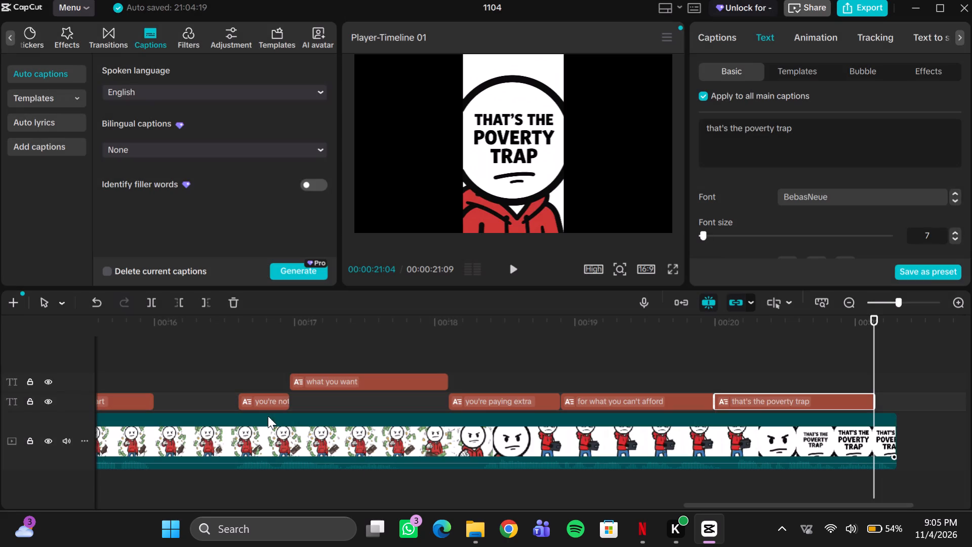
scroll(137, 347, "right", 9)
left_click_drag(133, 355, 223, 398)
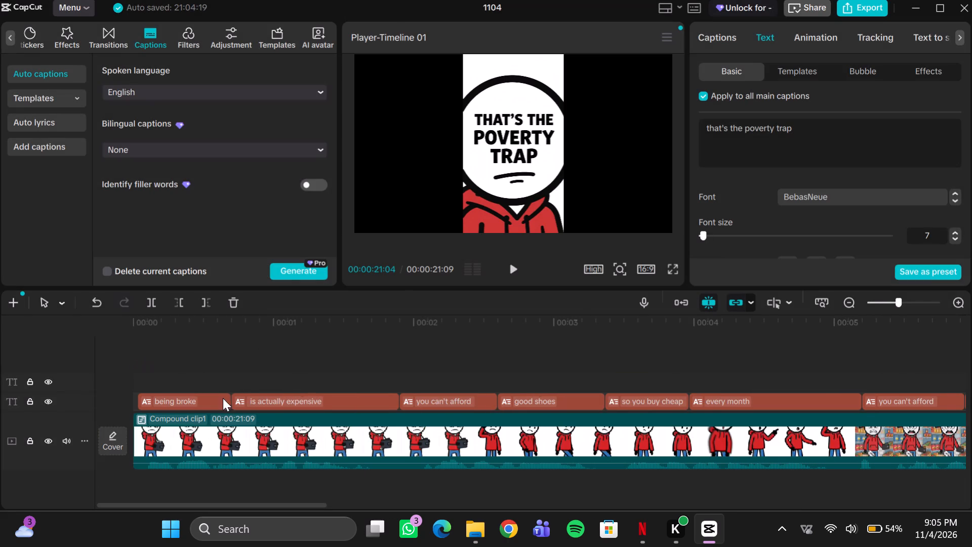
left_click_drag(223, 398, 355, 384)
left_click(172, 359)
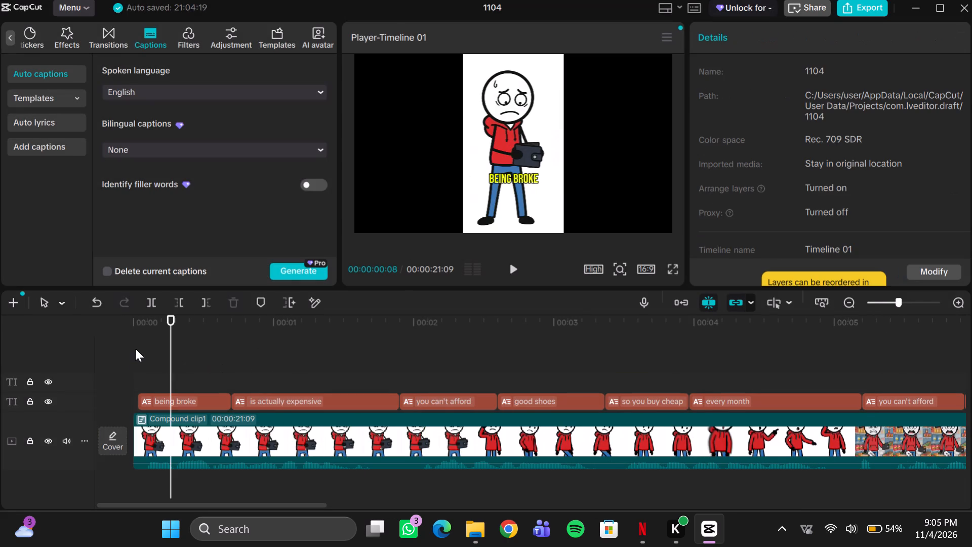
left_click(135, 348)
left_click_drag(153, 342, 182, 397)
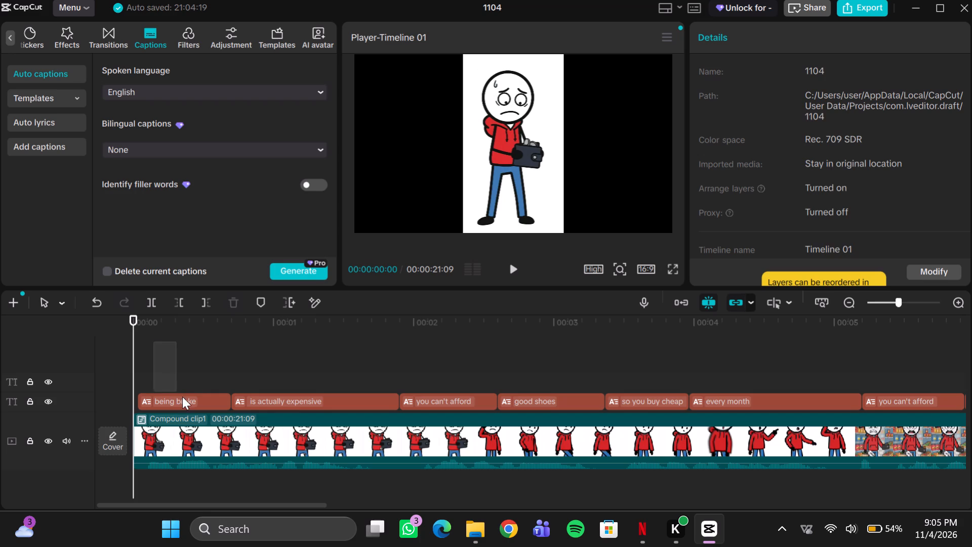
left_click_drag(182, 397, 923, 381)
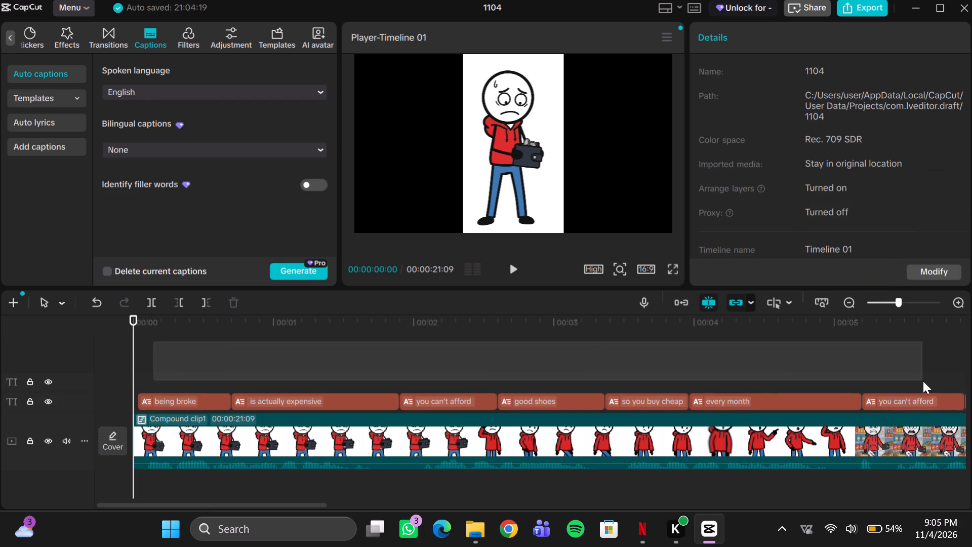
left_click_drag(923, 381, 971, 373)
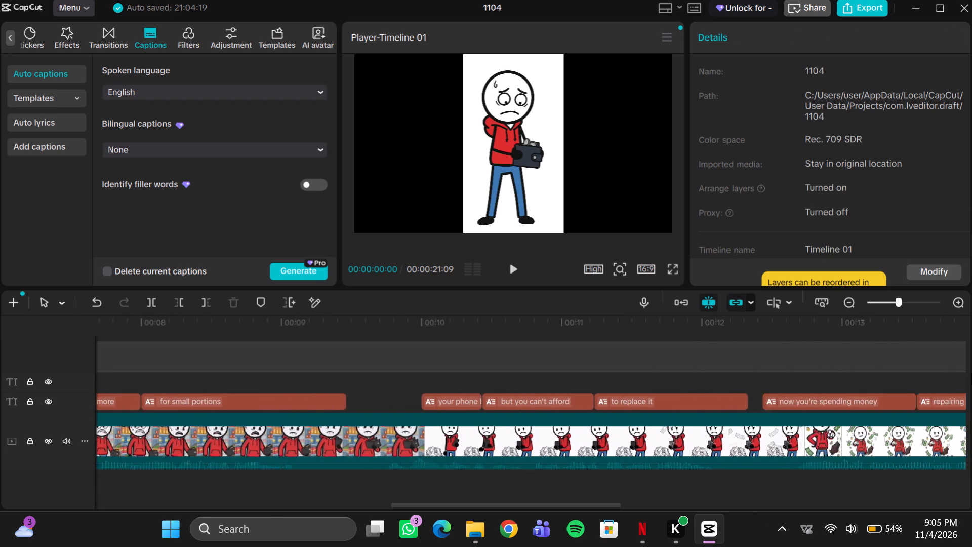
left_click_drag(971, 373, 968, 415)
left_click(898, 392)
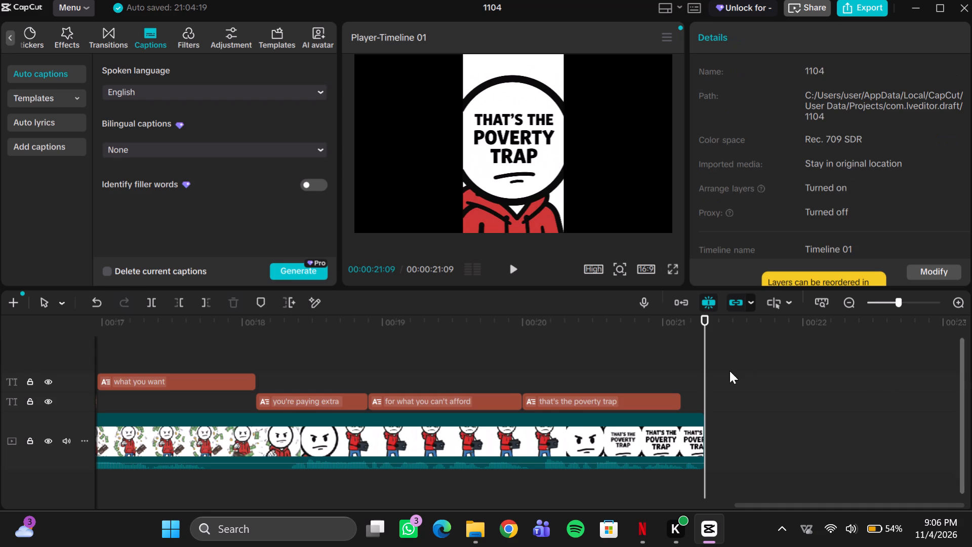
Select all the captions on both text tracks, from "being broke" to "that's the poverty trap", and copy them.
scroll(709, 385, "right", 16)
scroll(709, 385, "left", 6)
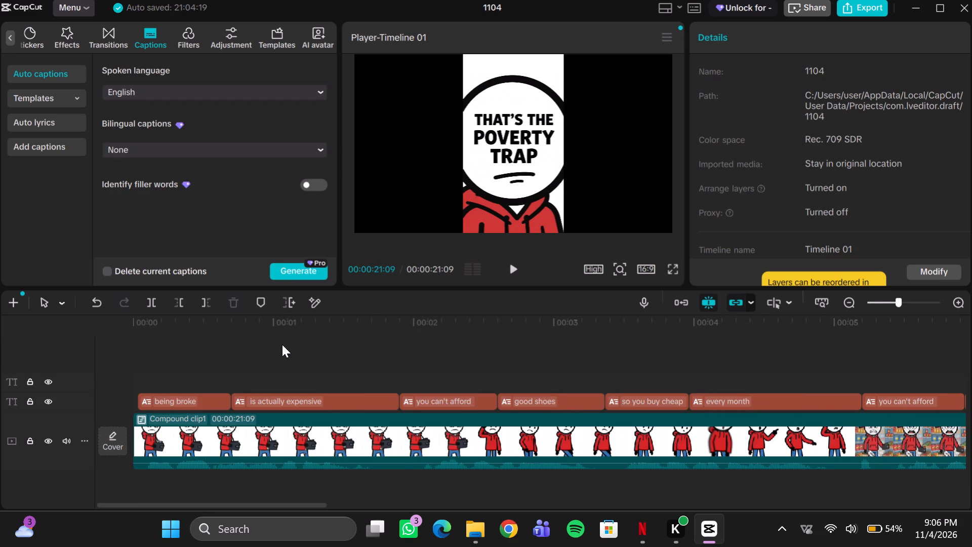
left_click_drag(142, 361, 520, 392)
left_click_drag(520, 392, 971, 359)
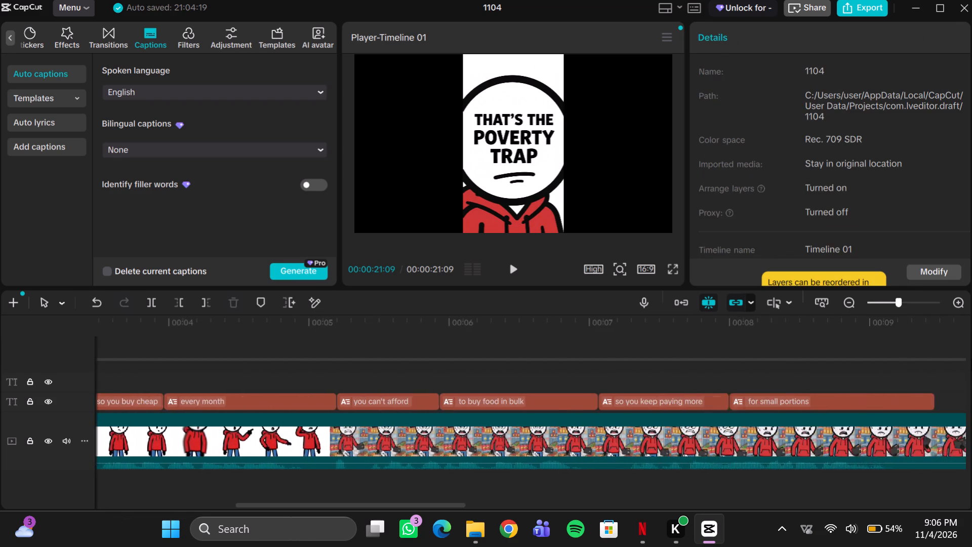
left_click_drag(971, 359, 971, 397)
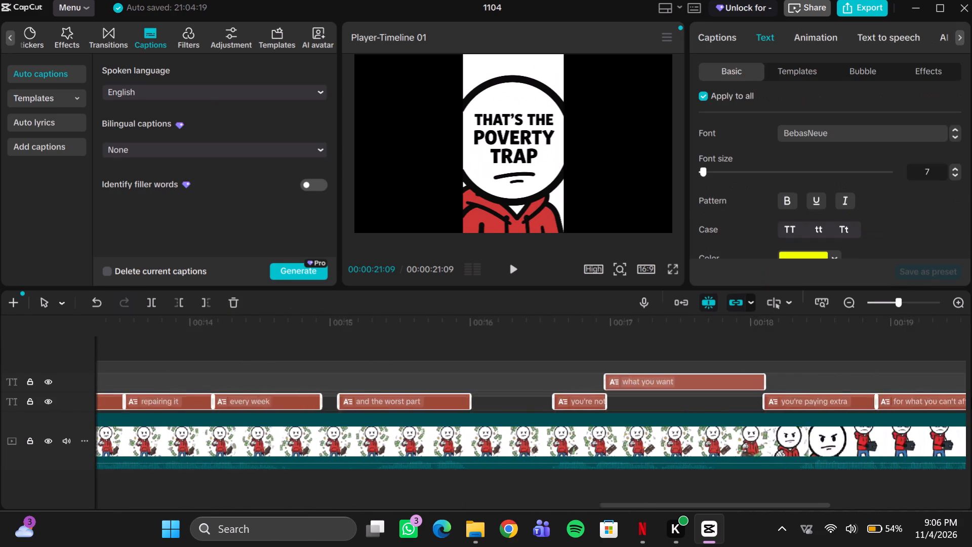
left_click_drag(971, 397, 971, 394)
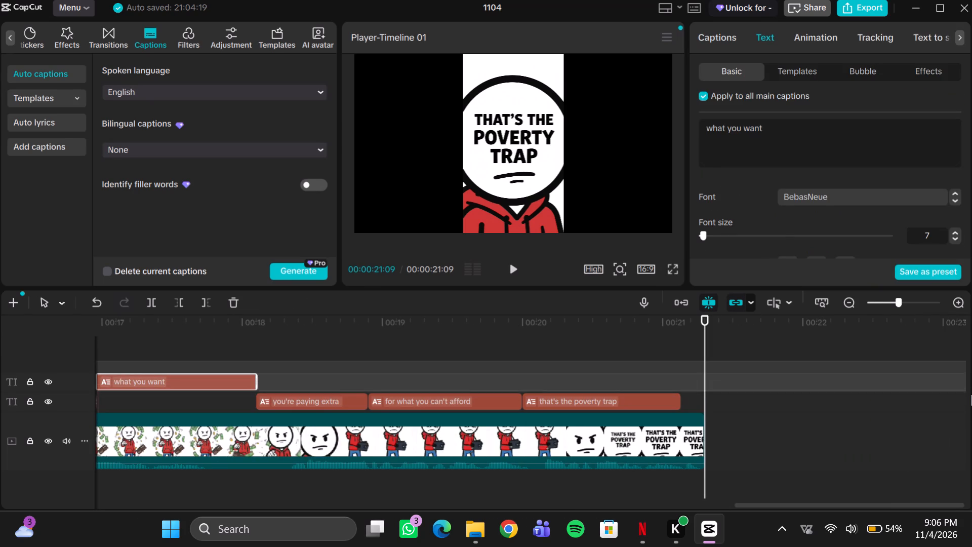
left_click_drag(971, 394, 970, 403)
key("ctrl+c")
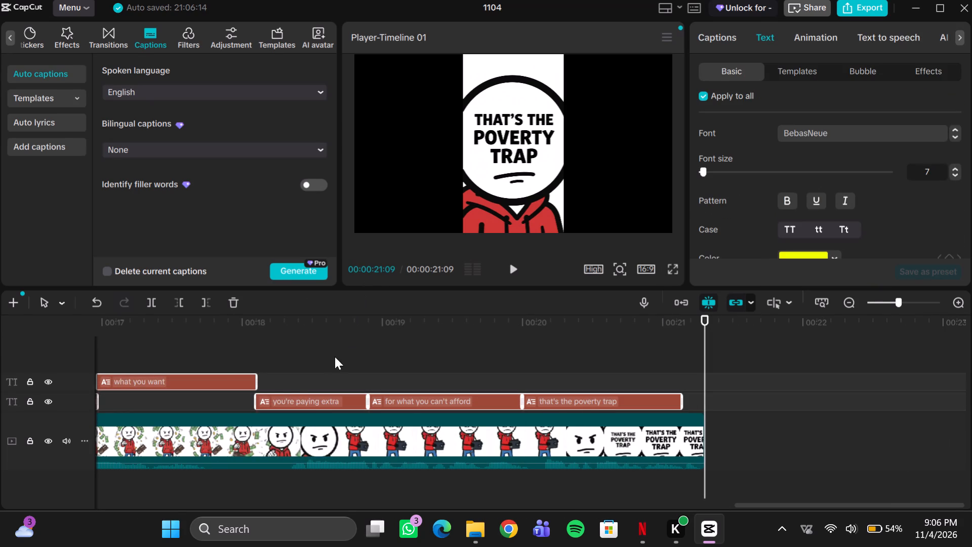
Enable the Delete current captions option and delete all the selected captions from the timeline.
left_click(109, 269)
scroll(527, 336, "right", 4)
key("Delete")
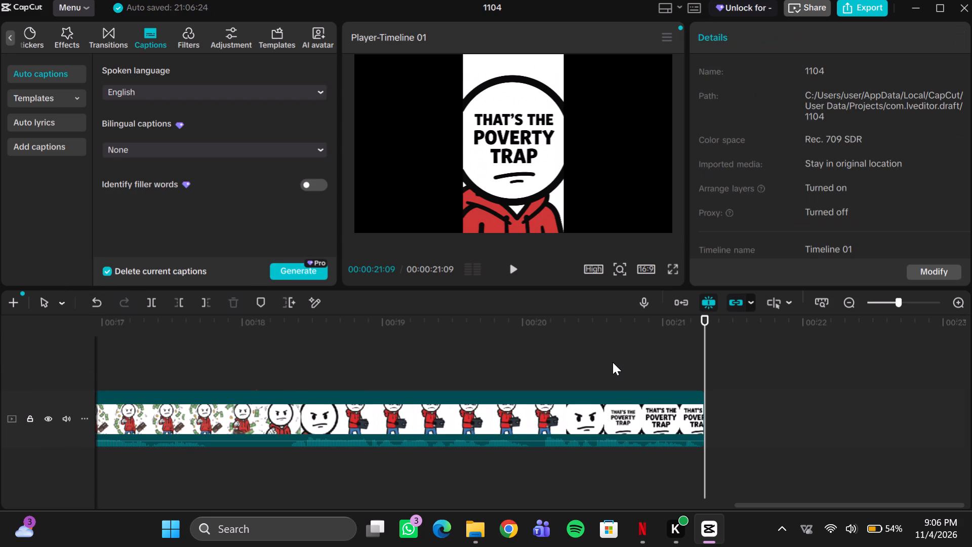
Paste the copied captions at the very start of the timeline, 00:00:00:00.
scroll(538, 363, "right", 12)
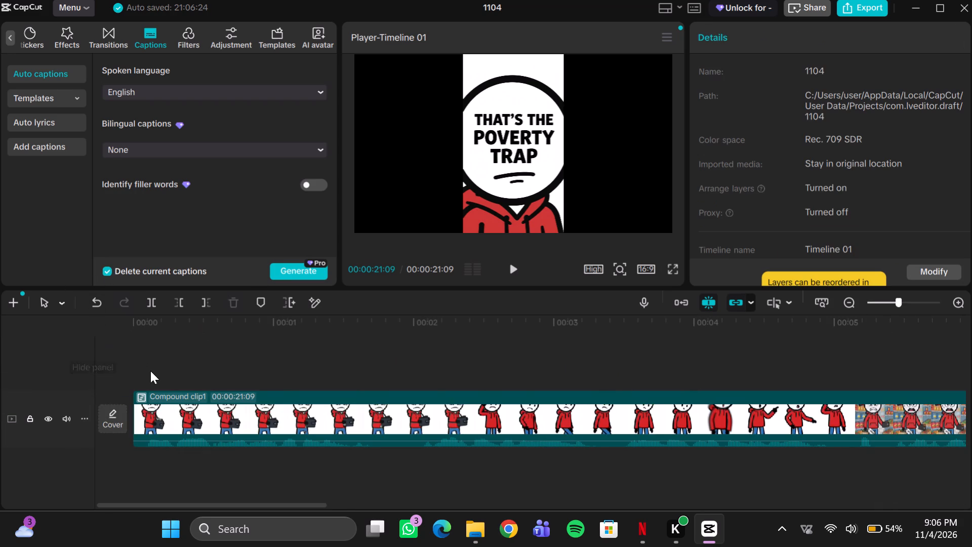
left_click(150, 371)
left_click_drag(151, 341, 115, 341)
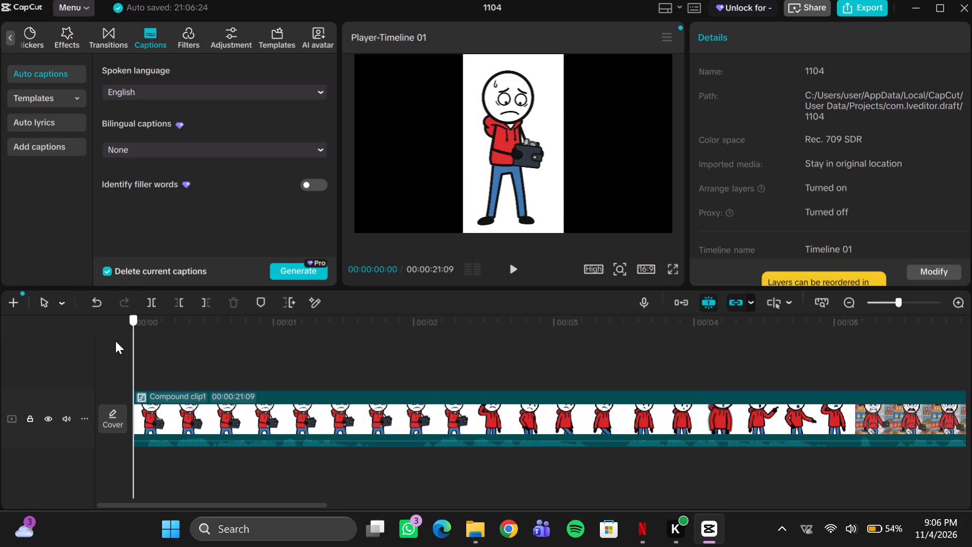
left_click_drag(115, 341, 115, 340)
key("ctrl+v")
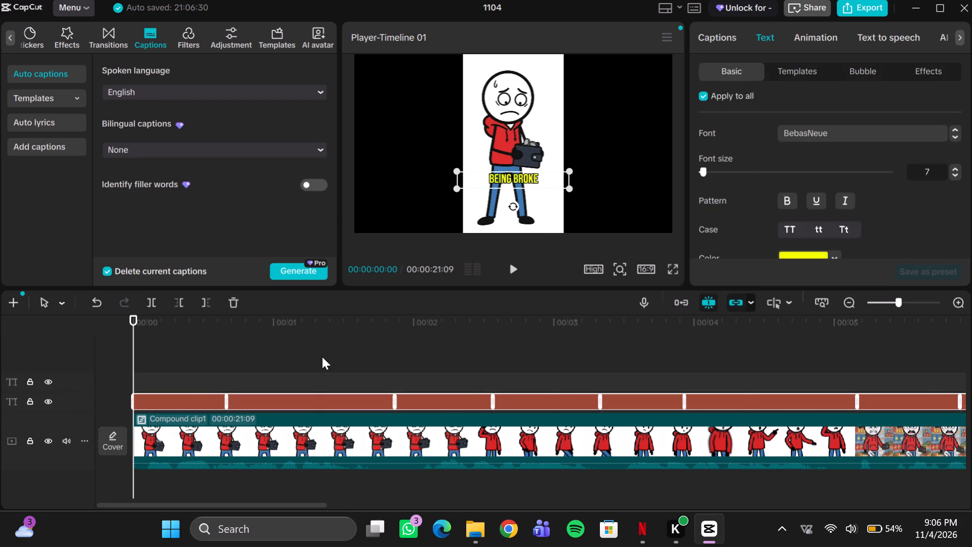
Try the export again with the pasted captions and return to editing from the Pro features list.
left_click(854, 4)
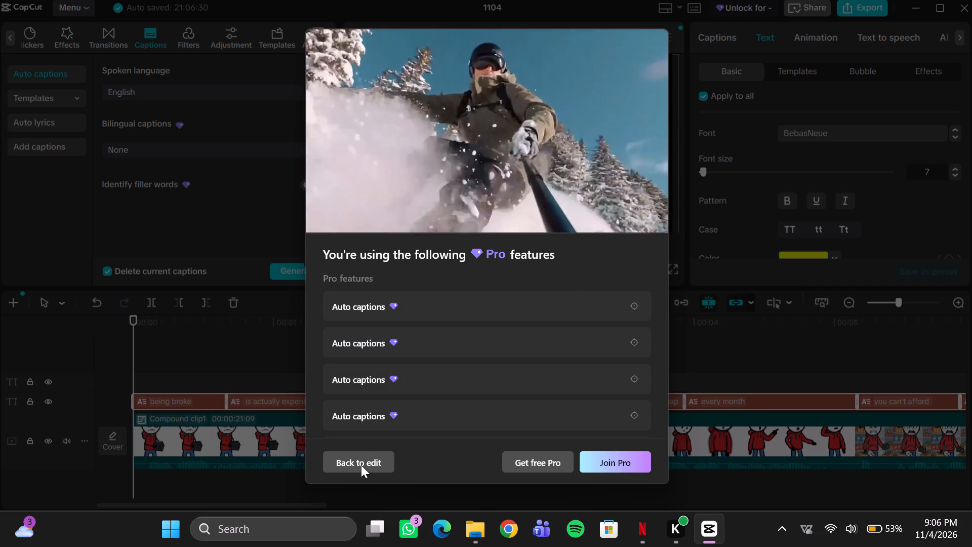
left_click(361, 465)
Play the video from the start to the end to review the pasted captions.
left_click(280, 337)
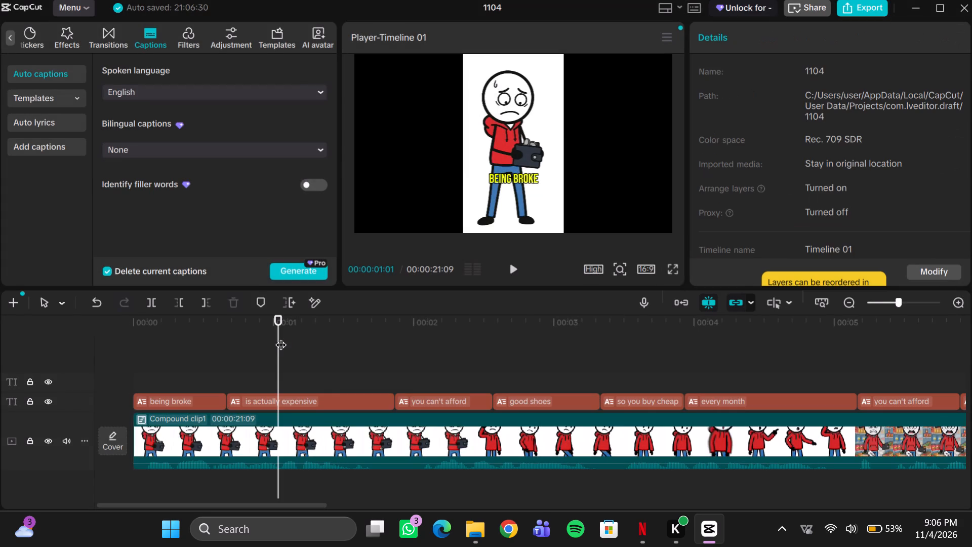
left_click_drag(278, 370, 78, 369)
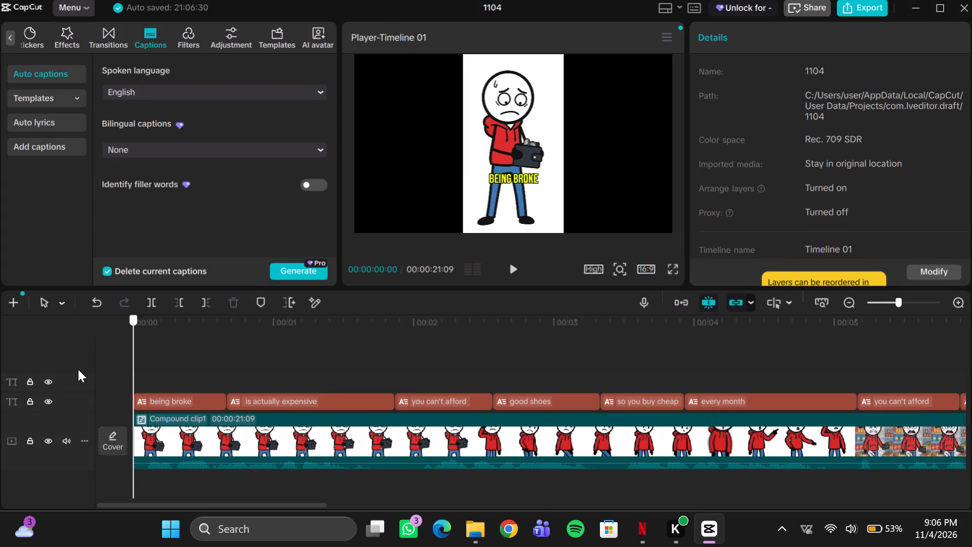
left_click_drag(78, 369, 74, 370)
key("space")
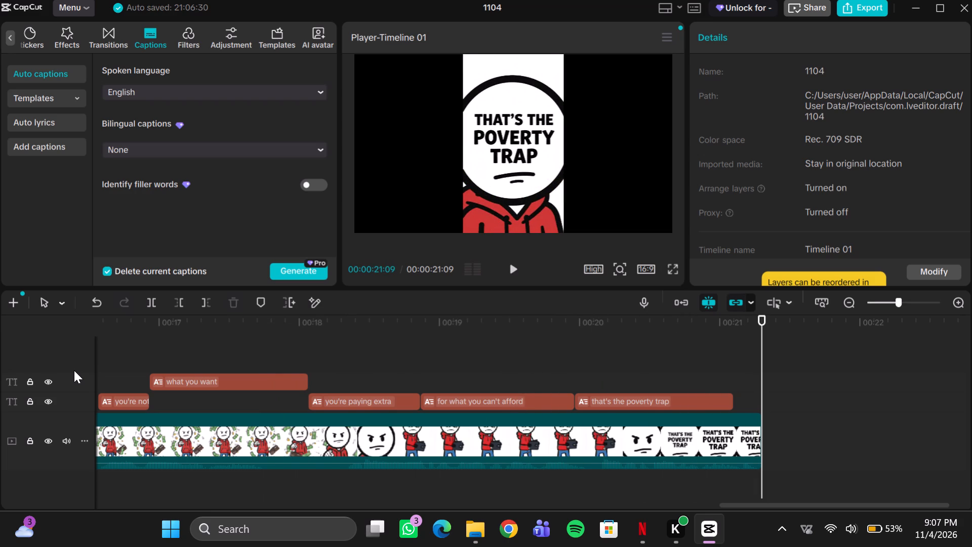
Look through the sticker, effect, transition, caption, filter, adjustment, template and AI avatar libraries.
left_click(45, 42)
left_click(33, 32)
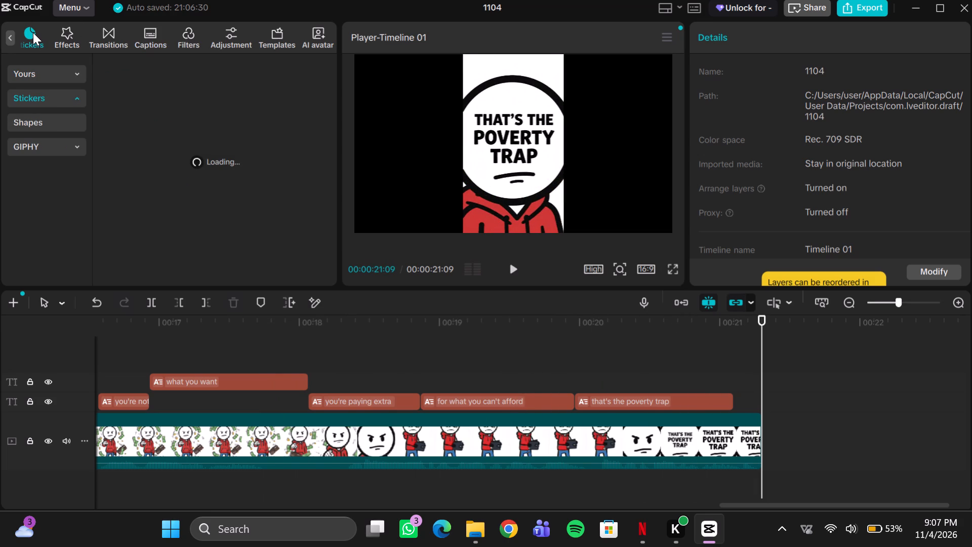
left_click(58, 44)
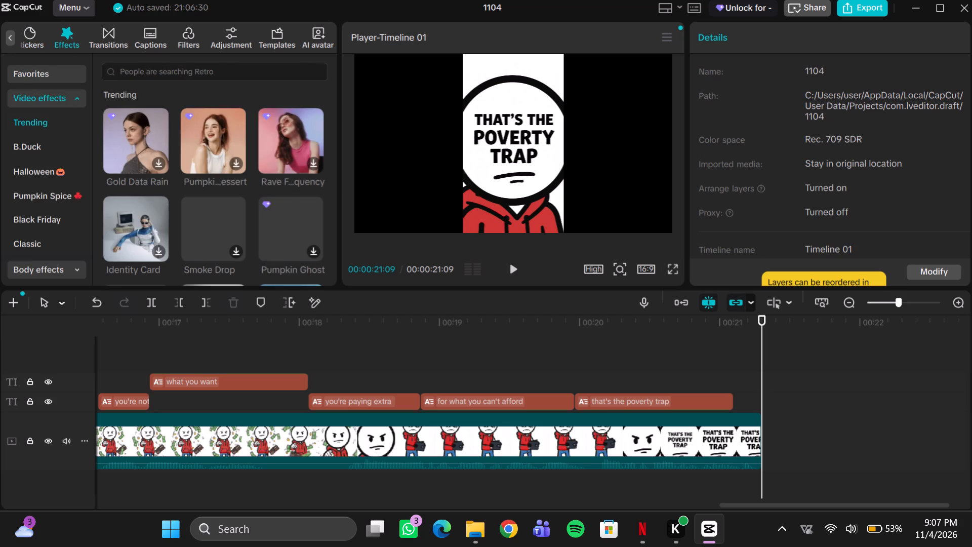
left_click(117, 32)
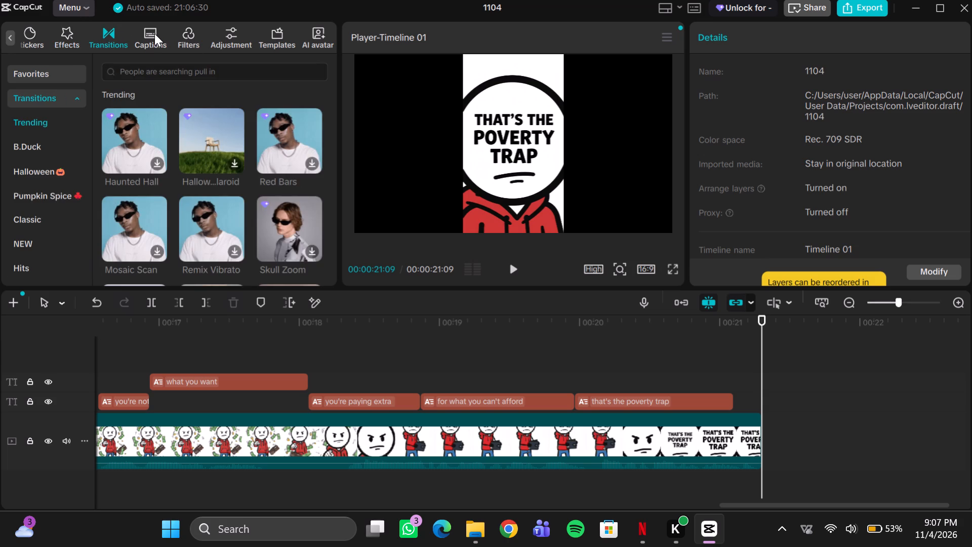
left_click(154, 33)
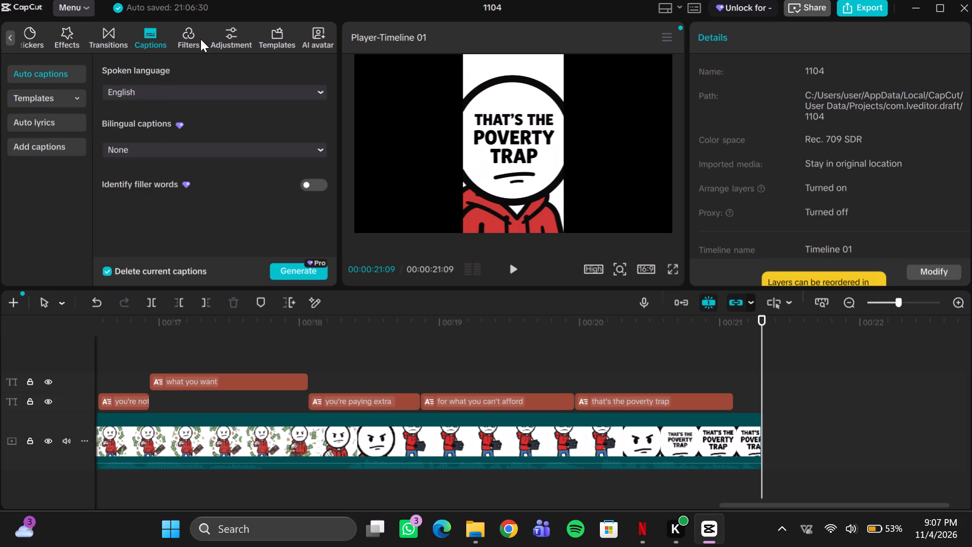
left_click(201, 39)
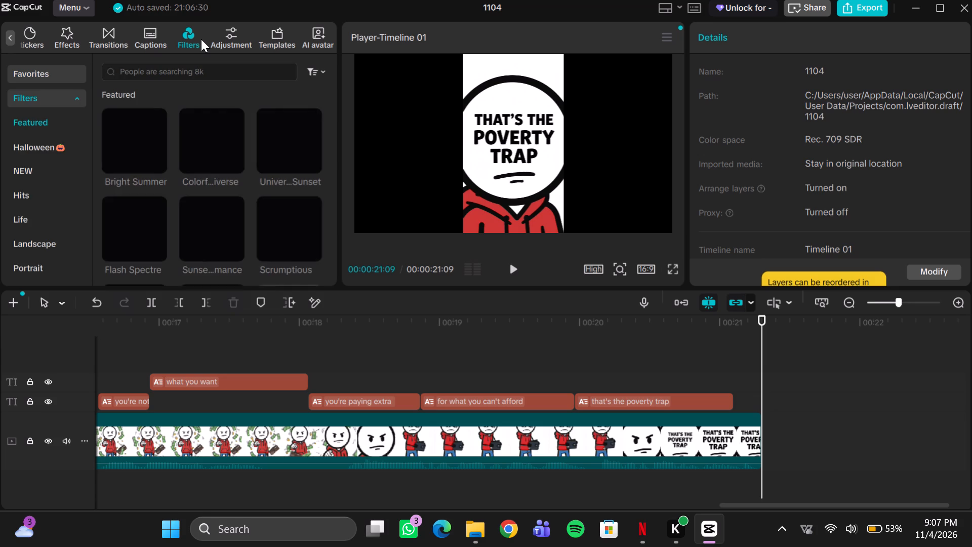
left_click(230, 45)
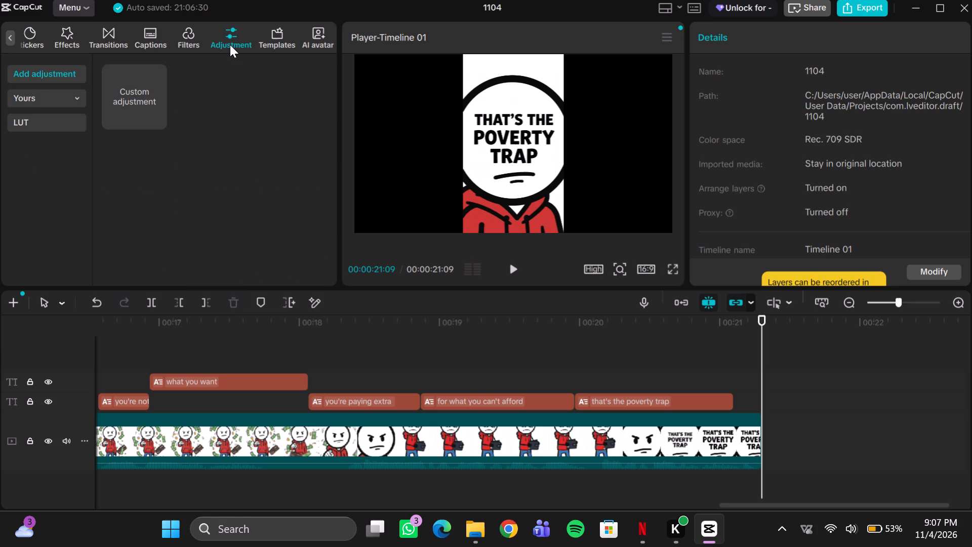
left_click(274, 44)
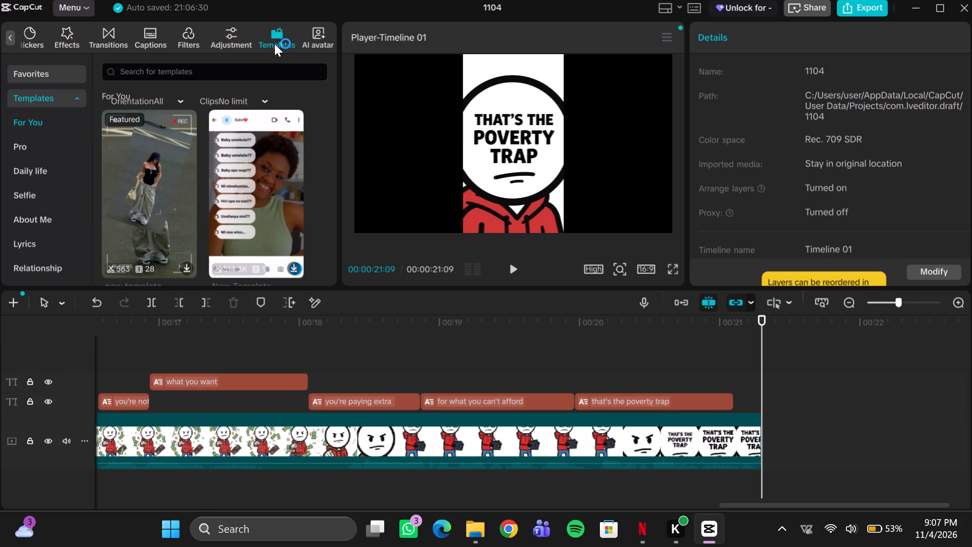
left_click(314, 44)
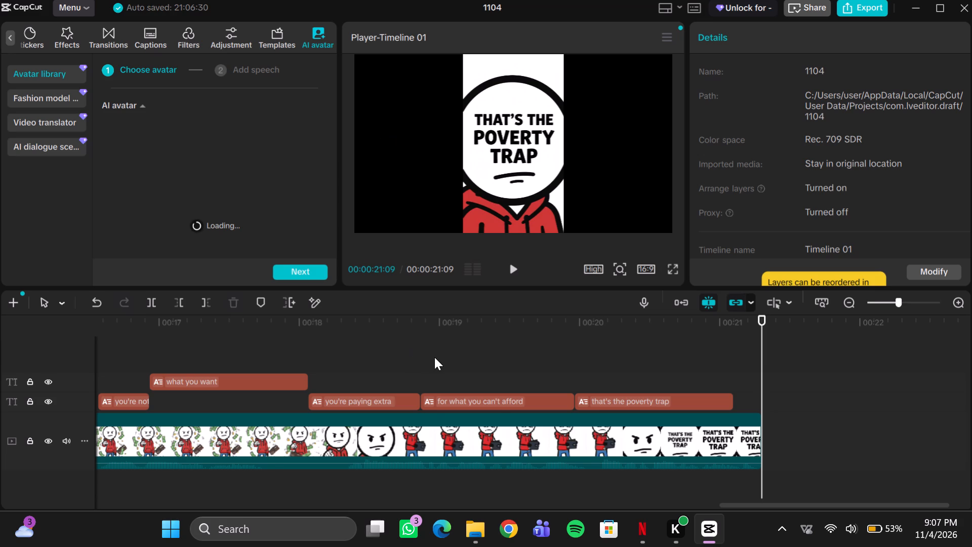
Select all the captions from the start to the end of the timeline, copy them and delete them.
scroll(434, 357, "right", 19)
left_click_drag(129, 352, 197, 412)
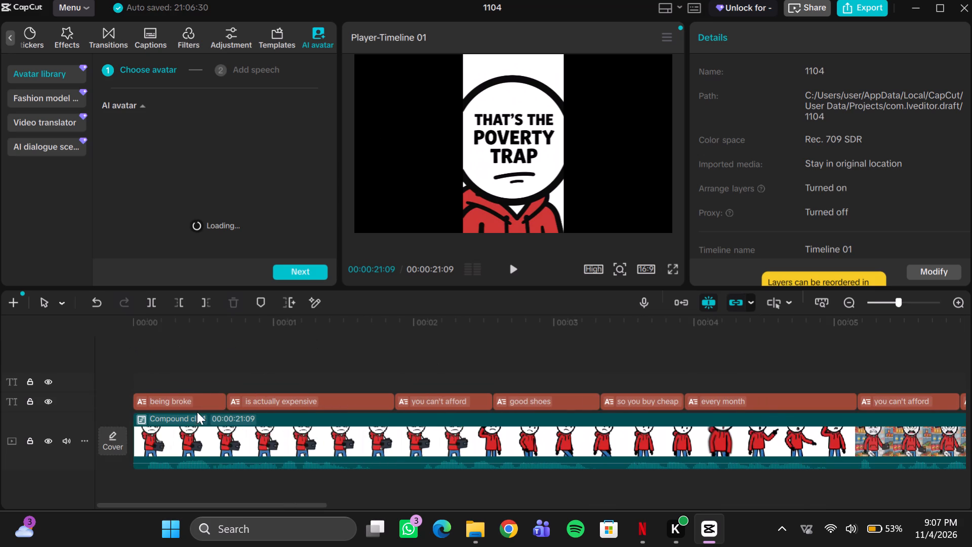
left_click_drag(197, 412, 290, 394)
left_click_drag(181, 355, 180, 356)
left_click_drag(180, 356, 602, 397)
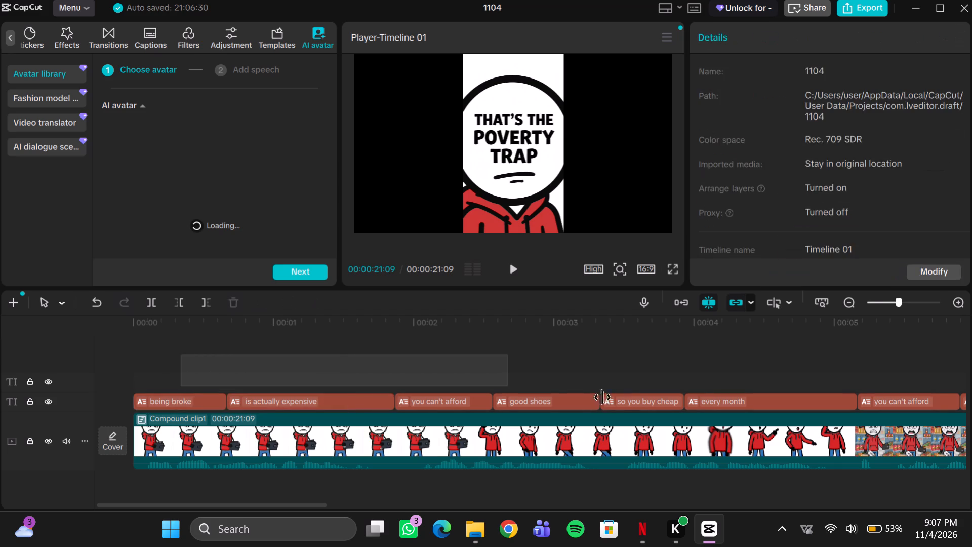
left_click_drag(602, 397, 970, 384)
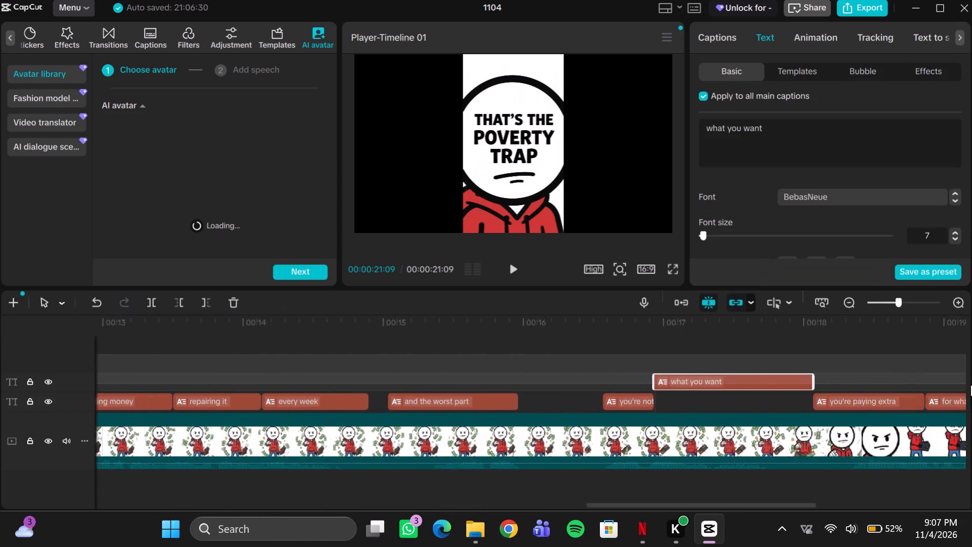
left_click_drag(970, 384, 965, 413)
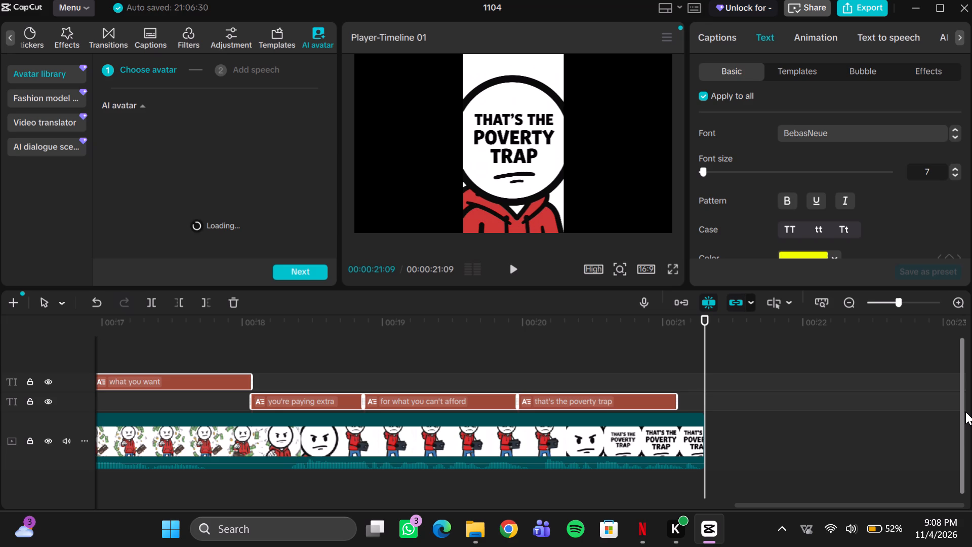
key("ctrl+c")
key("Delete")
Export the video without captions under the name finance.
left_click(870, 5)
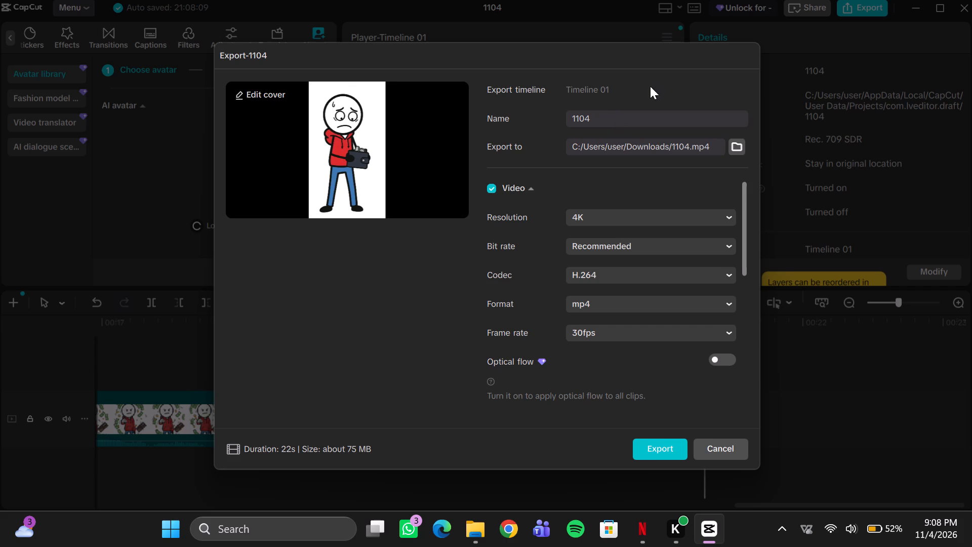
left_click(603, 120)
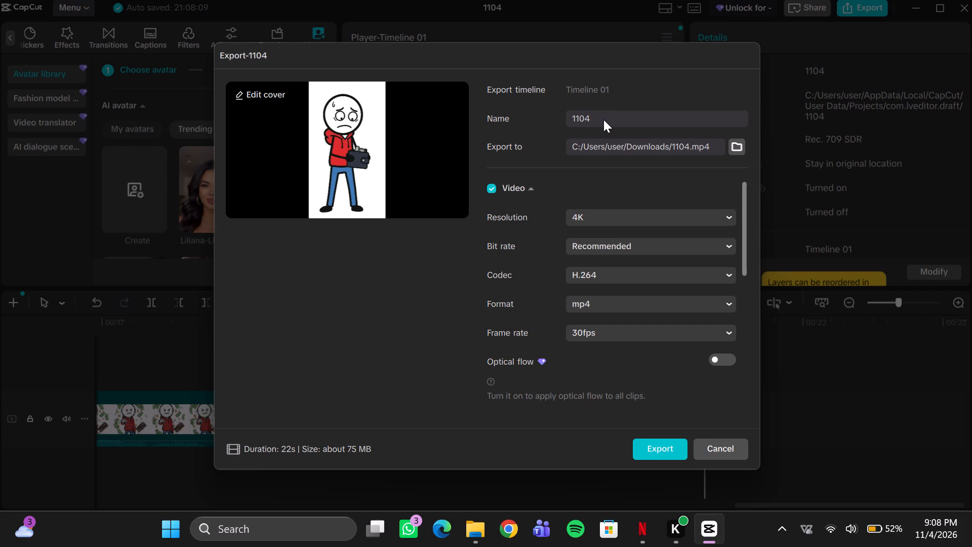
key("BackSpace")
key("BackSpace")
key("BackSpace")
key("BackSpace")
key("BackSpace")
key("BackSpace")
type("finance")
left_click(658, 447)
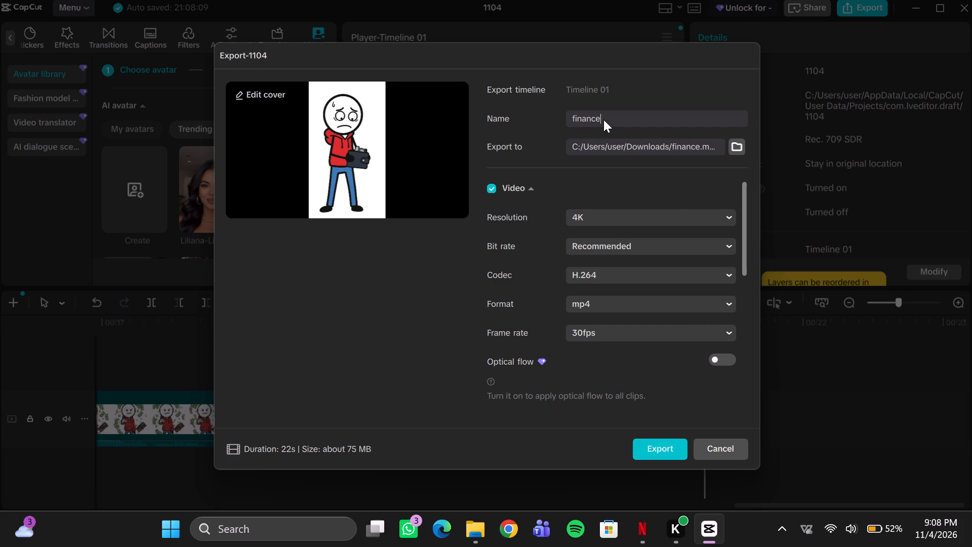
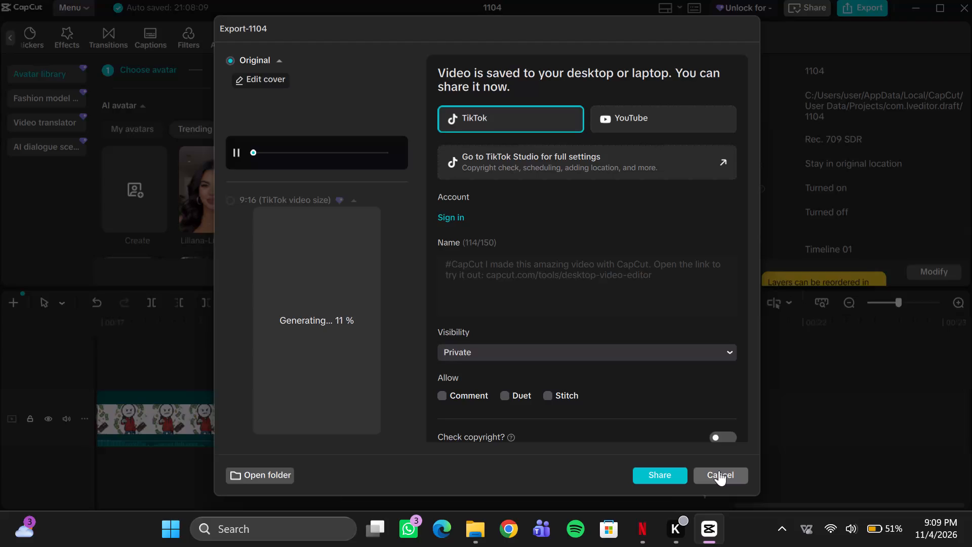
Dismiss the finished export without sharing the video and close the 1104 project.
left_click(719, 471)
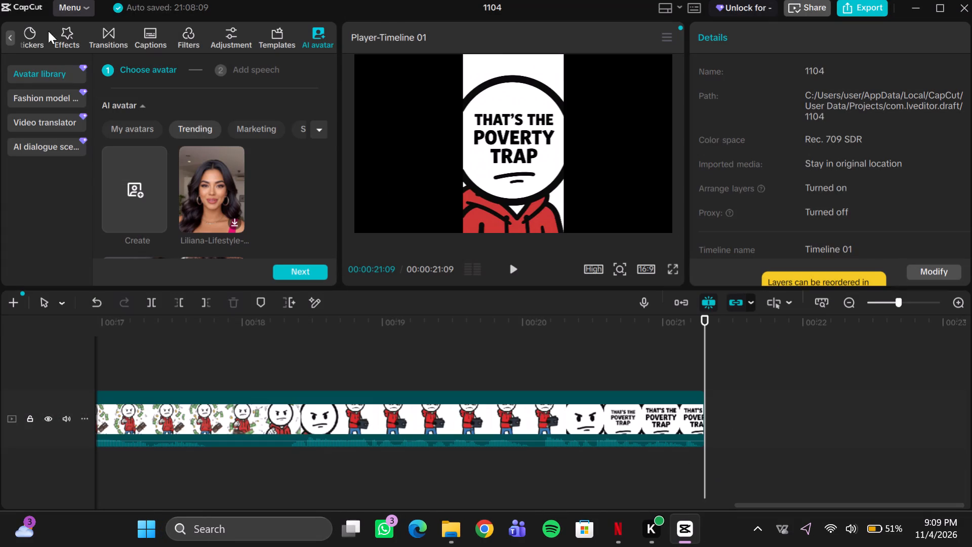
left_click(962, 4)
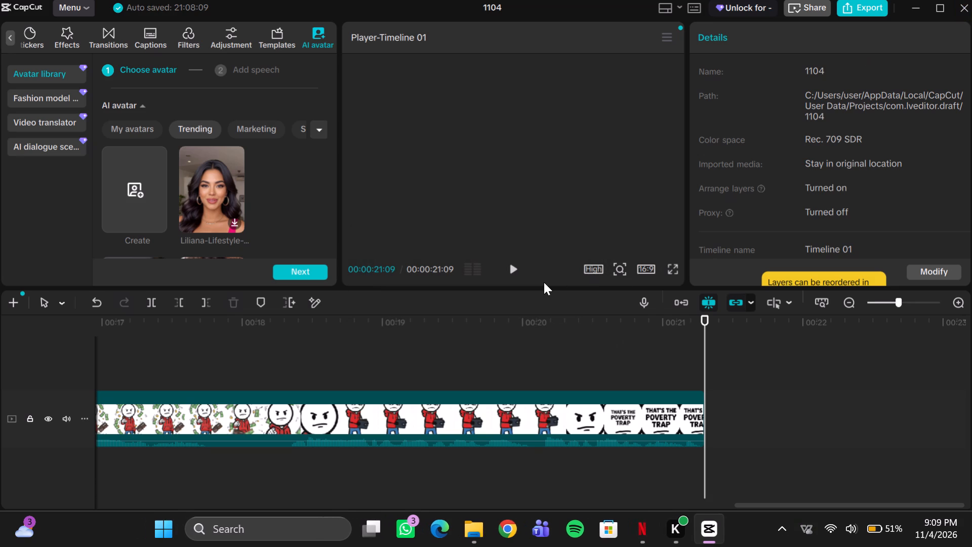